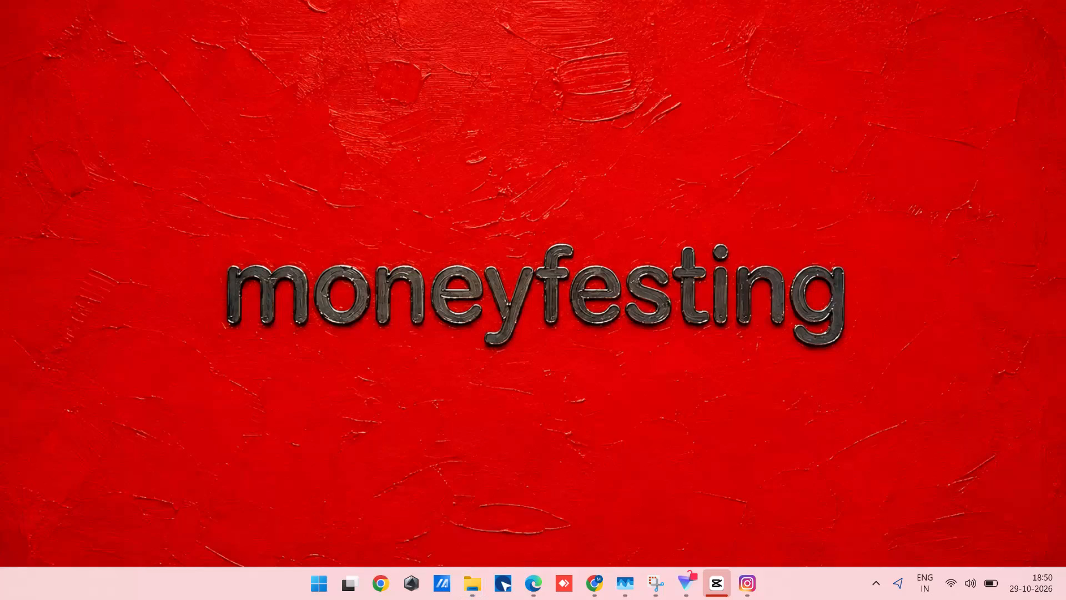
Switch to Proton VPN and start connecting to the fastest free server.
left_click(690, 587)
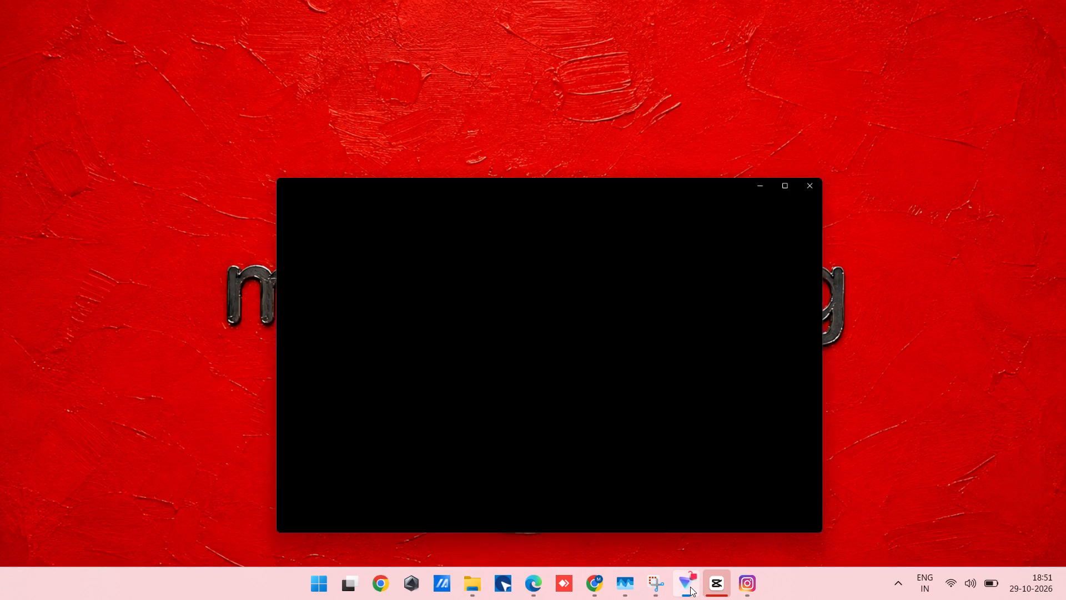
left_click_drag(646, 198, 648, 184)
left_click(648, 184)
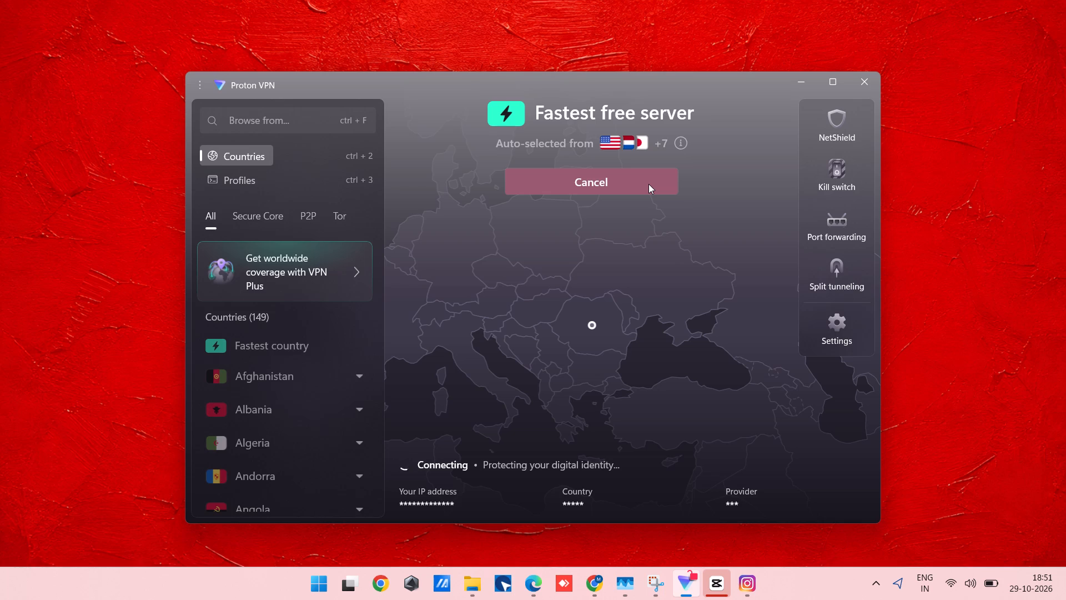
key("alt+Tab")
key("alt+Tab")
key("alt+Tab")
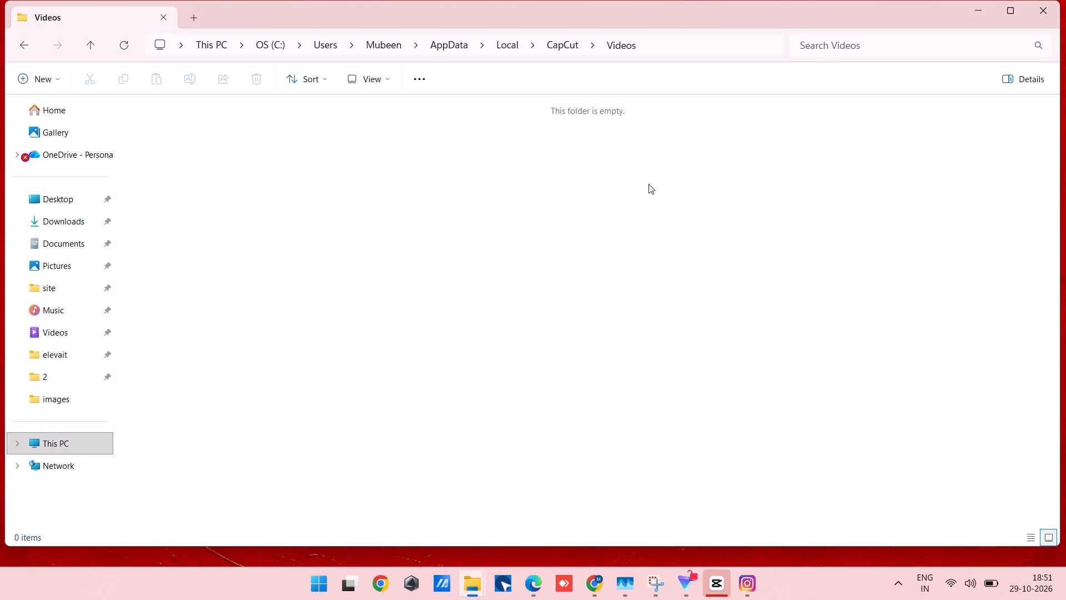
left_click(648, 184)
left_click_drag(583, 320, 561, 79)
Switch to CapCut and read through the project's full caption list to check the wording.
left_click(712, 584)
left_click(647, 516)
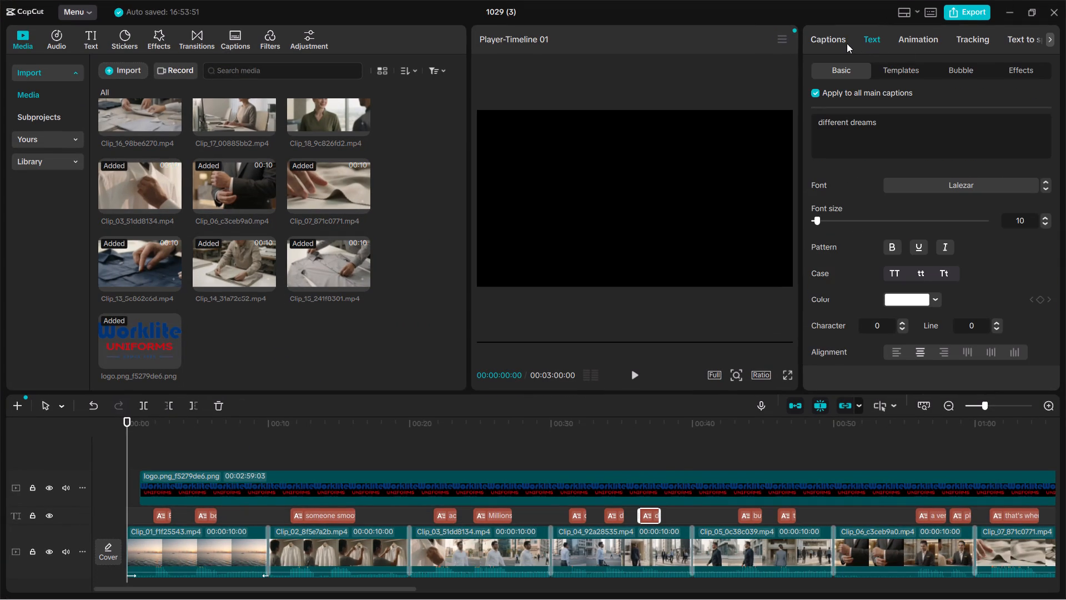
left_click(828, 41)
scroll(901, 221, "down", 9)
scroll(877, 349, "down", 3)
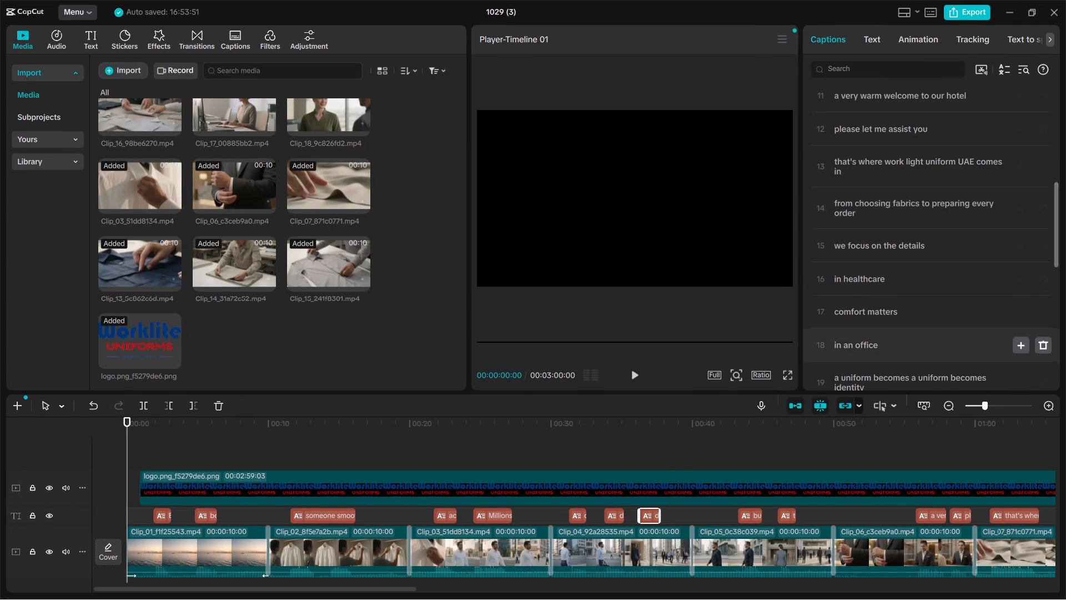
scroll(877, 349, "down", 16)
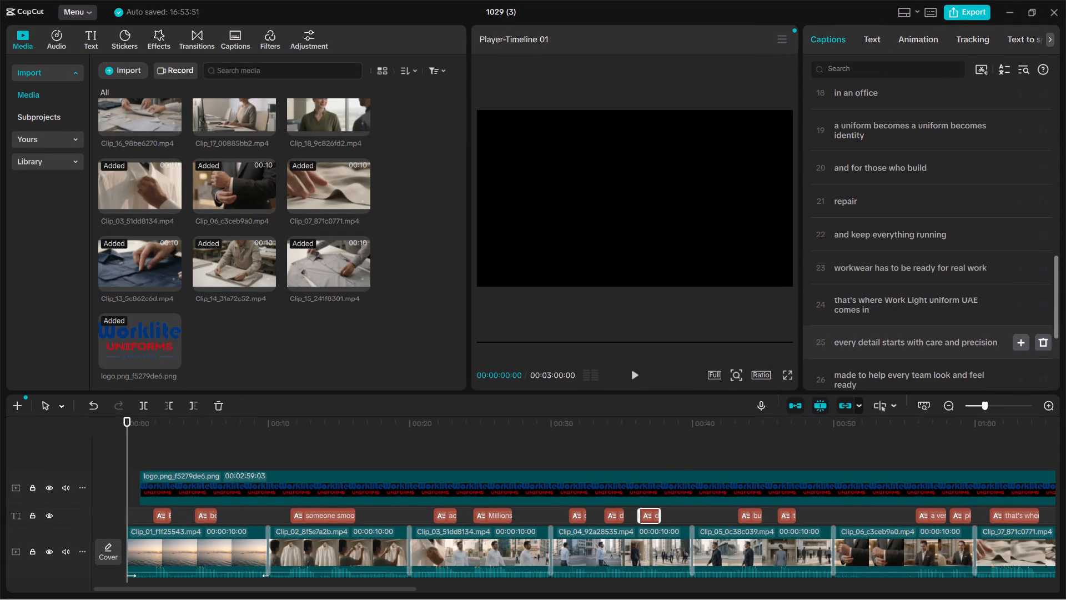
scroll(867, 269, "down", 9)
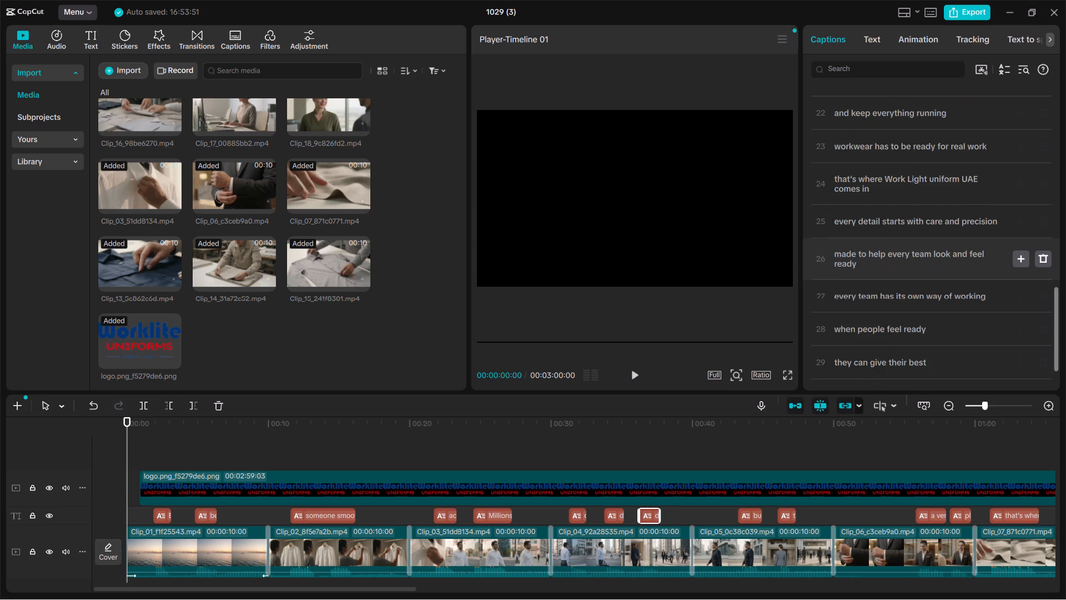
scroll(867, 272, "down", 15)
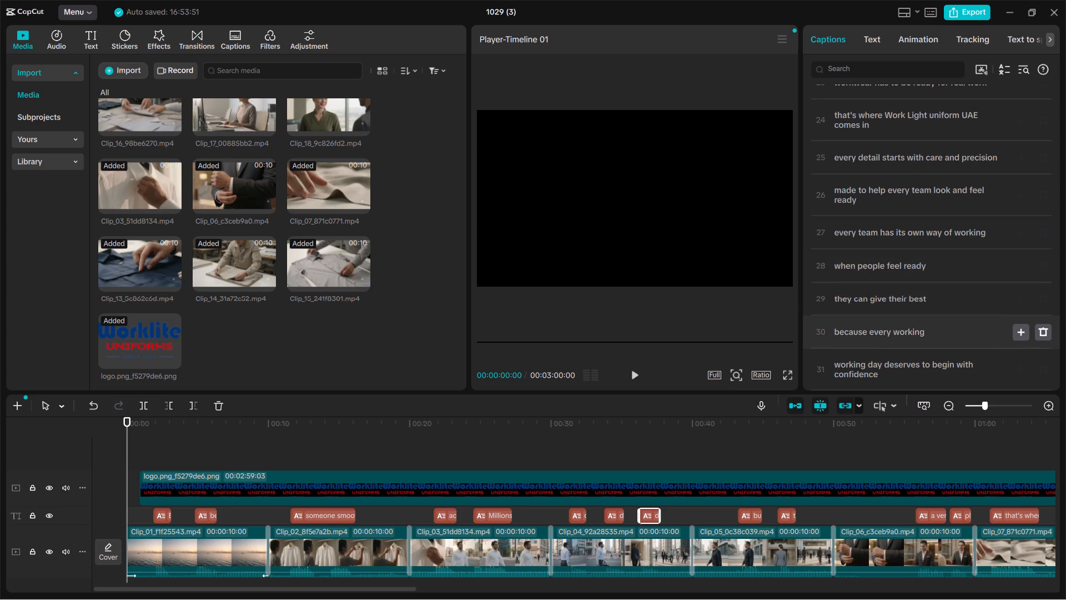
scroll(880, 182, "up", 2)
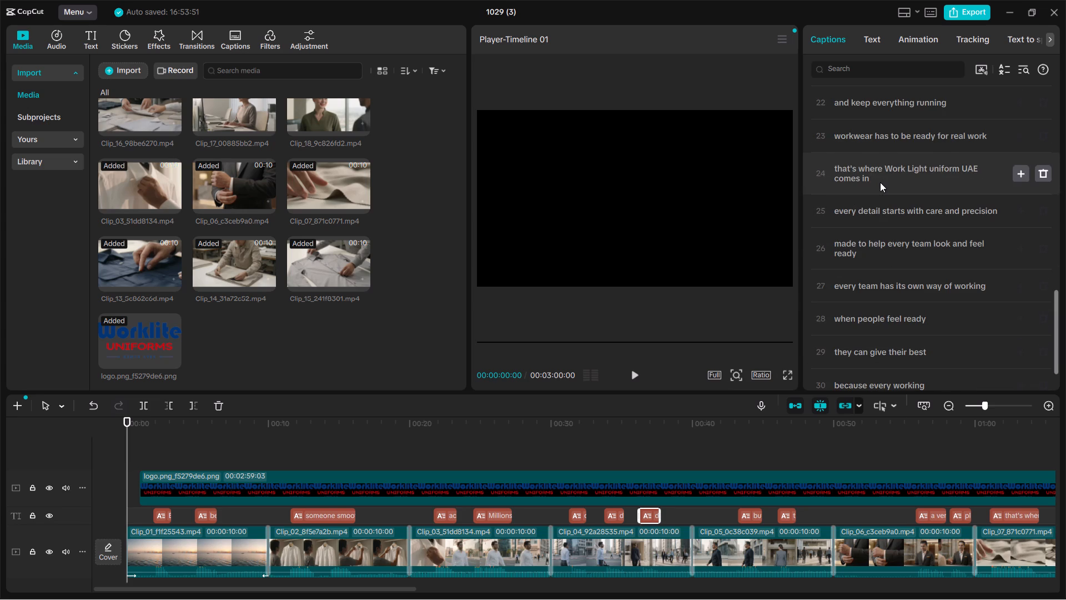
scroll(880, 182, "up", 3)
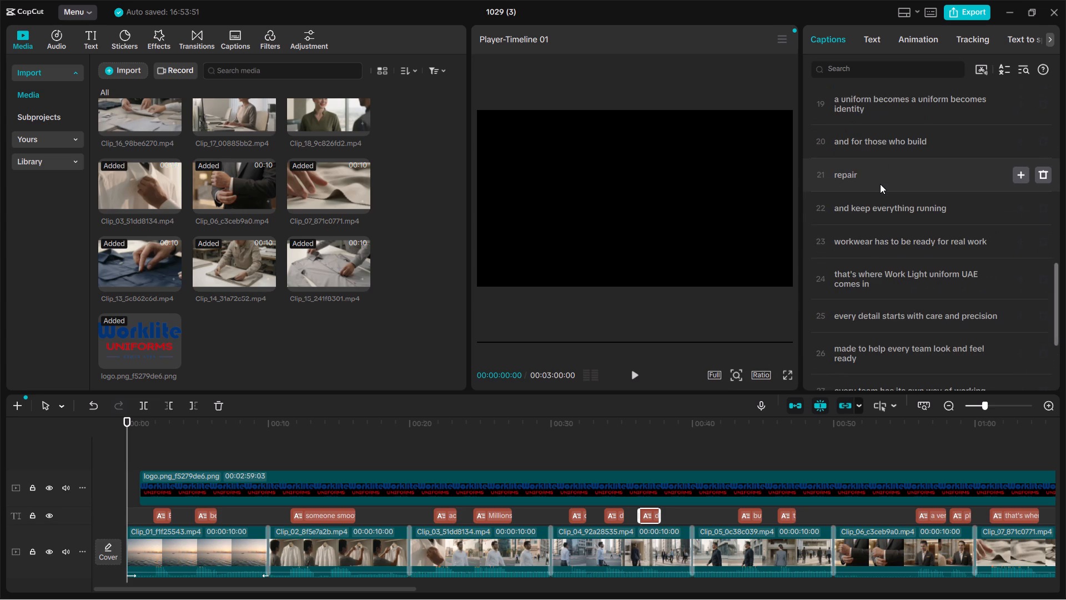
scroll(880, 183, "up", 3)
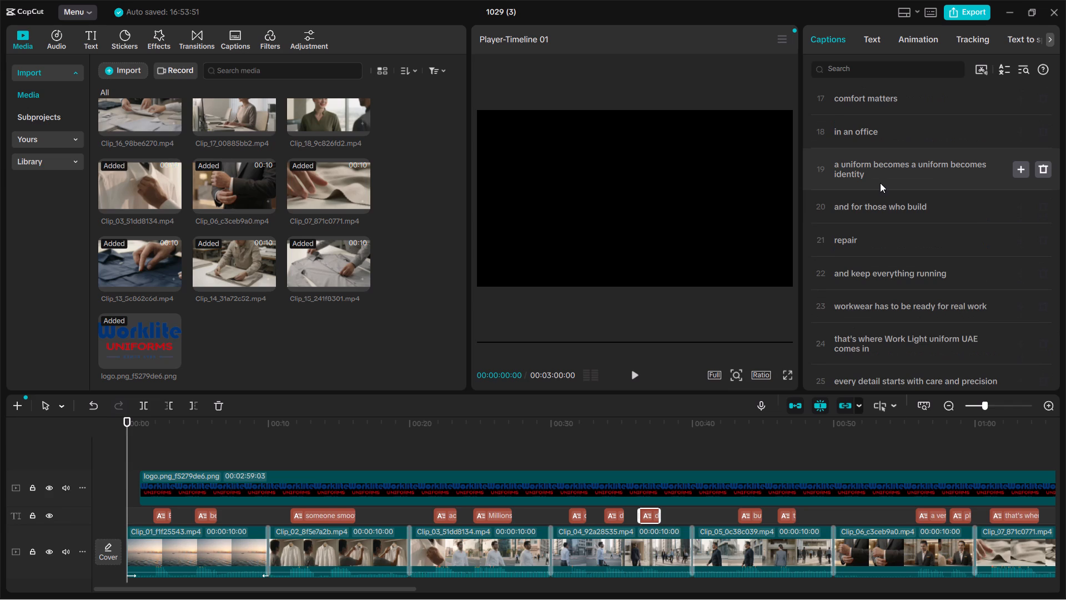
scroll(878, 176, "up", 7)
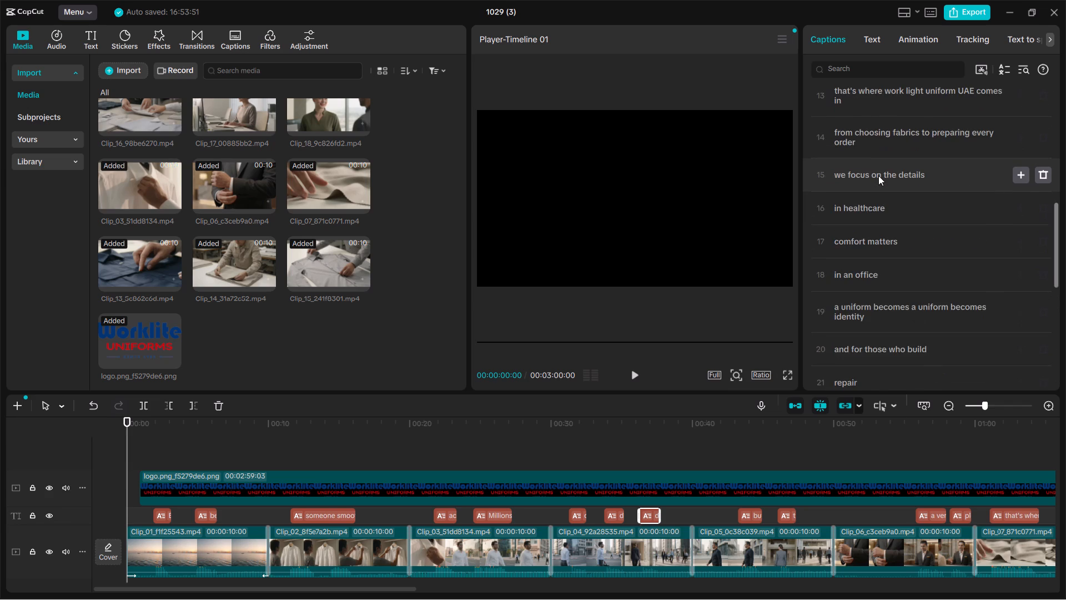
scroll(878, 176, "up", 19)
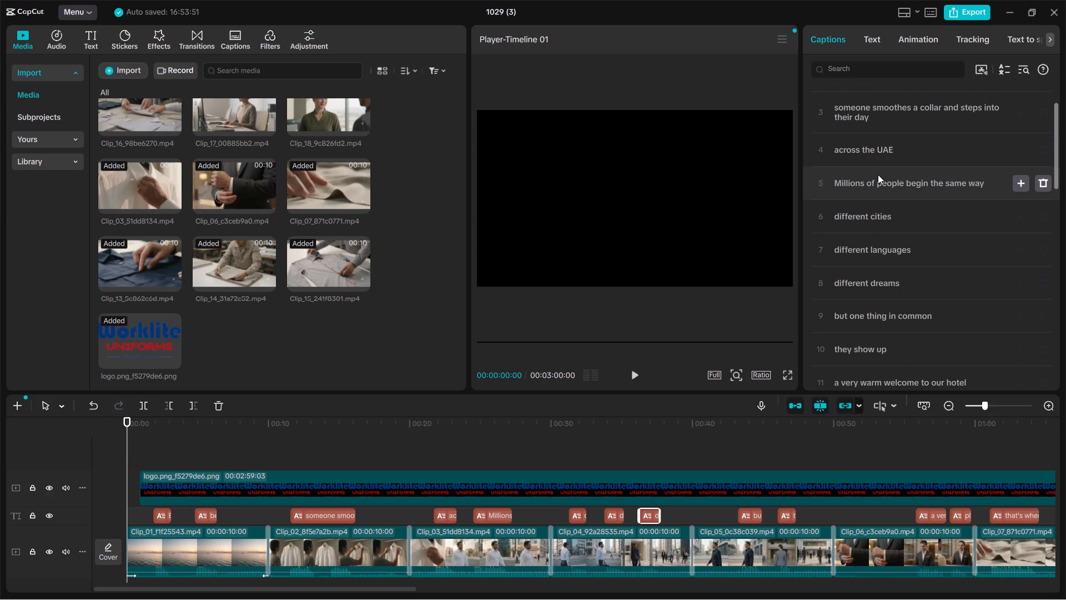
Correct the brand name in caption 13 so it reads "that's where Worklite uniform UAE comes in".
scroll(876, 171, "down", 9)
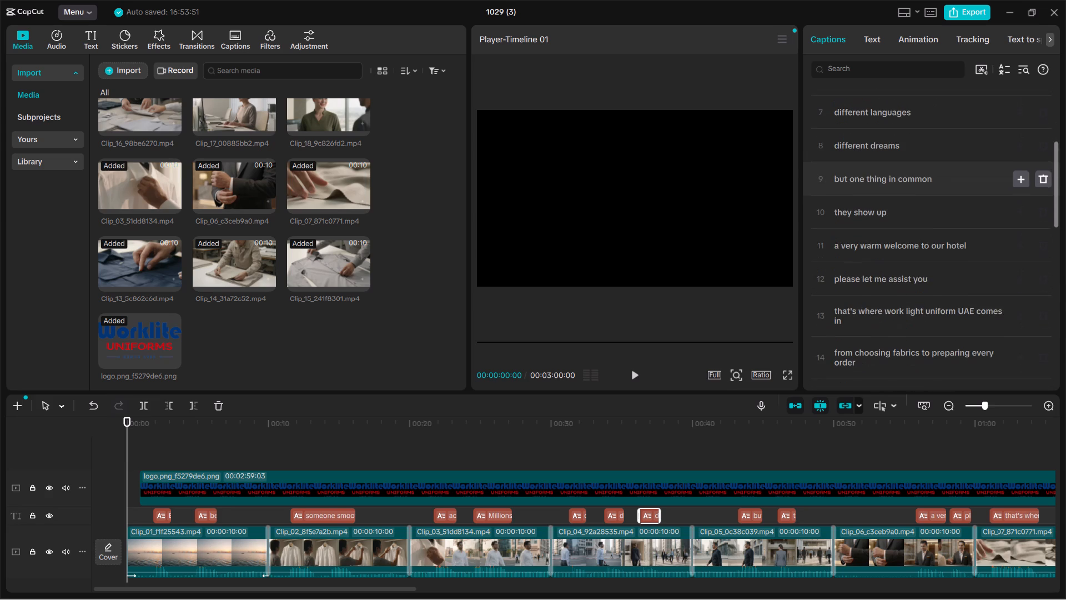
scroll(876, 171, "down", 1)
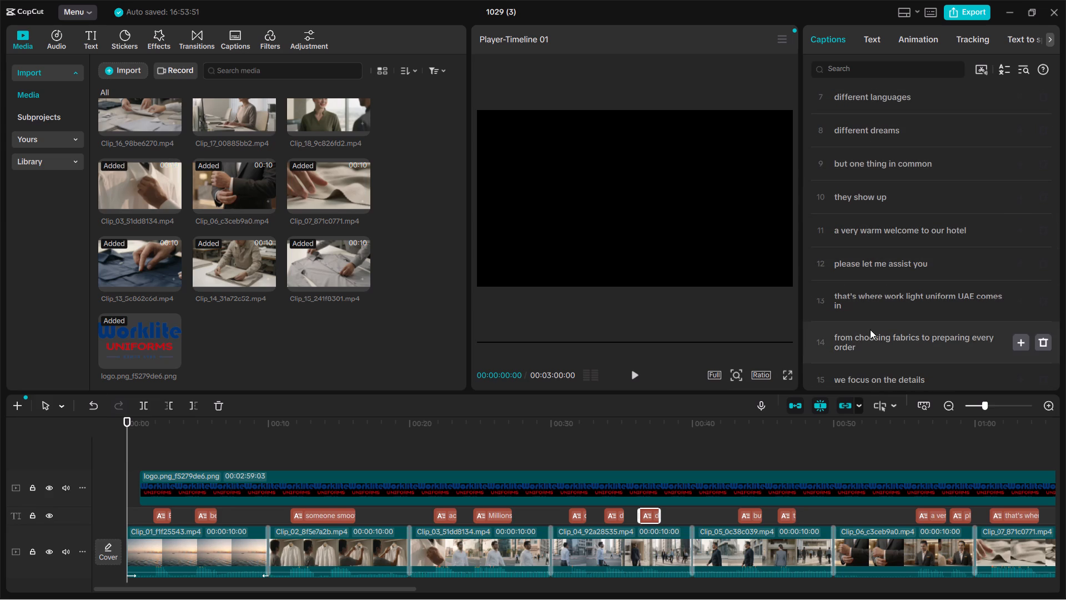
left_click(882, 298)
left_click(893, 297)
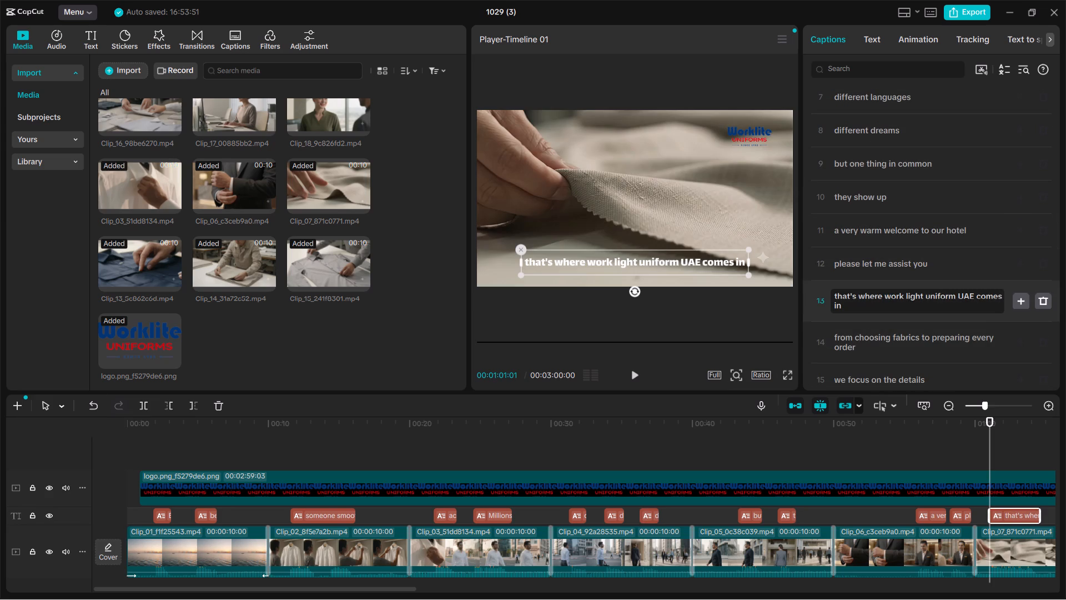
key("BackSpace")
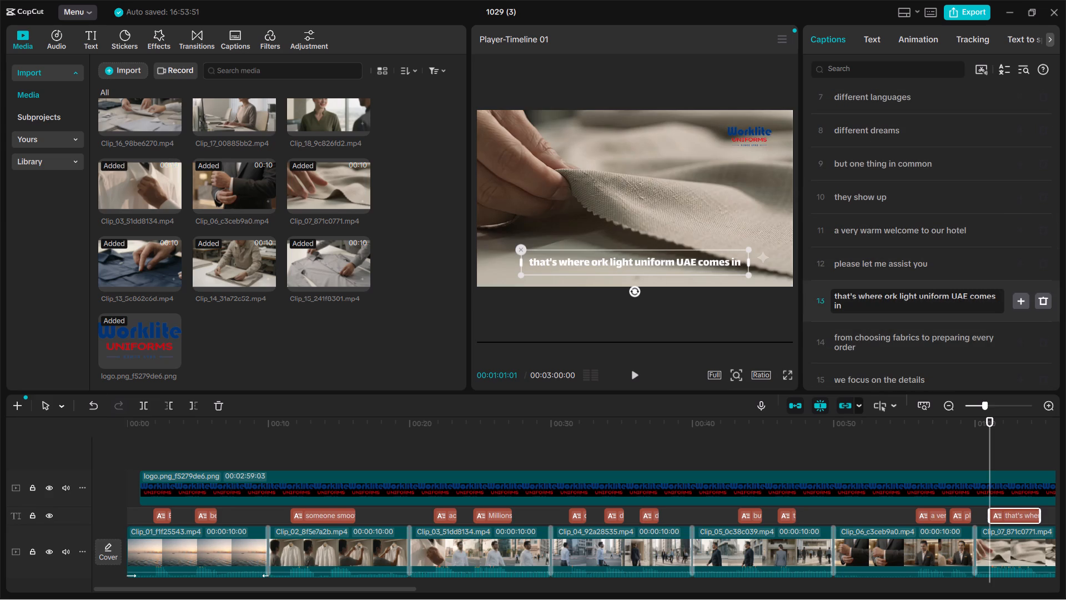
key("shift+w")
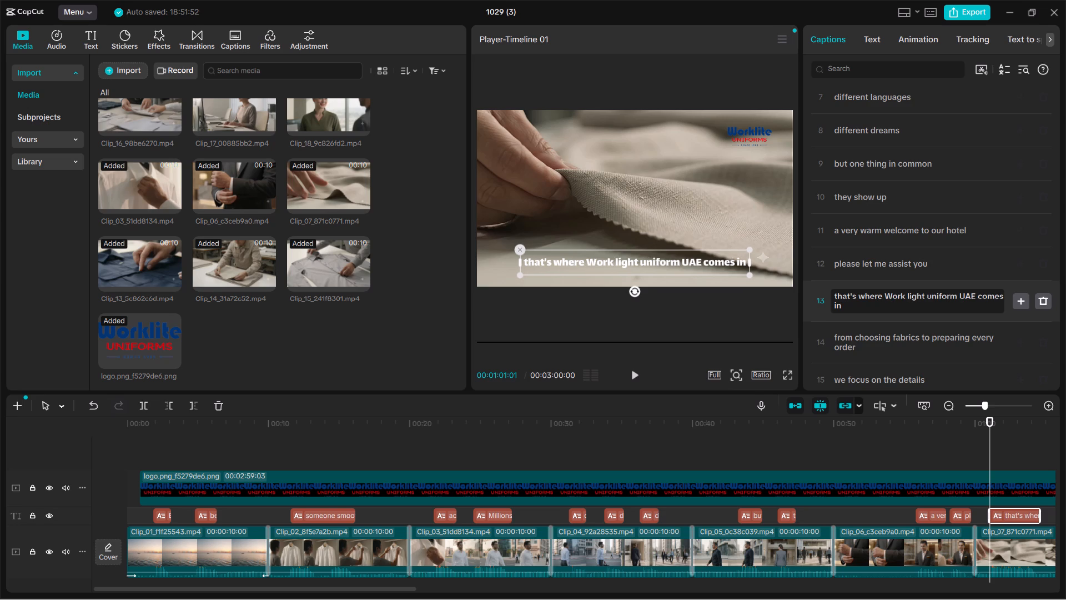
key("Right")
key("Right")
key("Right")
key("Right")
key("Right")
key("Right")
key("Right")
key("Right")
key("Right")
key("BackSpace")
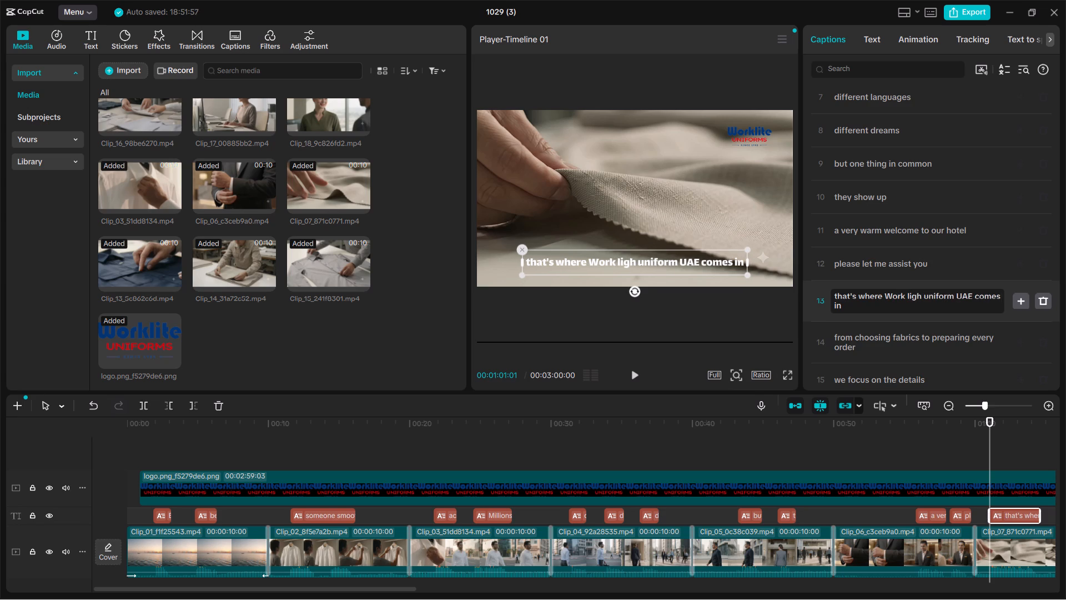
key("BackSpace")
key("BackSpace")
key("BackSpace")
key("BackSpace")
key("BackSpace")
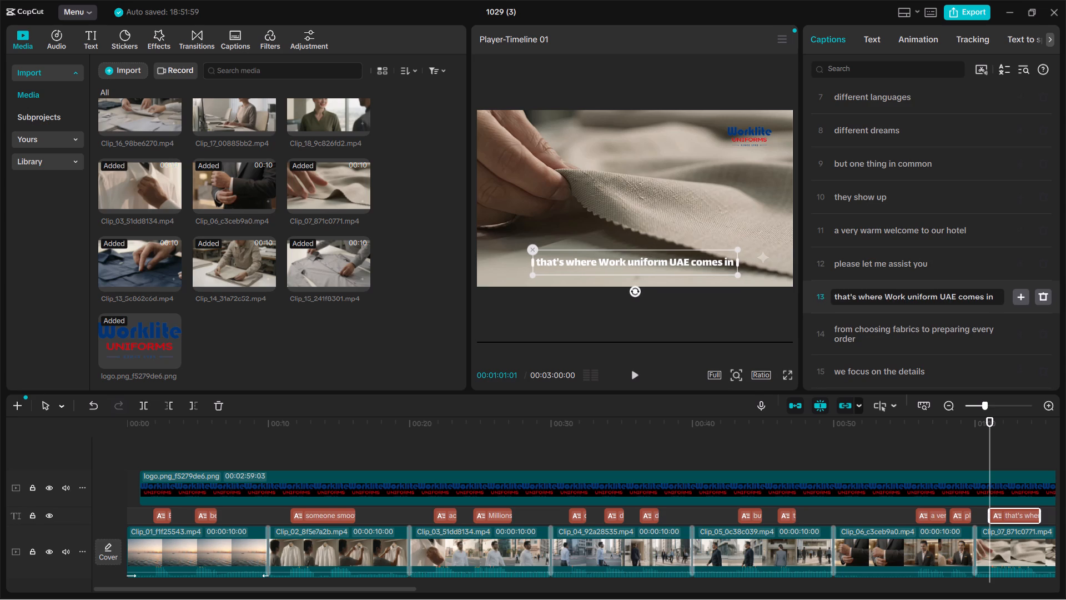
type("lite")
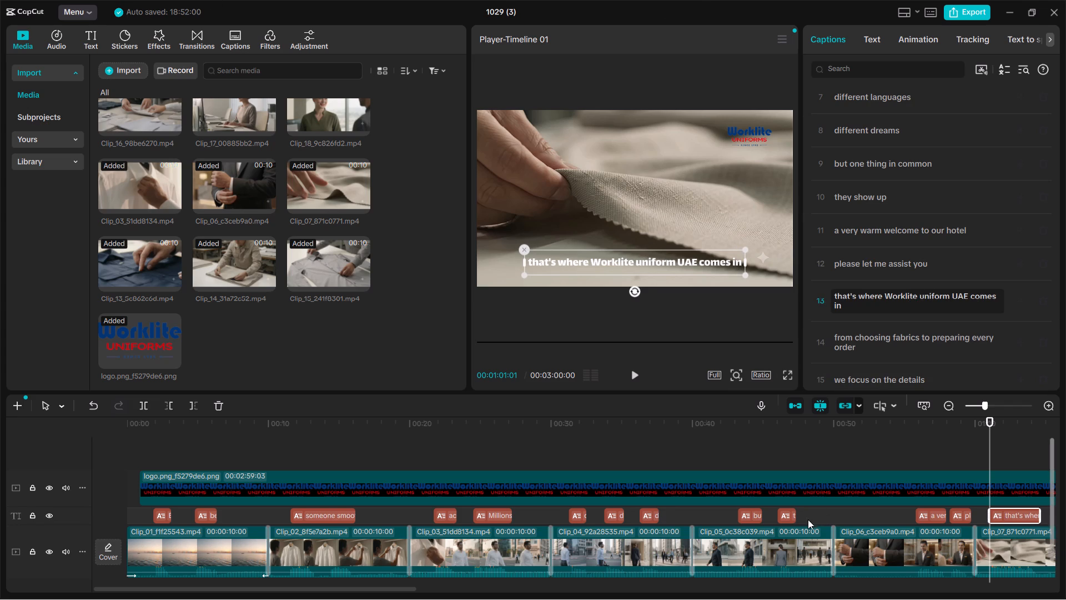
Return the playhead to the start of the timeline and briefly preview the video's opening.
left_click(837, 458)
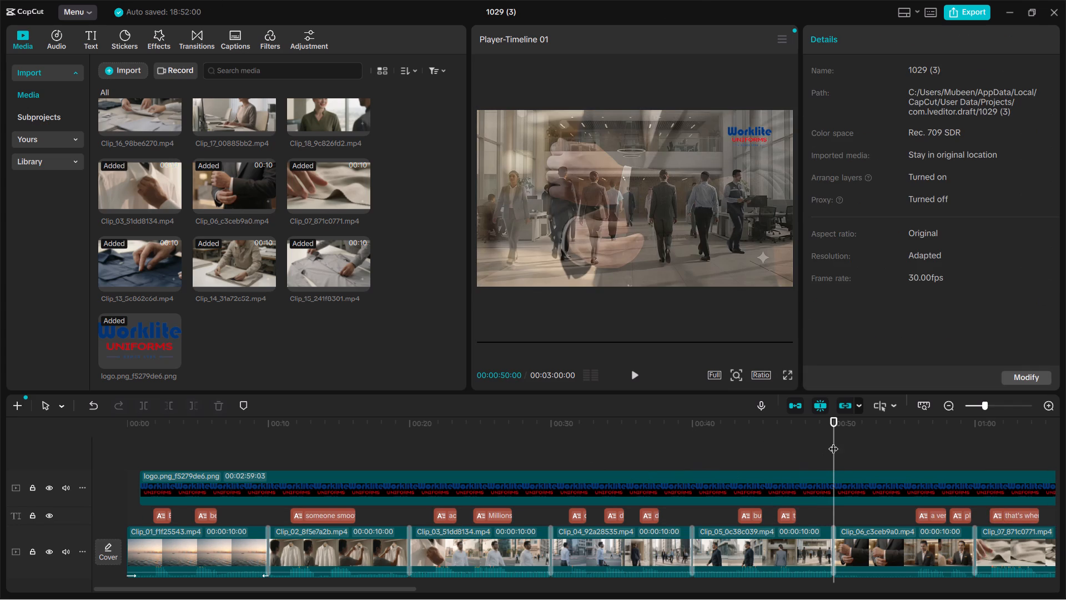
left_click_drag(836, 441, 58, 363)
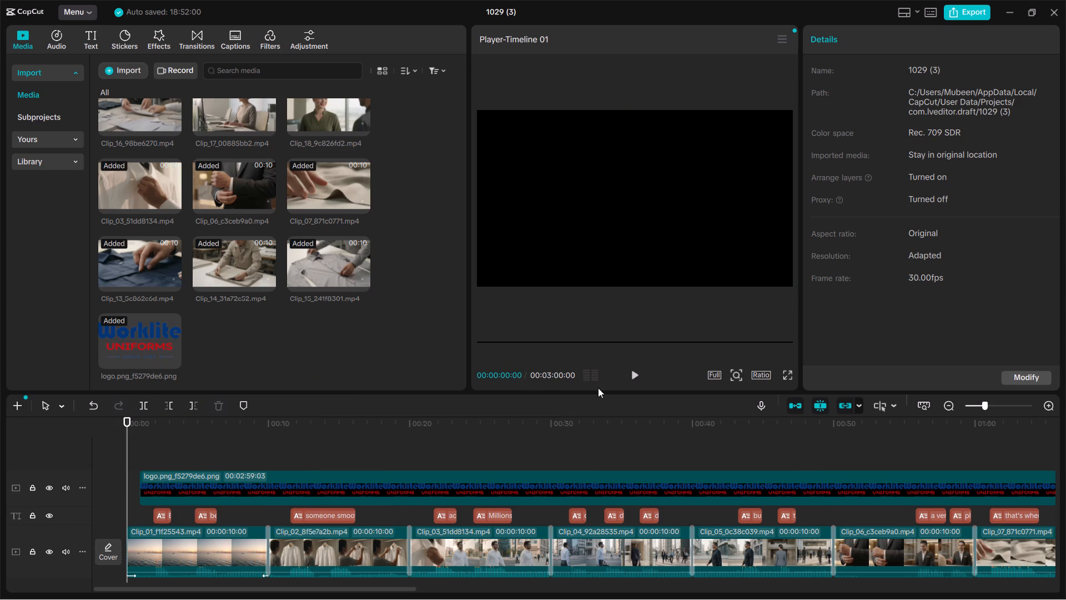
left_click(627, 377)
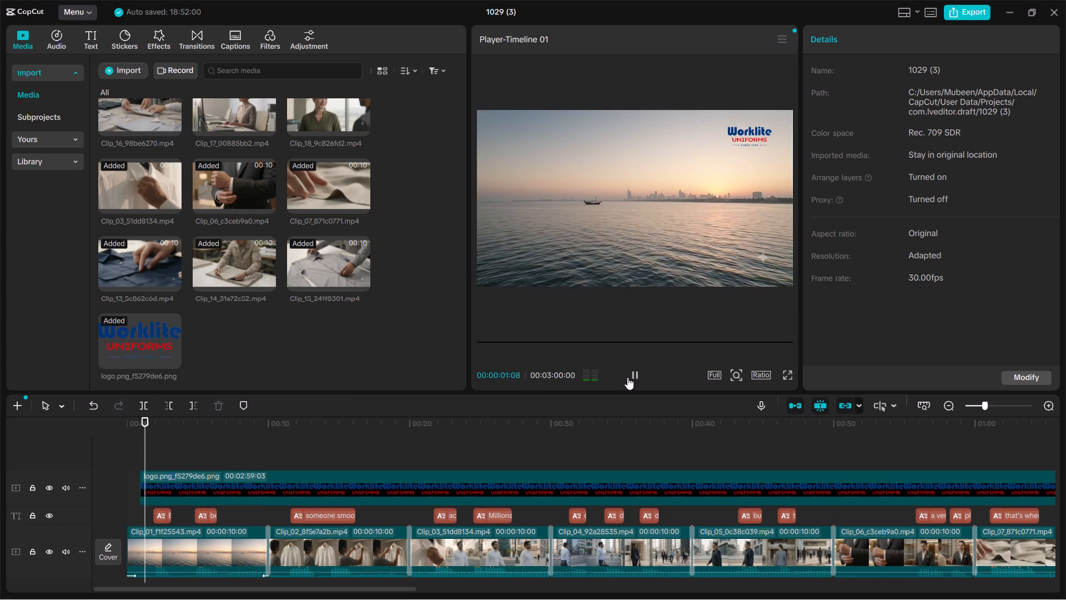
left_click(627, 377)
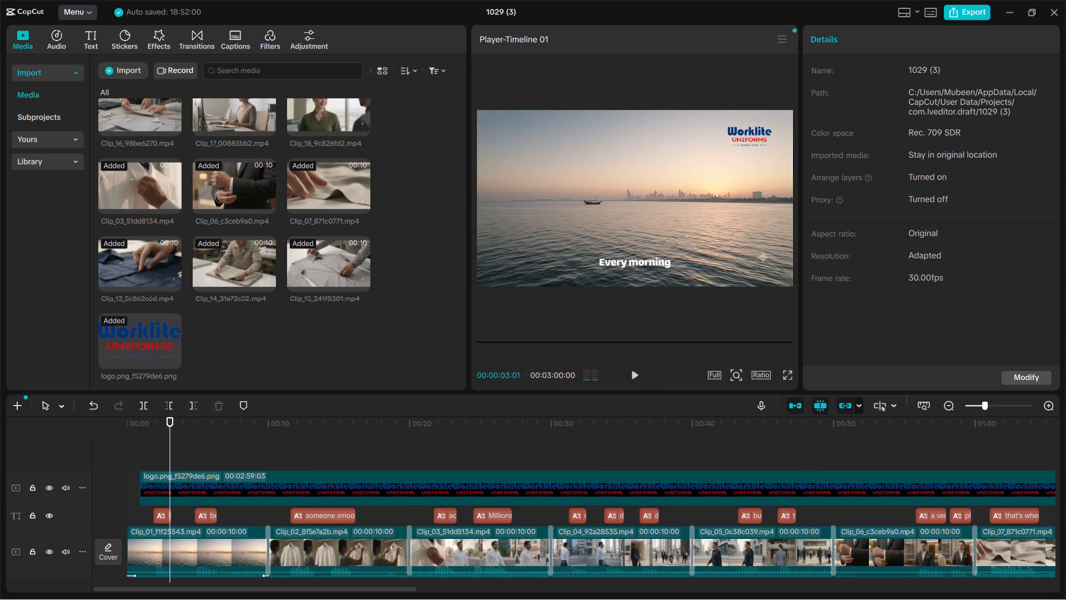
Open the system's Bluetooth device list and connect the ZEB-PARADISE PLUS headset.
left_click(954, 588)
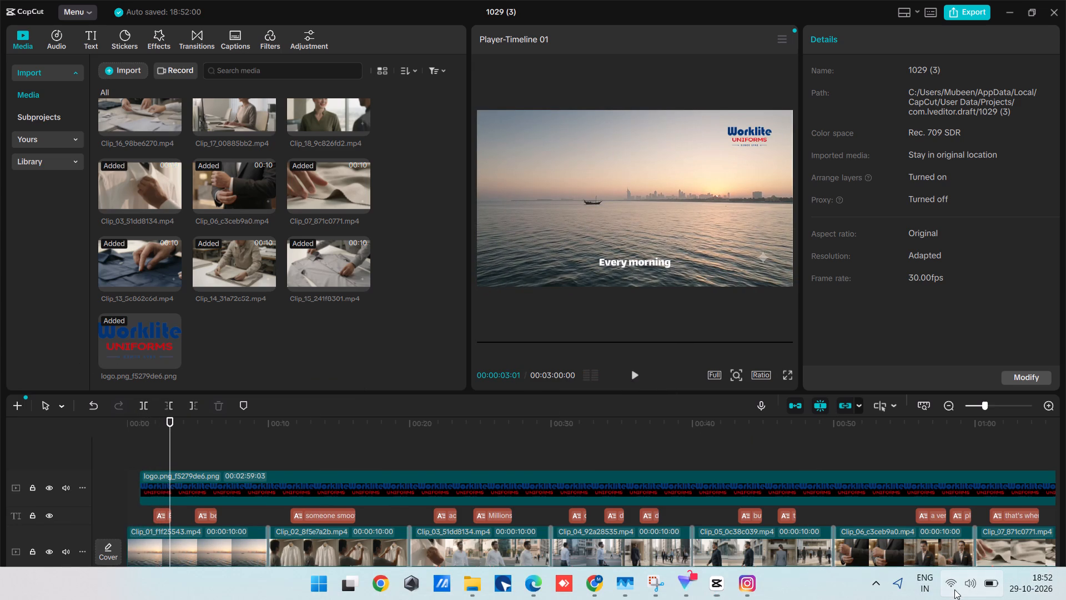
left_click(946, 317)
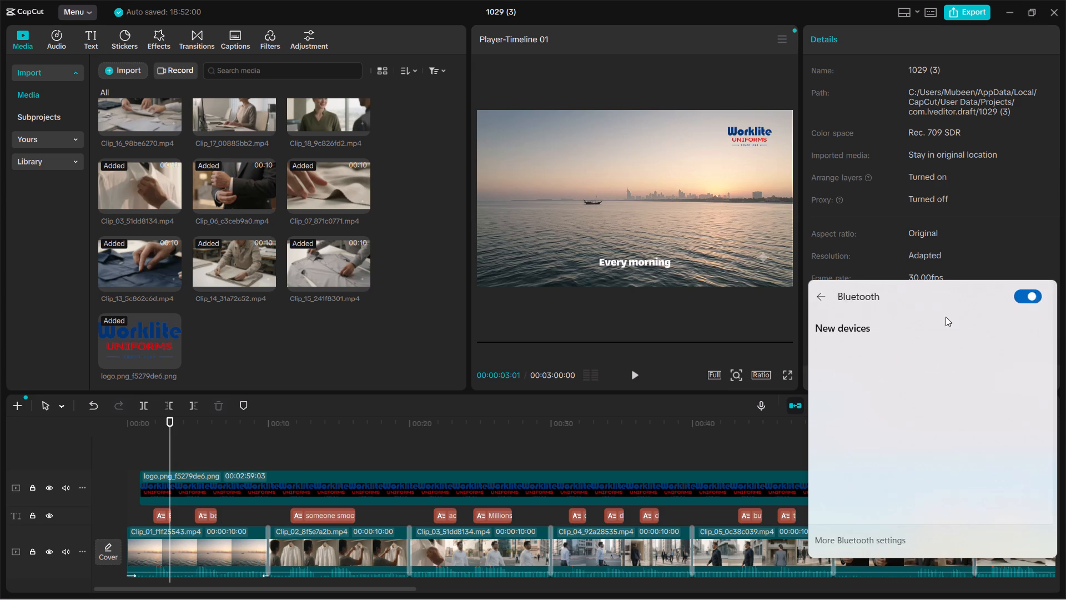
left_click(873, 395)
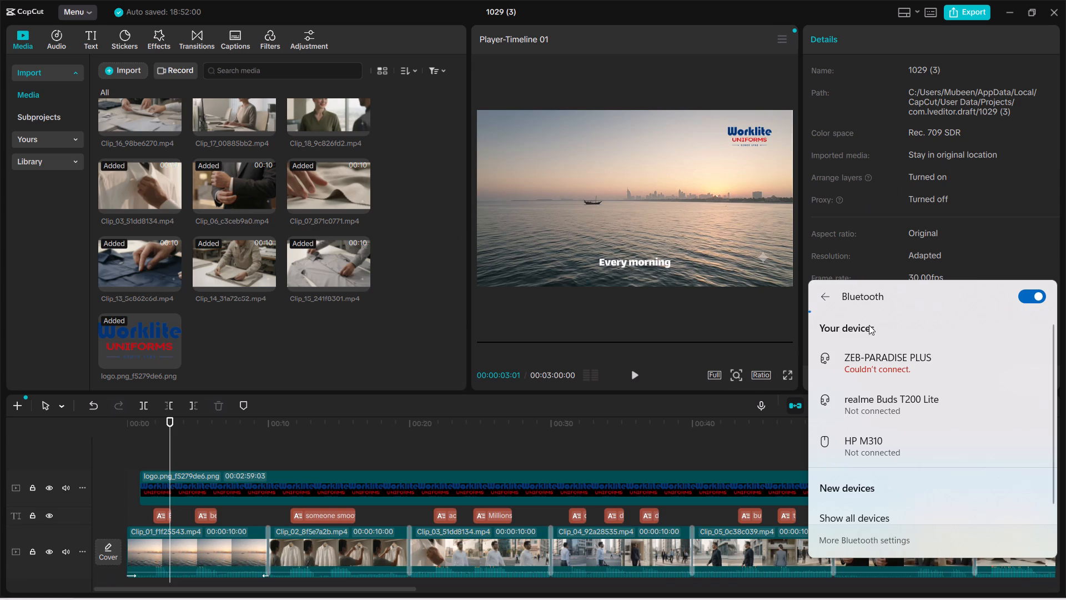
left_click(850, 371)
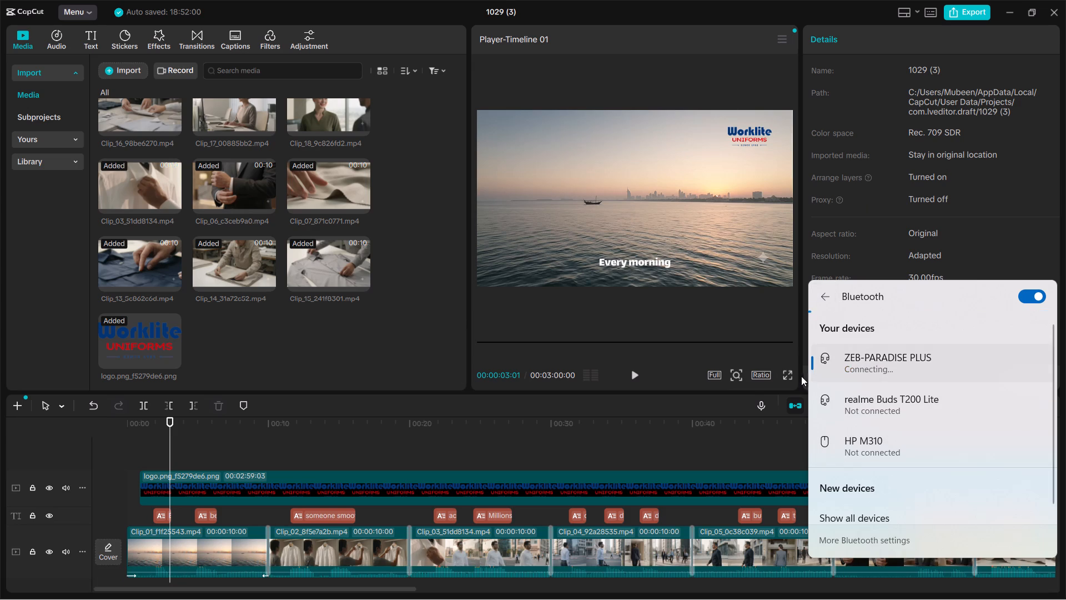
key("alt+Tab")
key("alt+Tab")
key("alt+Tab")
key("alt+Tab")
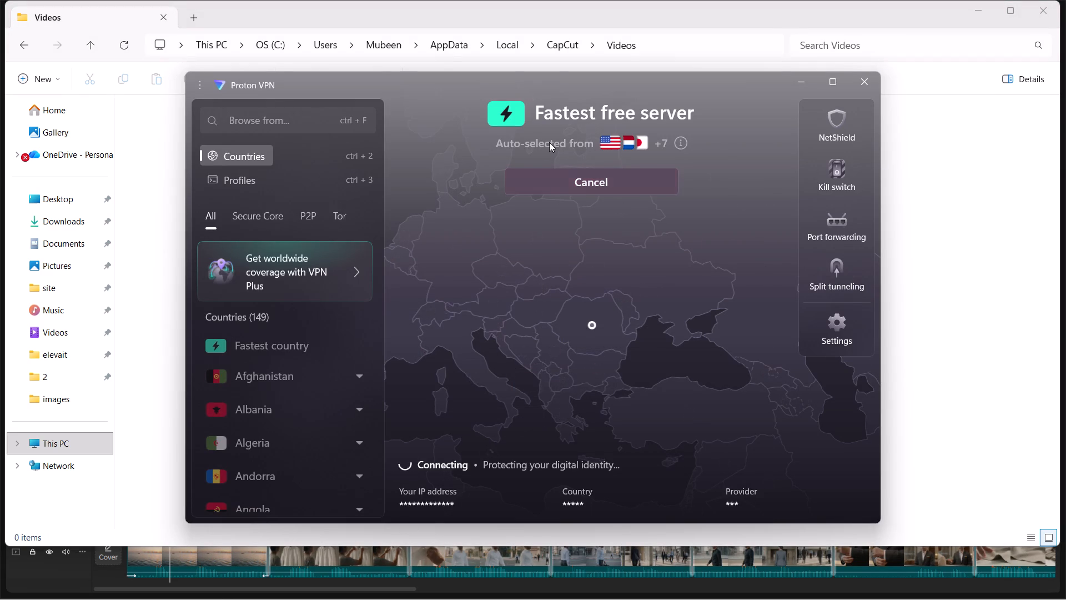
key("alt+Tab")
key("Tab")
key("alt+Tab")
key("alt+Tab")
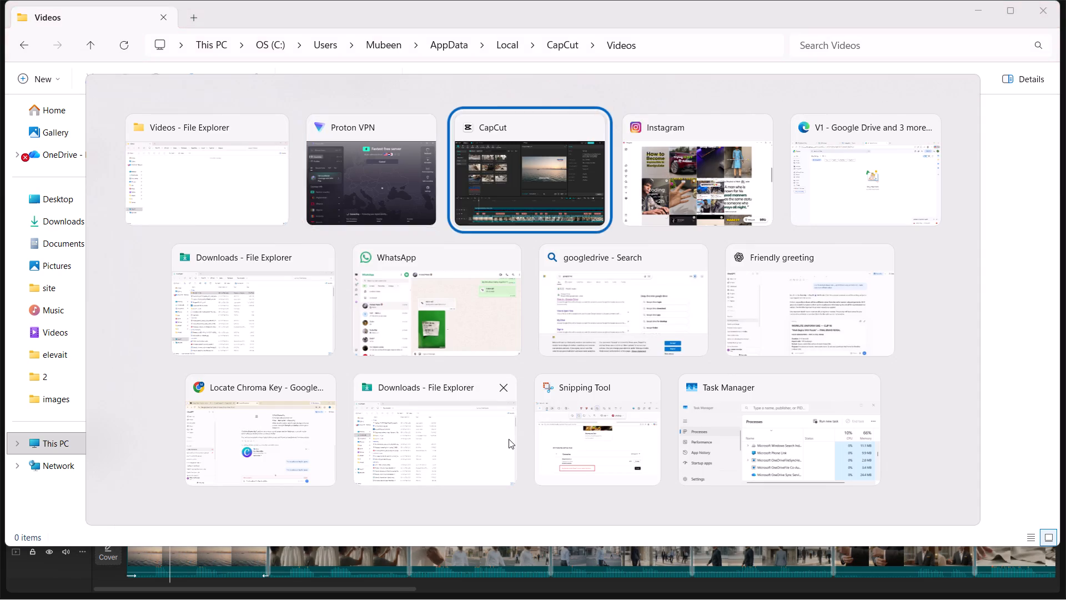
Play short stretches of the video's opening to test the headset audio, checking the Bluetooth connection status in between.
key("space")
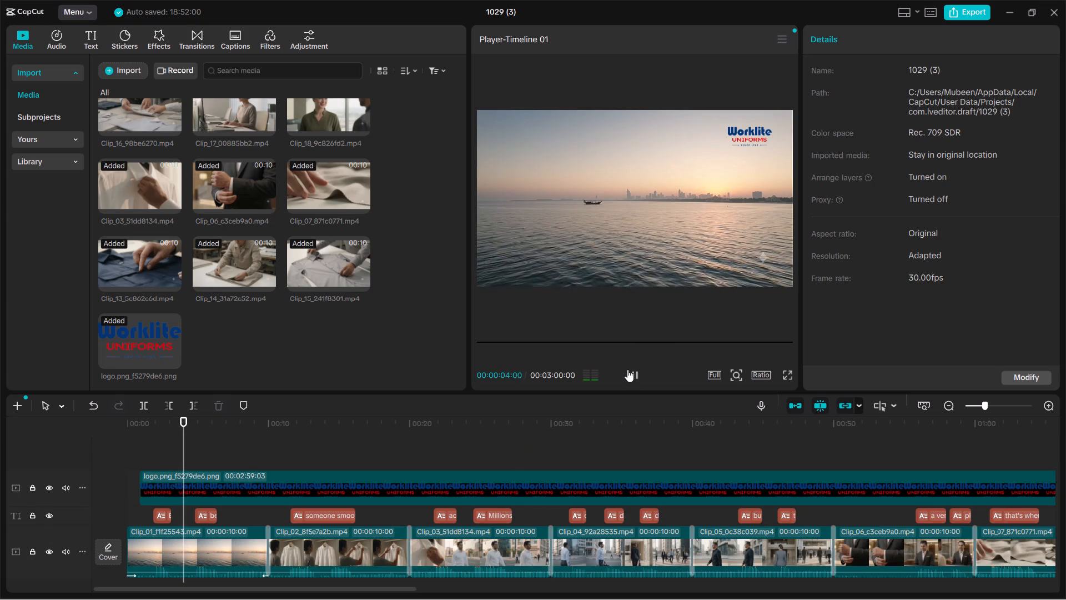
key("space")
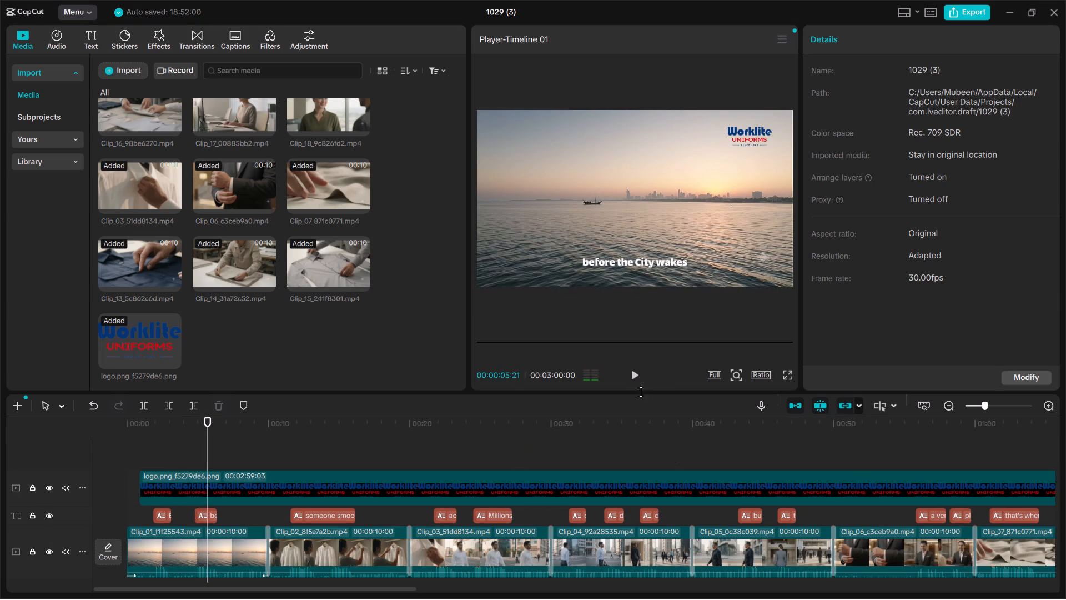
left_click(987, 581)
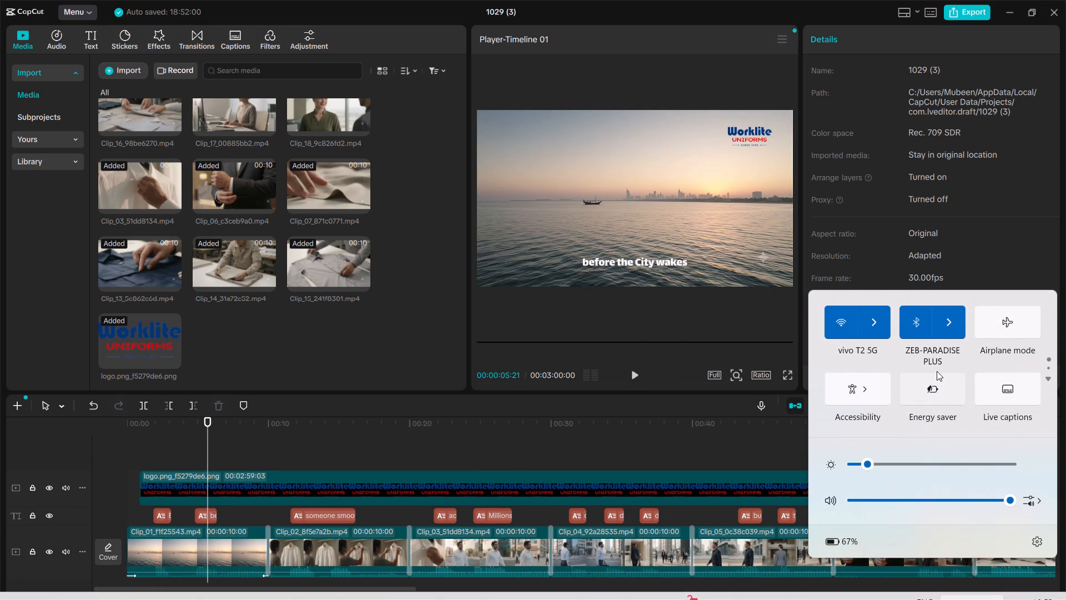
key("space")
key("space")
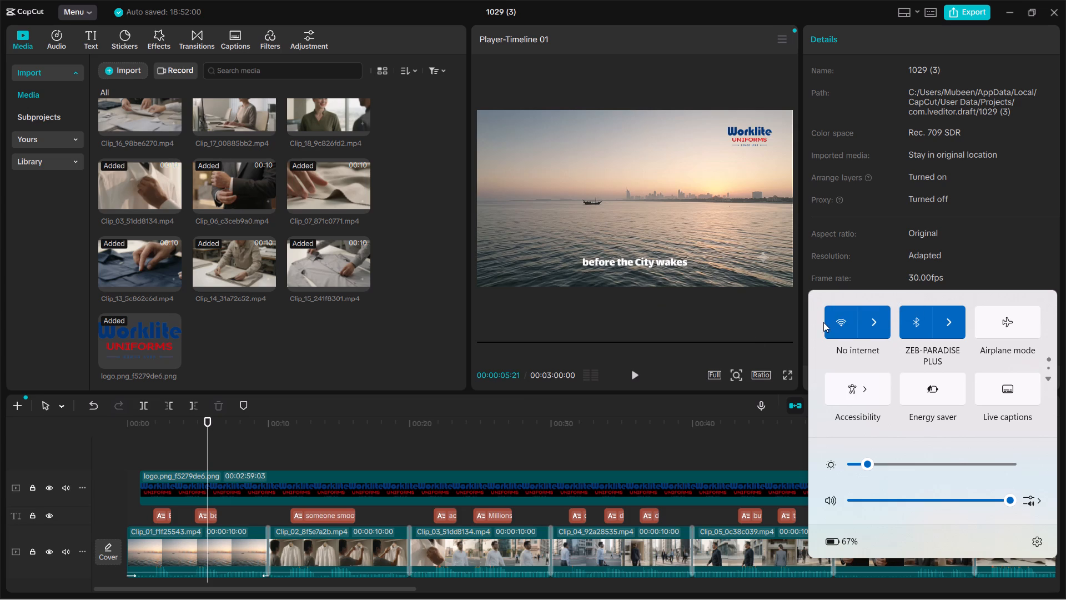
left_click(630, 291)
left_click(626, 261)
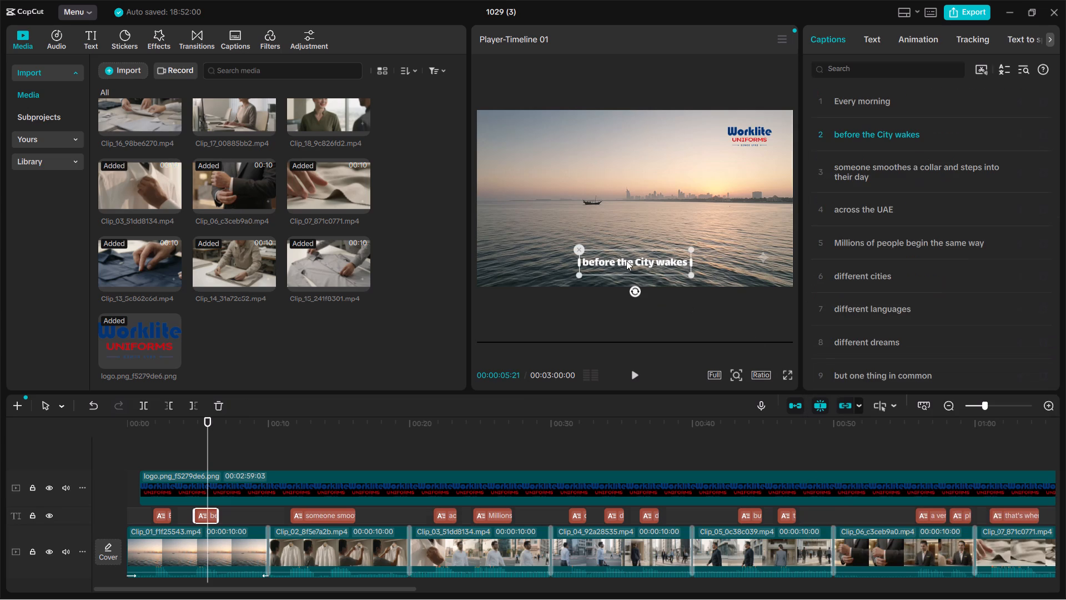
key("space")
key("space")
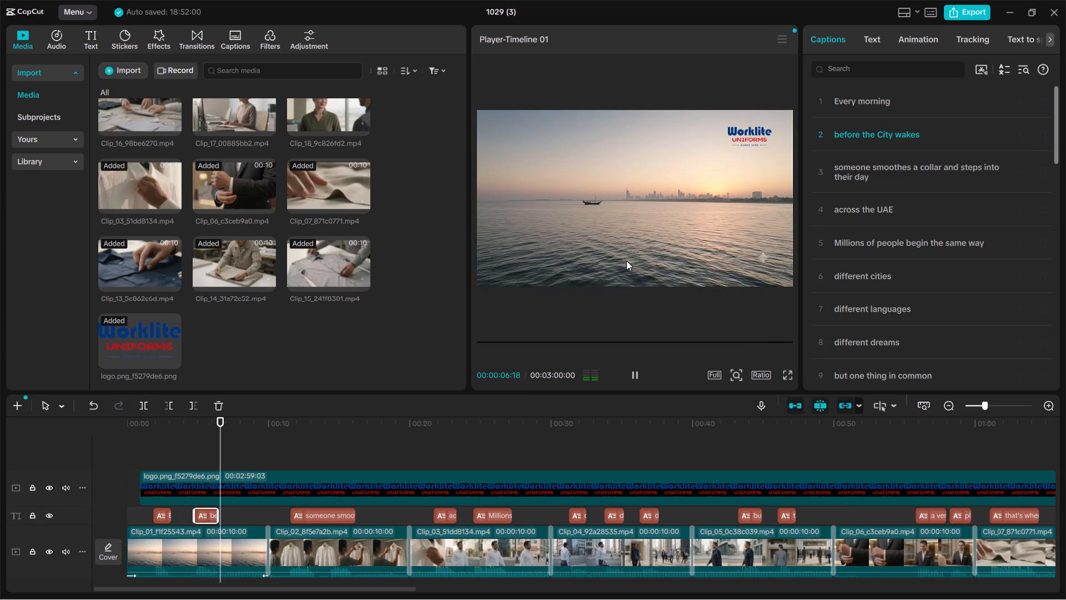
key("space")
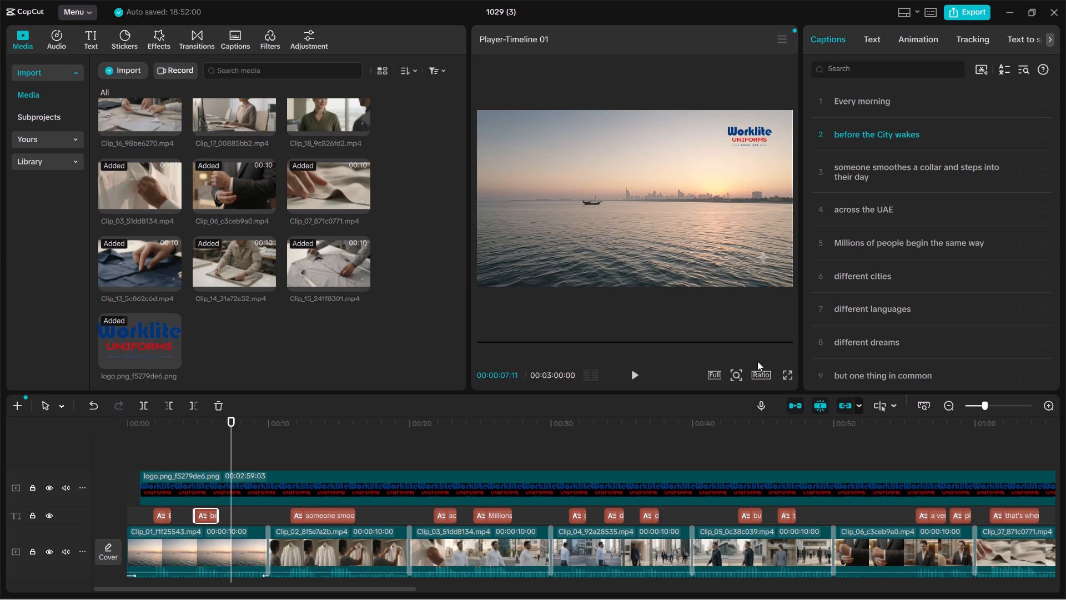
Switch to Instagram, open the "Blinkit Finds" Ep-26 reel, and play it unmuted as a sound test before pausing it.
key("alt+Tab")
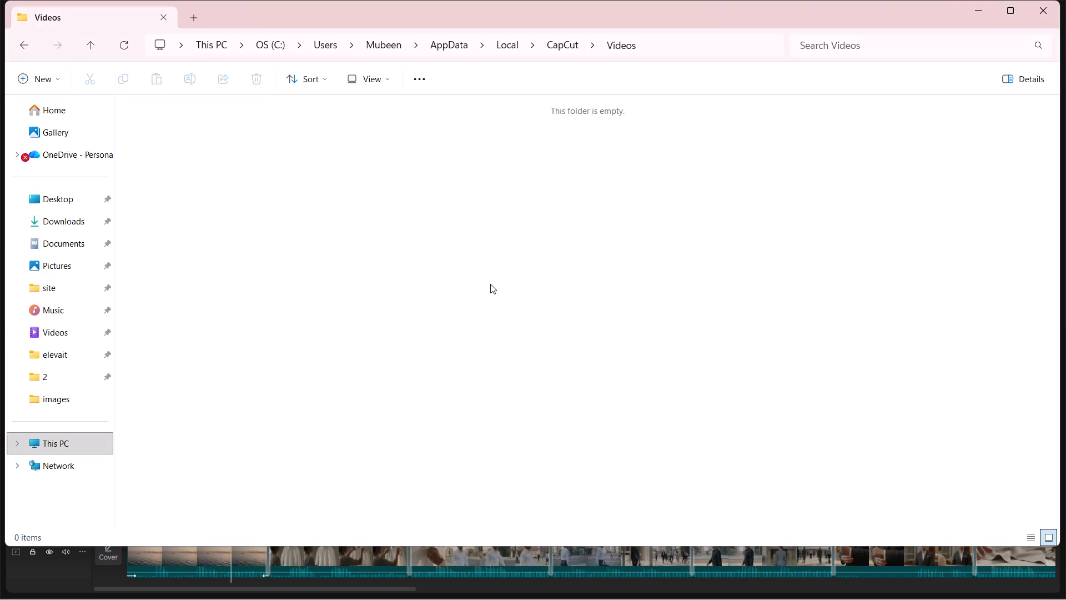
key("alt+Tab")
key("alt+Tab")
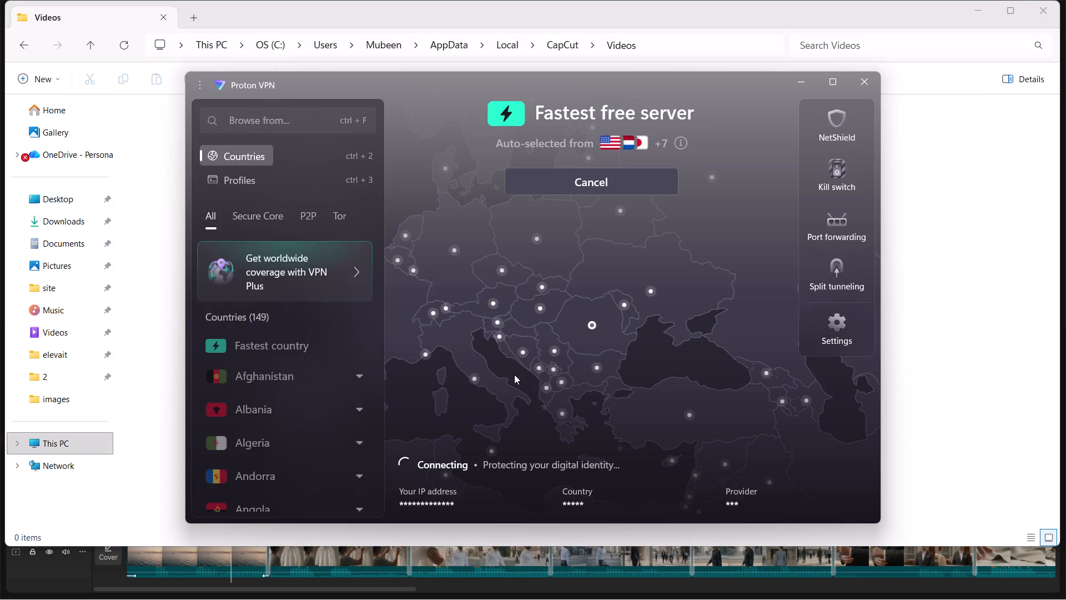
key("Tab")
key("alt+Tab")
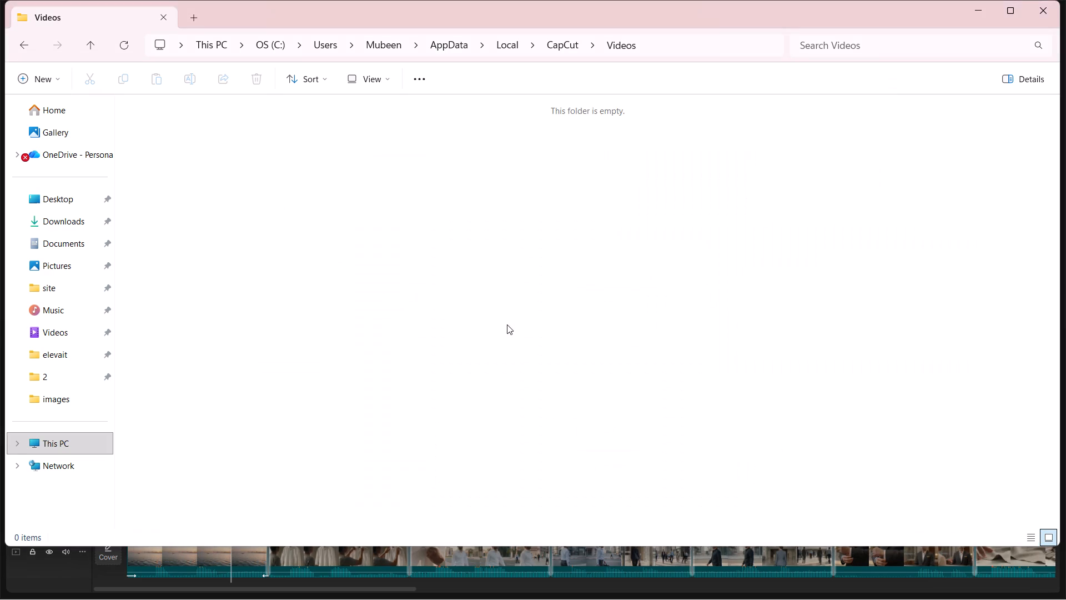
key("alt+Tab")
key("alt+Tab")
key("alt+Tab")
key("alt+Tab")
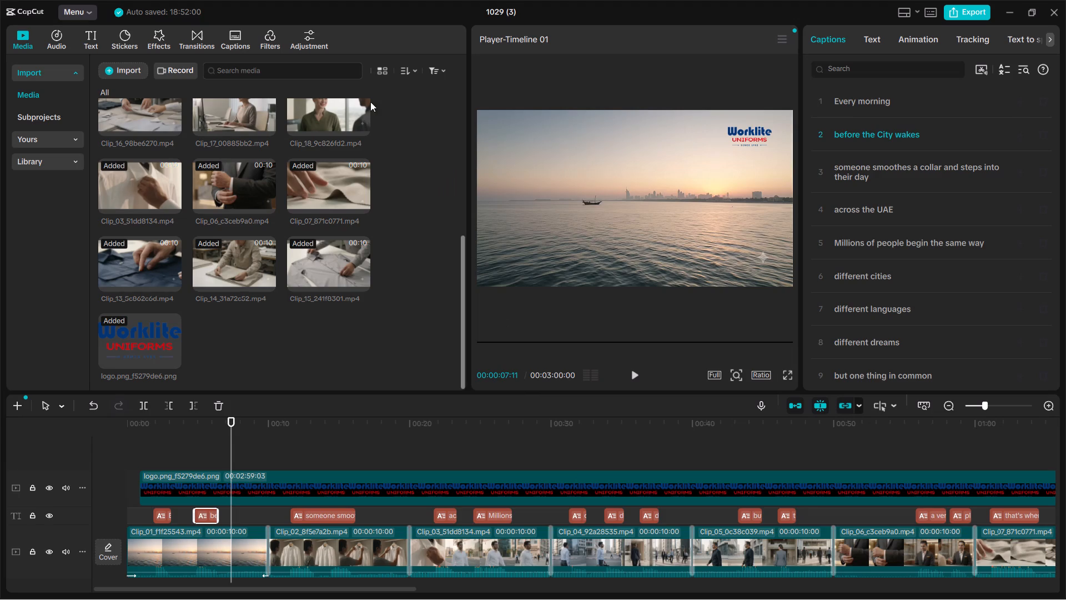
key("alt+Tab")
key("alt+Tab")
key("alt+Tab")
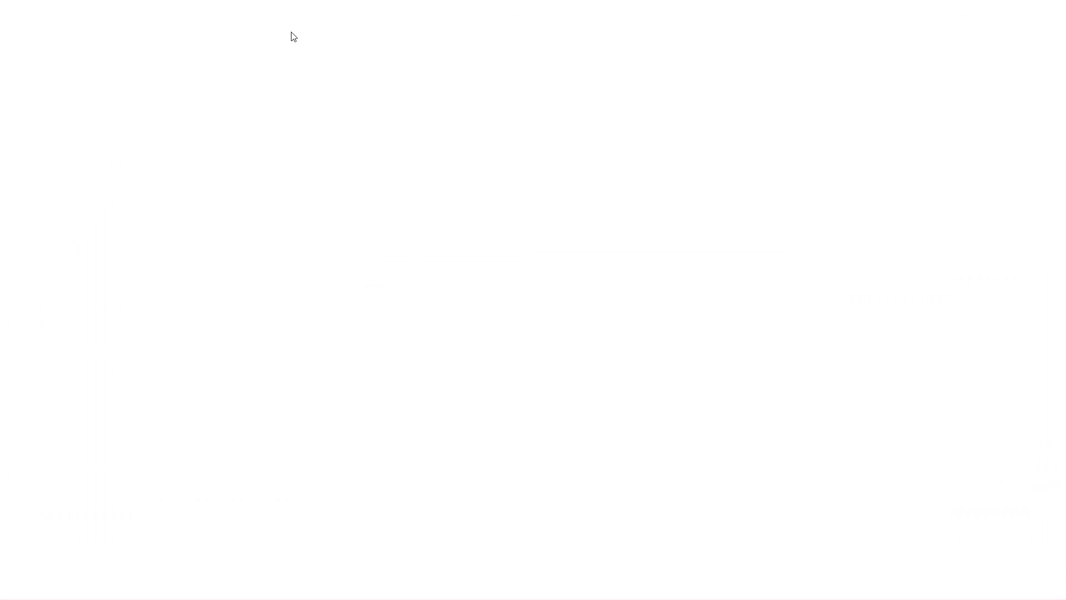
left_click(438, 334)
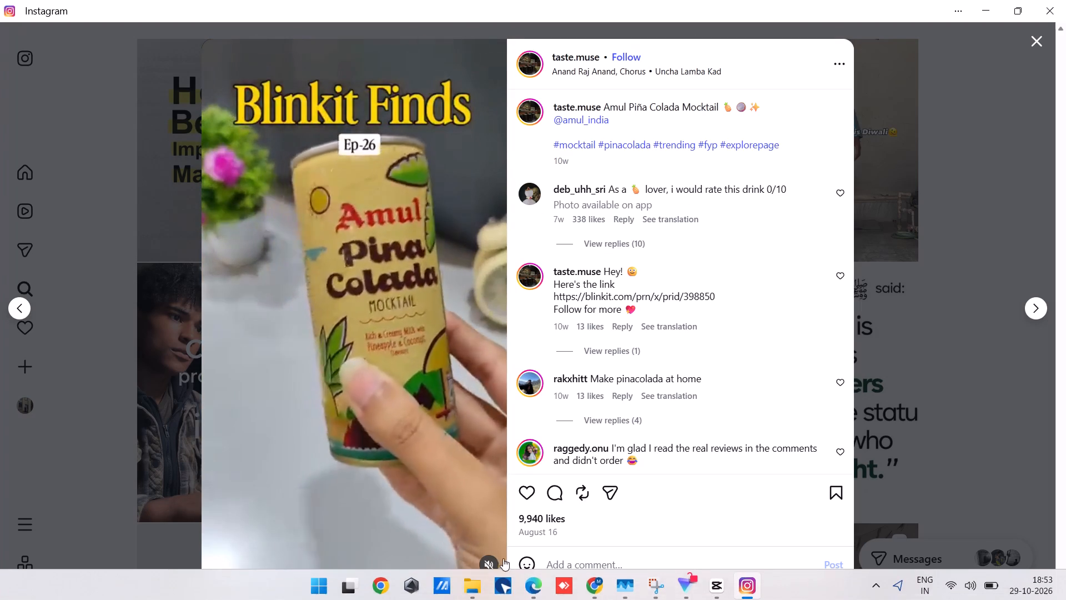
left_click(496, 563)
left_click(425, 224)
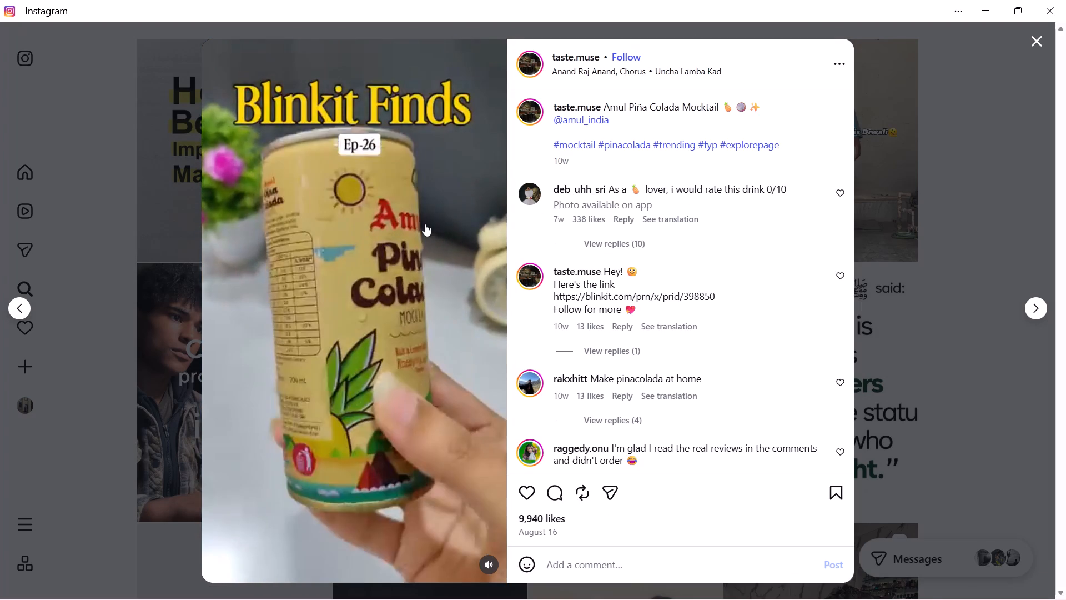
Inspect the system's sound output options to check whether the Bluetooth headset is offered as an output device.
key("alt+Tab")
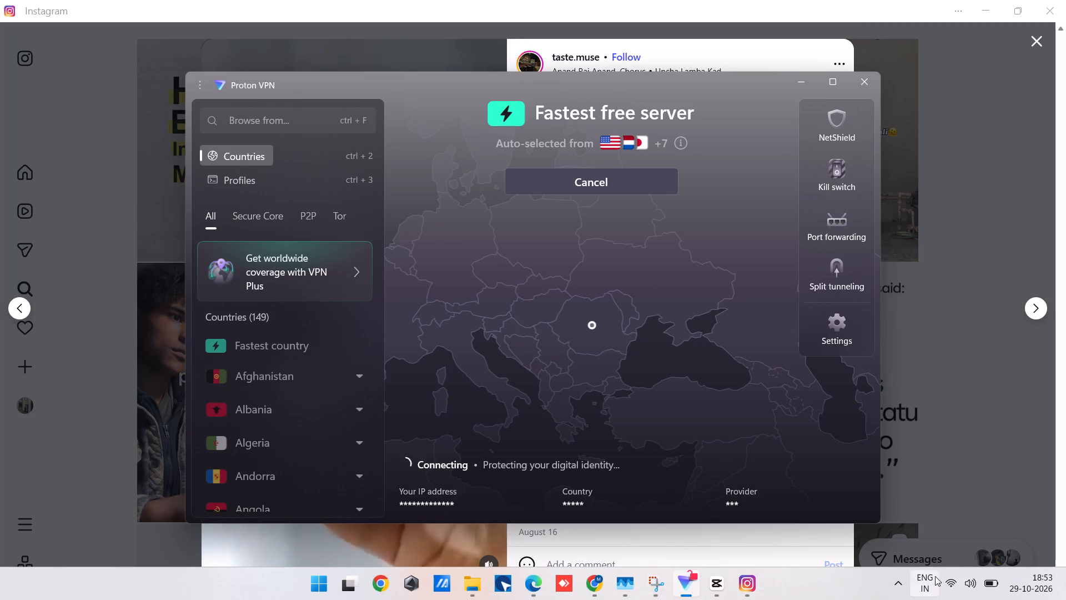
left_click(971, 579)
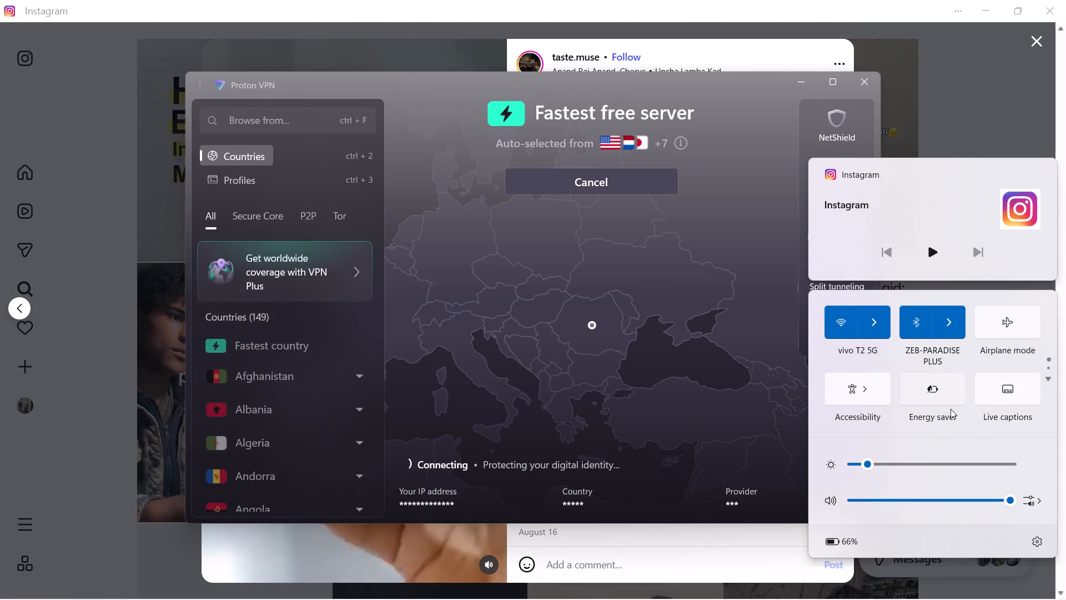
left_click(1035, 507)
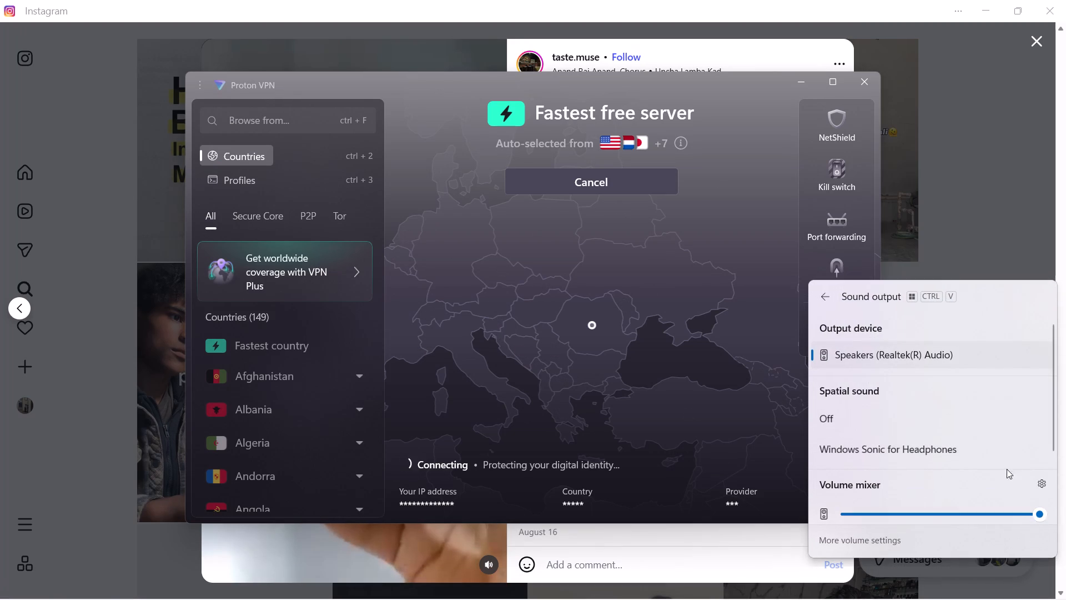
scroll(913, 416, "down", 4)
scroll(908, 408, "up", 4)
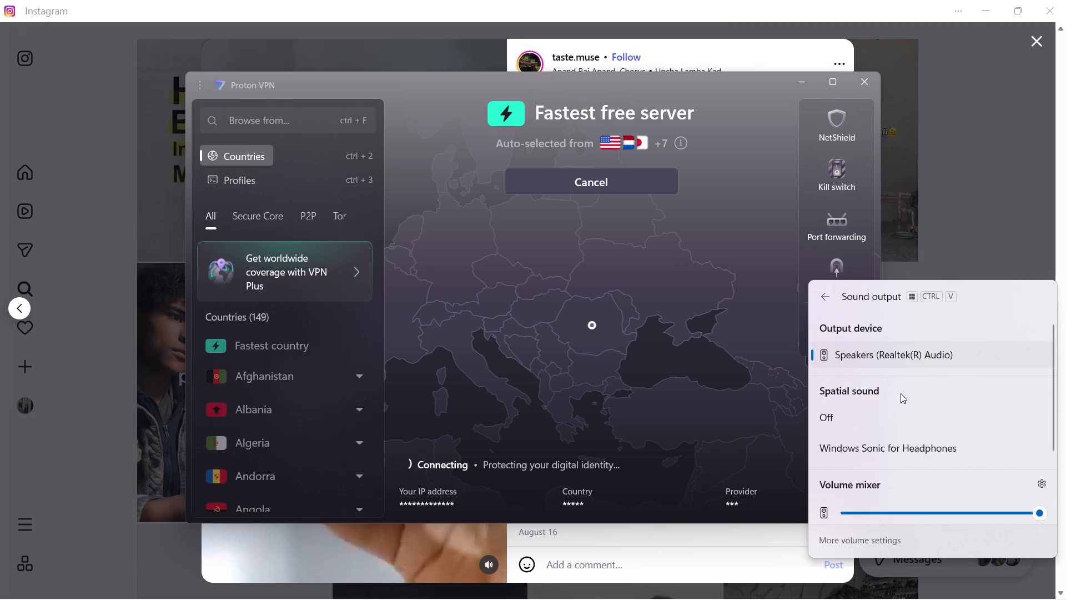
scroll(901, 393, "up", 2)
scroll(838, 326, "up", 5)
left_click(911, 297)
left_click(826, 299)
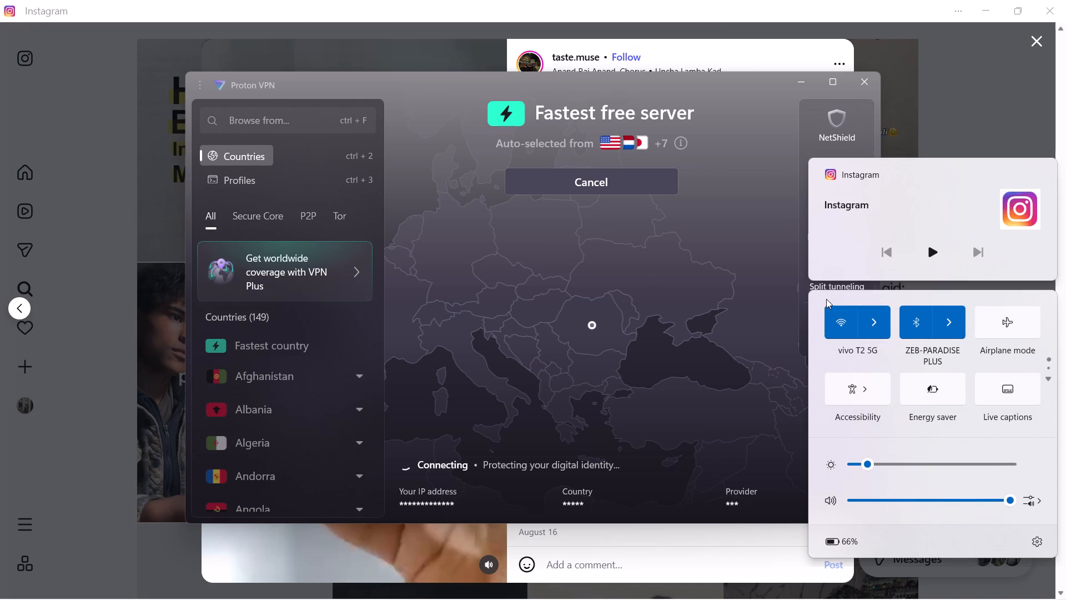
key("super+v")
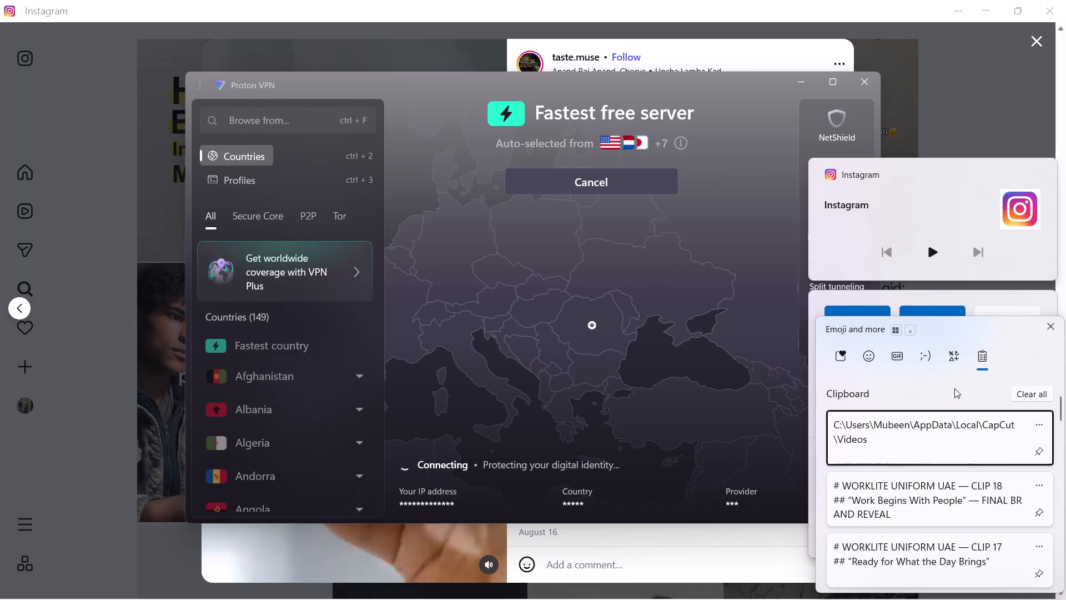
Close the clipboard history and check the system's sound output devices and volume mixer.
left_click(1052, 324)
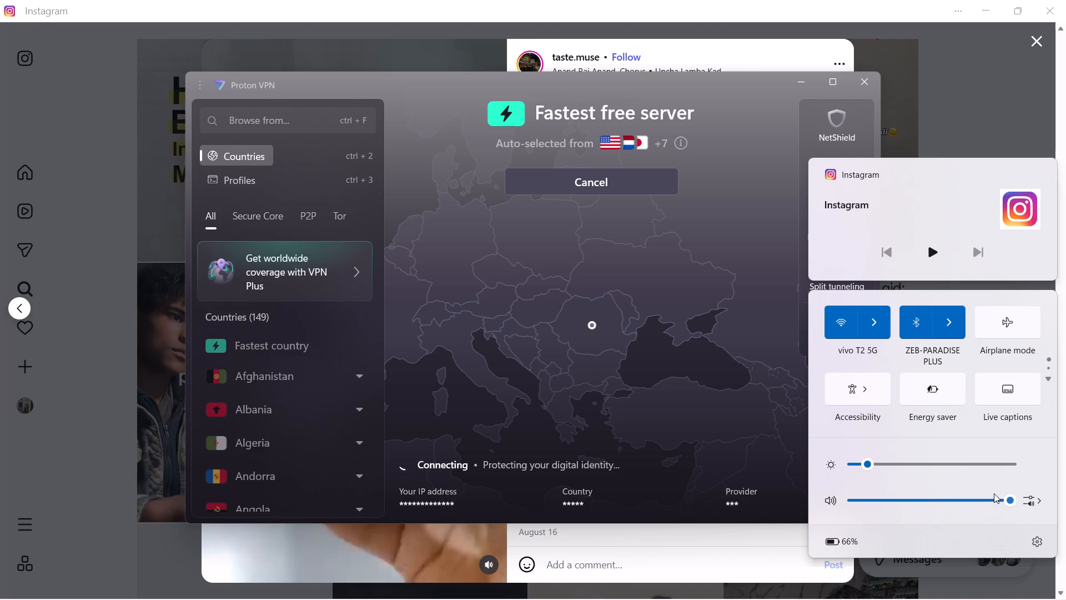
key("ctrl+super+v")
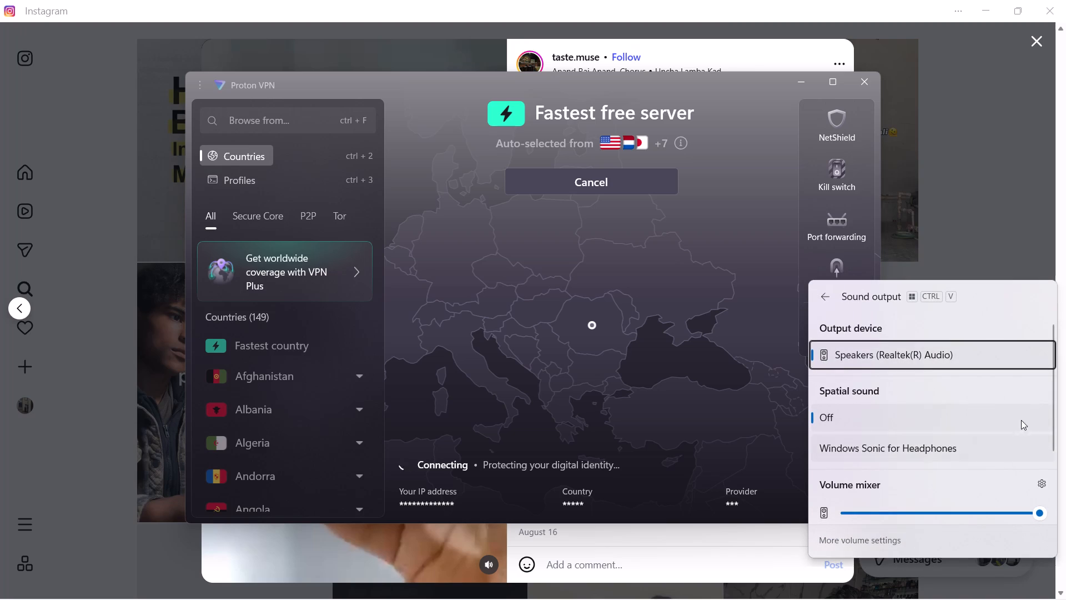
scroll(968, 442, "down", 5)
scroll(967, 439, "up", 5)
scroll(965, 437, "down", 4)
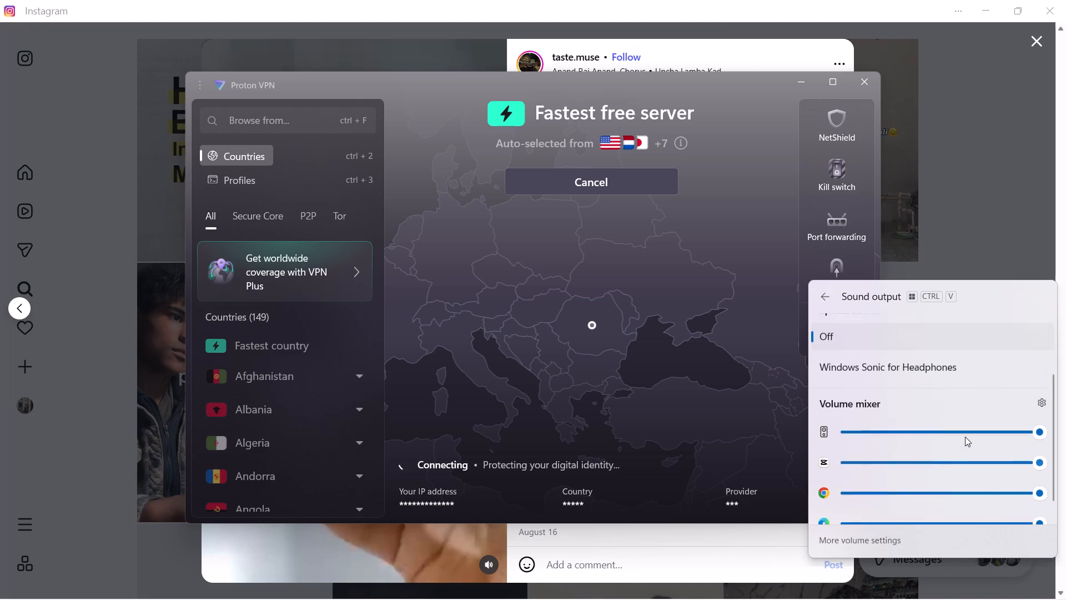
scroll(963, 434, "up", 1)
scroll(892, 352, "up", 1)
Switch to CapCut and play the video onward from about 7 seconds into the timeline.
key("alt+Tab")
key("alt+Tab")
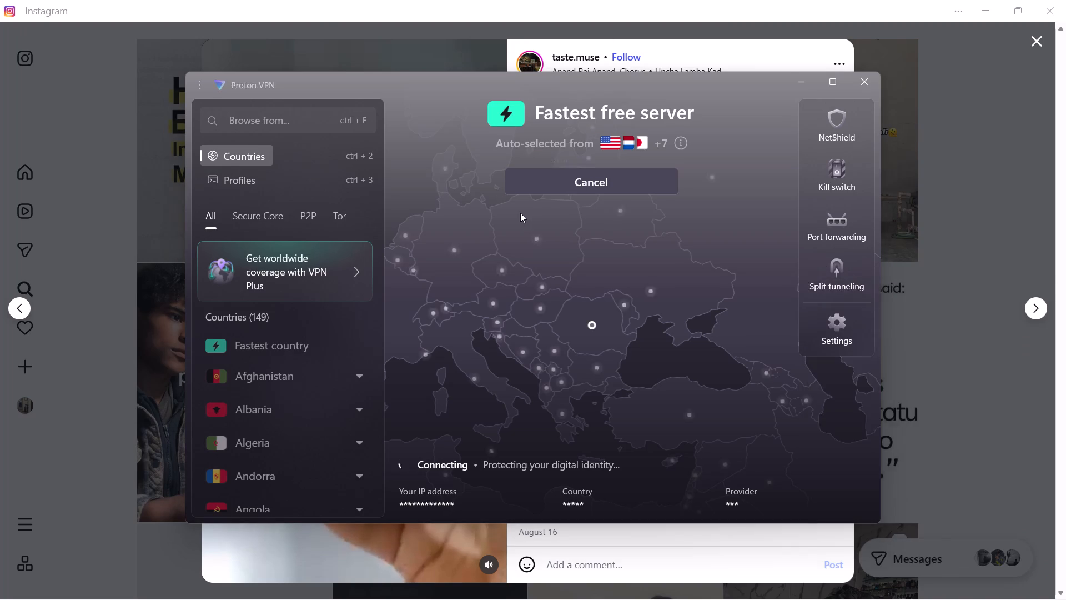
key("alt+Tab")
left_click(660, 275)
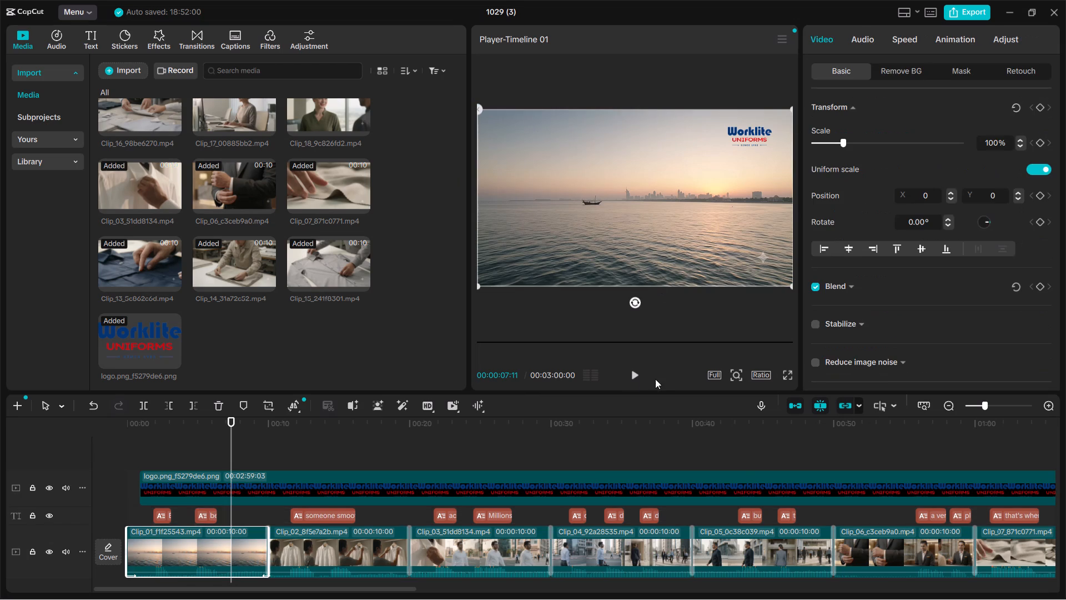
left_click(635, 374)
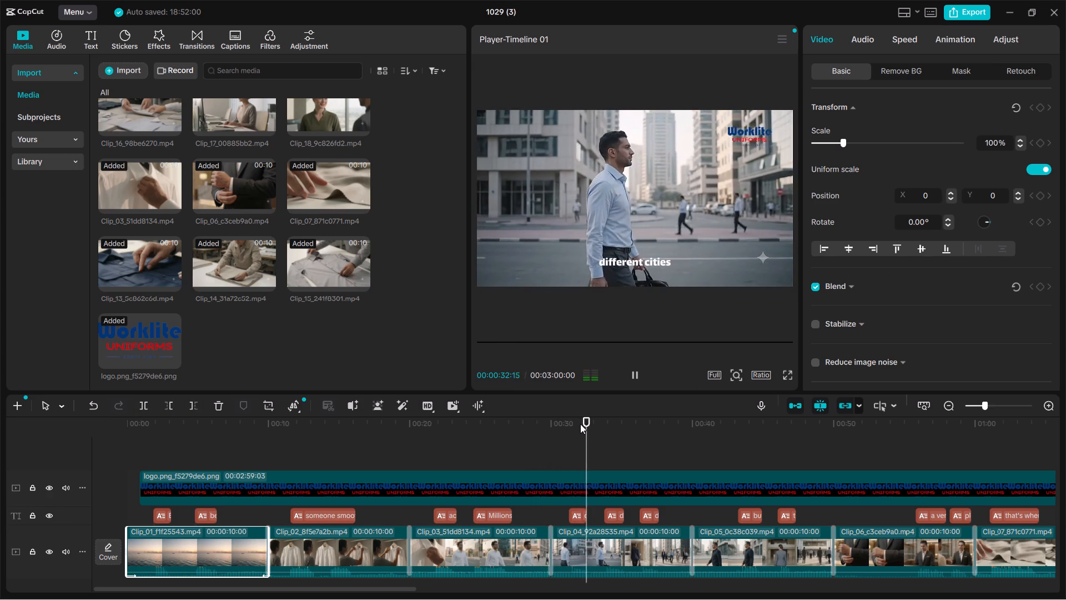
Replay the section around the Clip_03 to Clip_04 transition, from about 25 seconds, to examine the cut.
left_click_drag(594, 420, 544, 417)
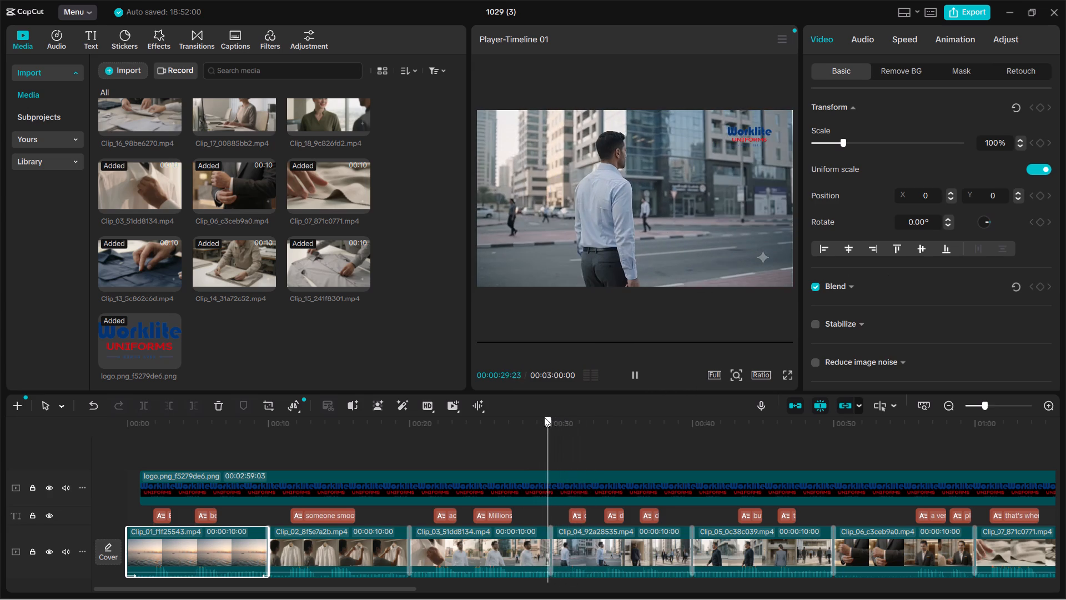
left_click_drag(544, 417, 494, 416)
key("space")
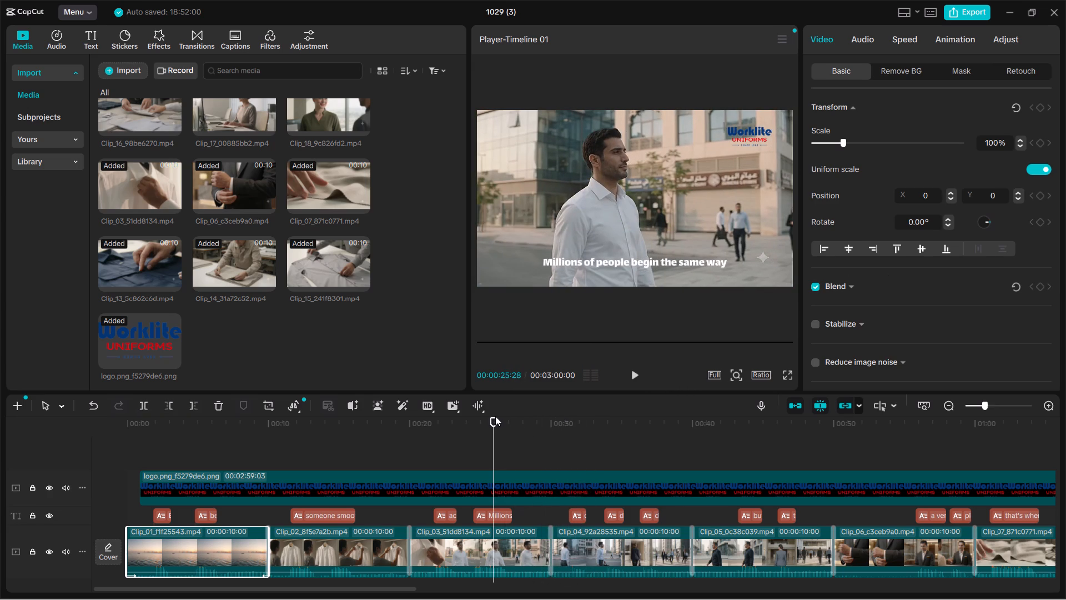
key("space")
key("space")
key("space")
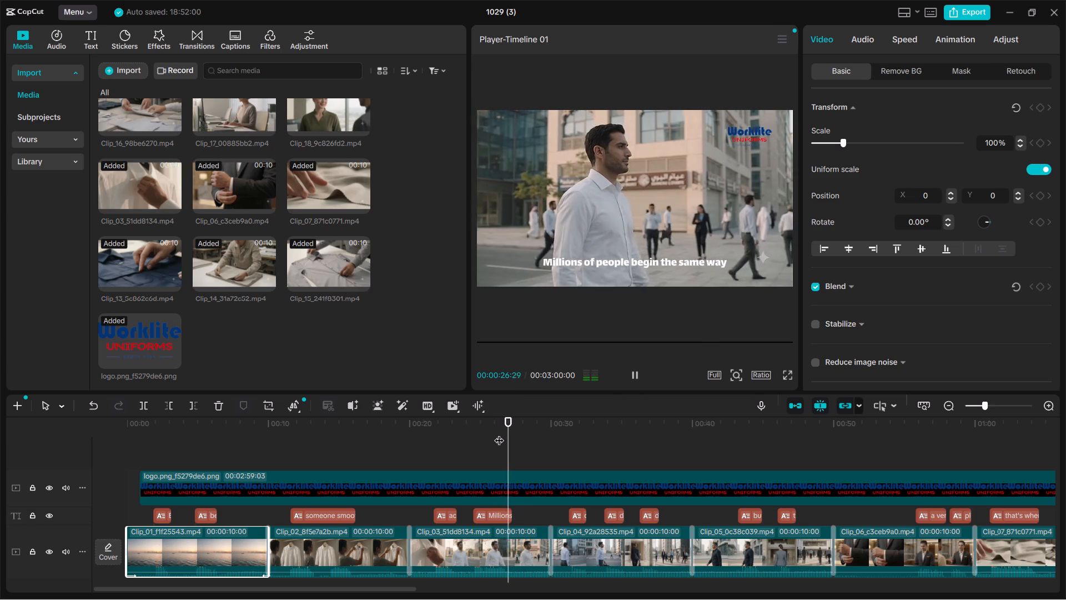
key("space")
key("space")
key("space")
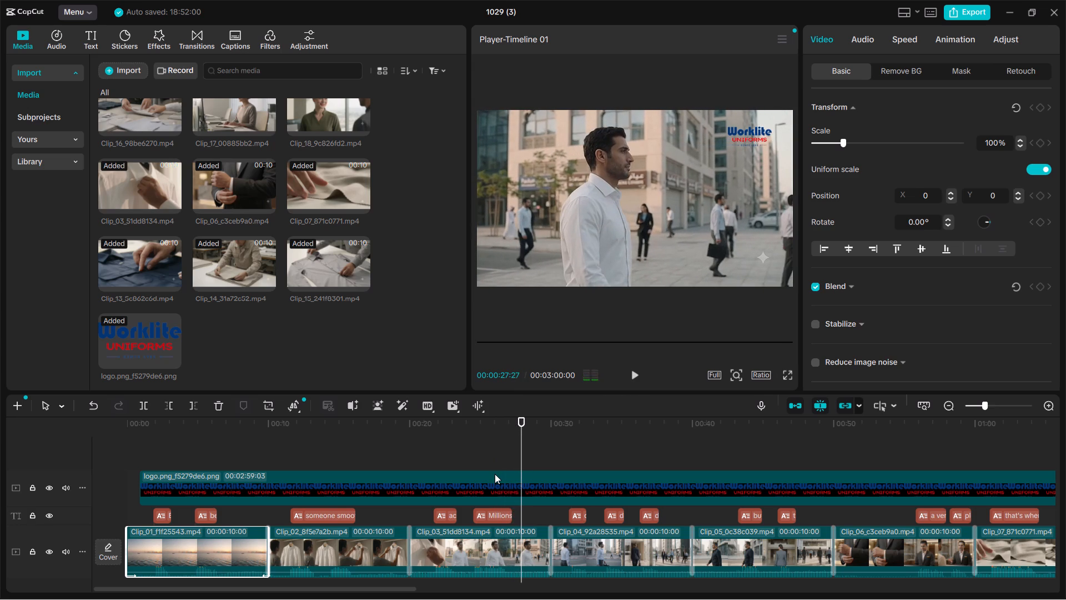
key("space")
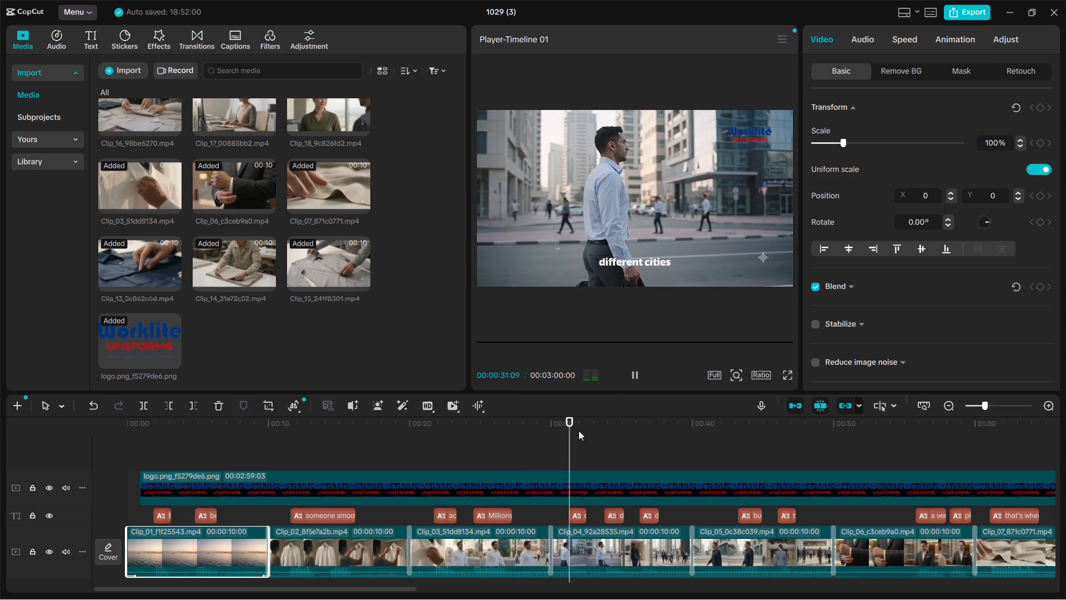
Trim off the end of Clip_03 after 00:00:28:19.
left_click(602, 428)
left_click_drag(602, 428, 532, 429)
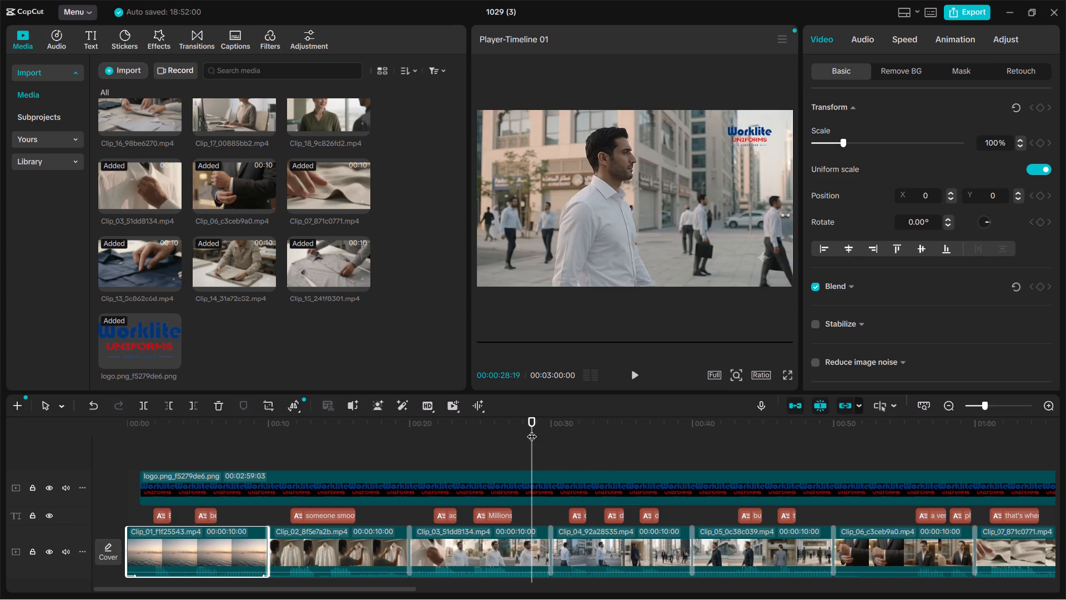
left_click(513, 539)
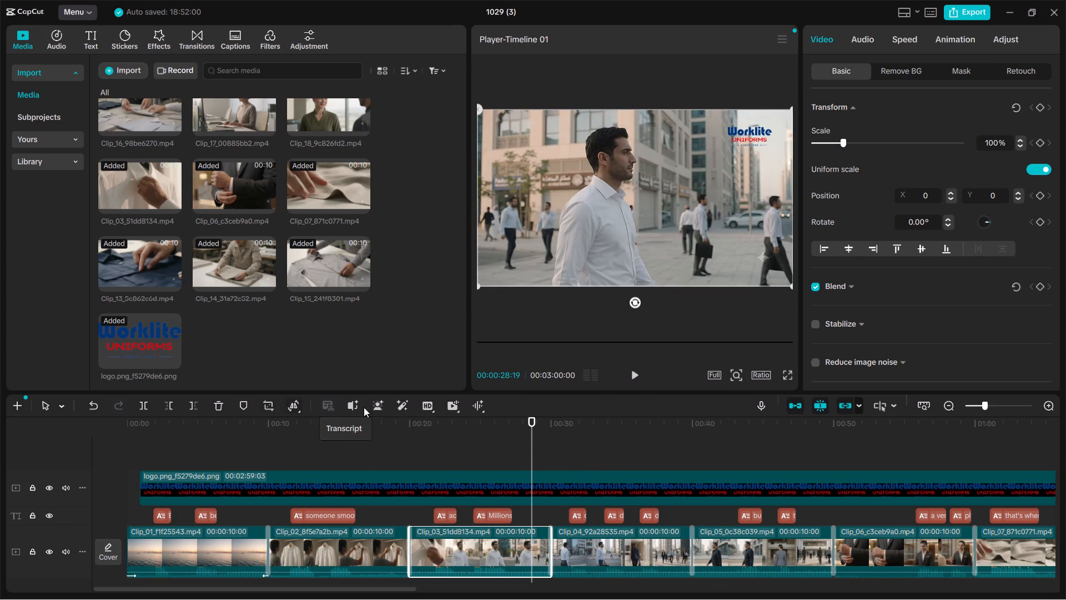
left_click(187, 405)
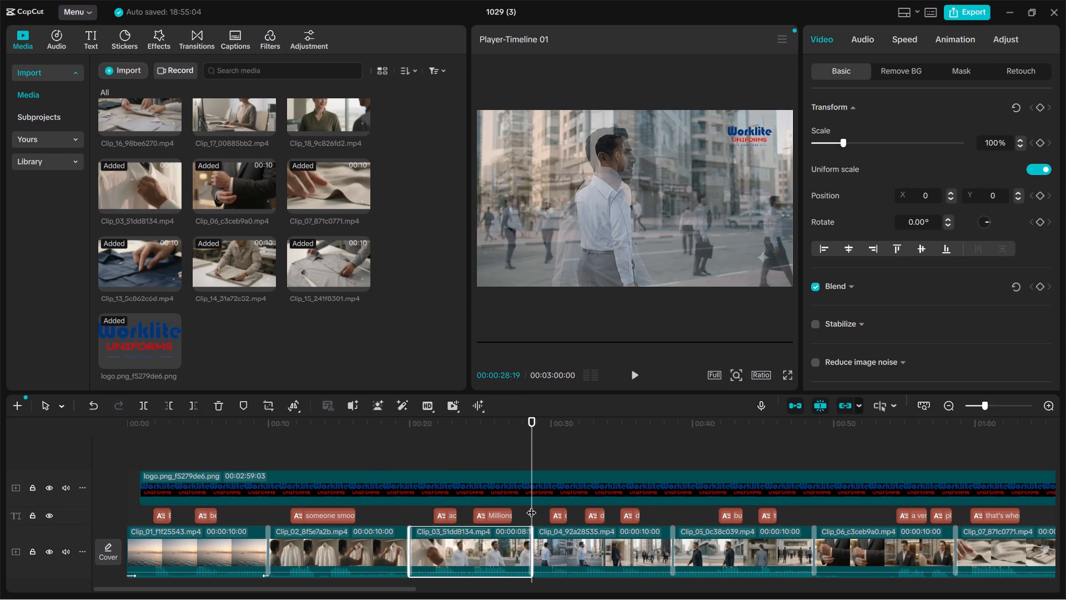
Play the video from about 00:00:26:12 to review the shortened Clip_03 and the clips after it.
left_click_drag(526, 466, 500, 465)
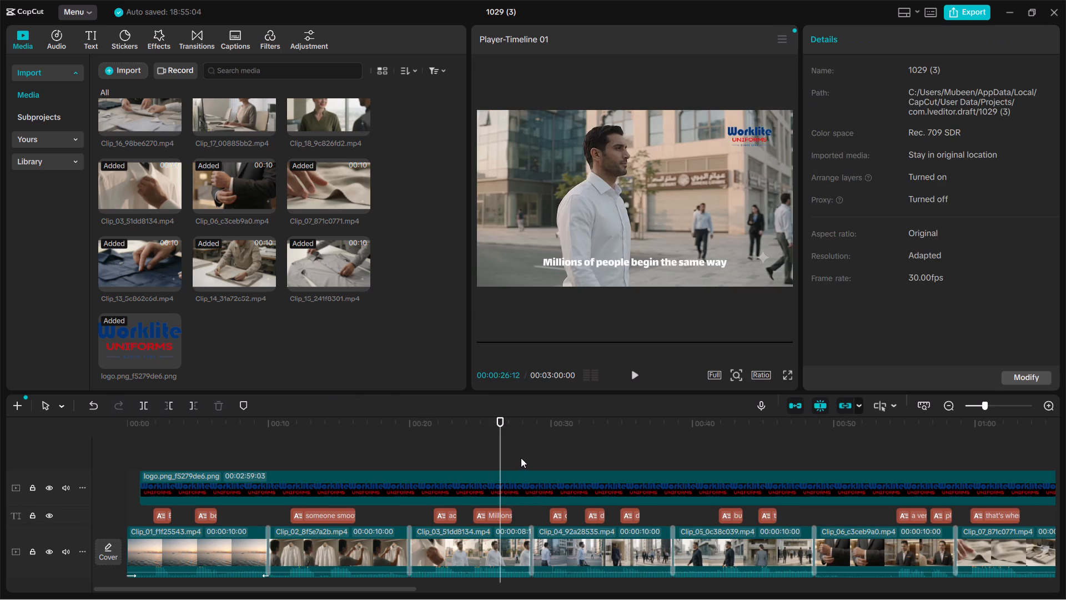
key("space")
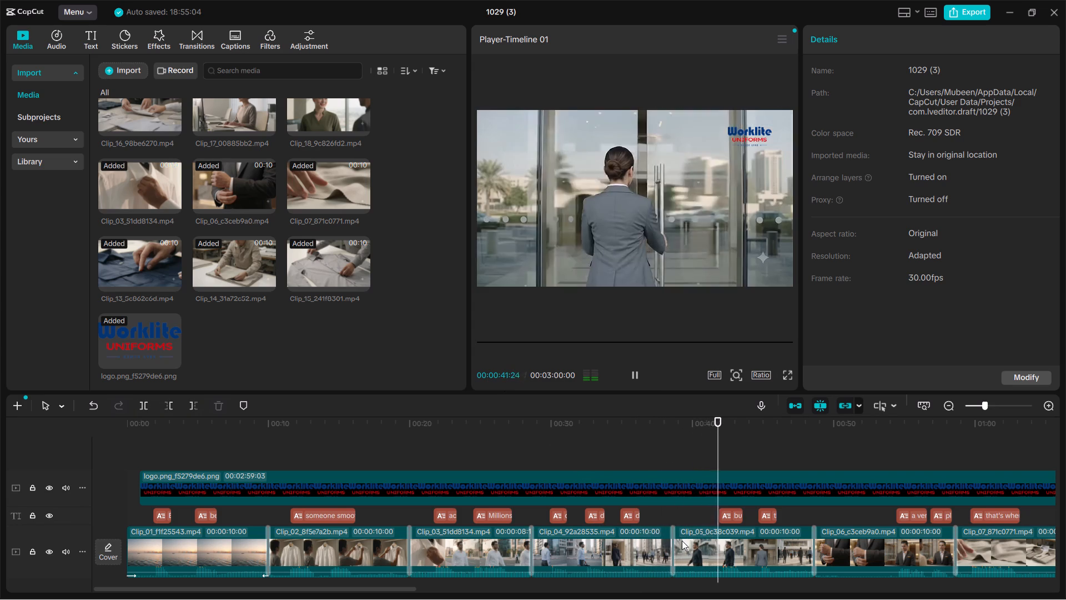
Trim off the beginning of Clip_05 before 00:00:40:18.
left_click(712, 540)
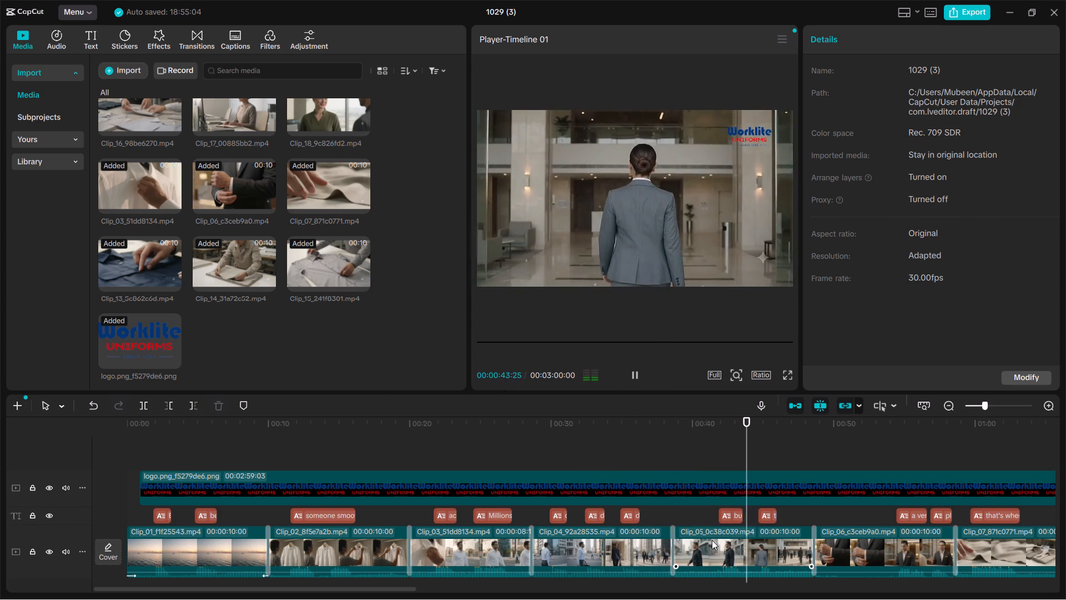
left_click_drag(768, 435, 734, 434)
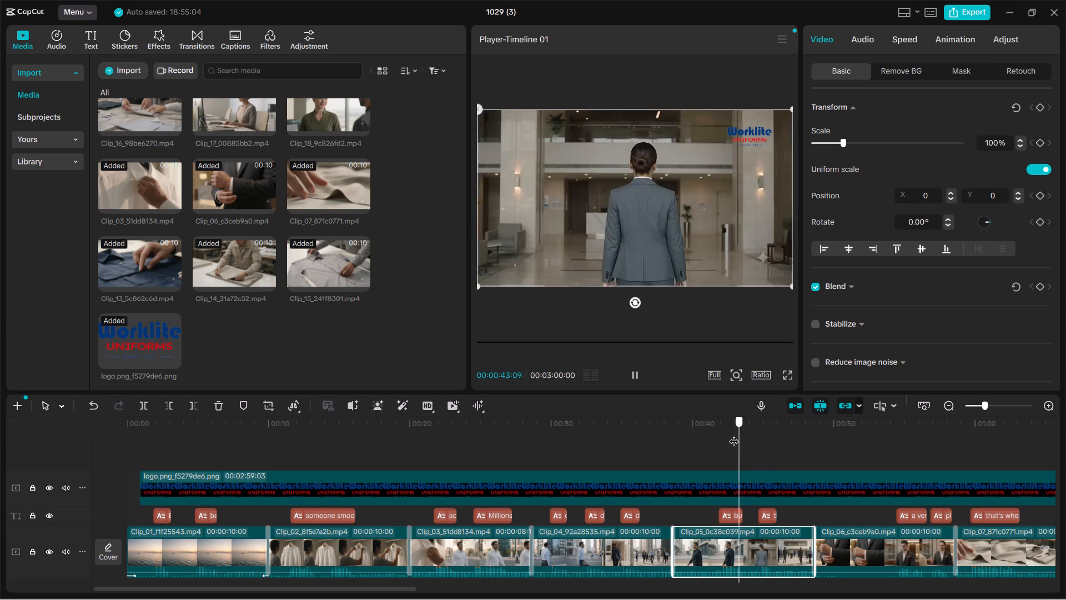
left_click_drag(734, 434, 701, 434)
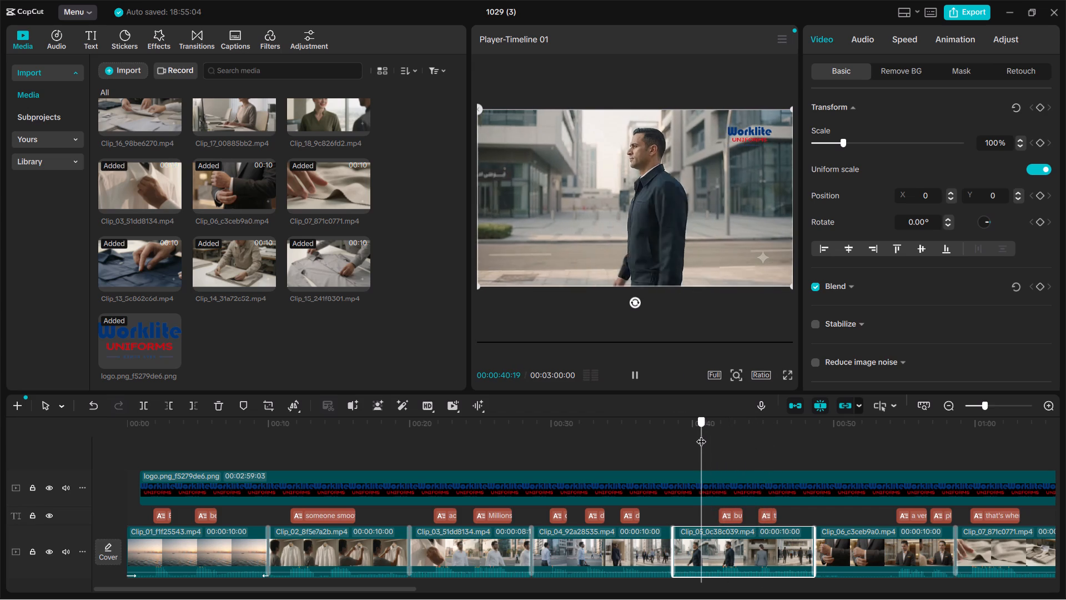
left_click_drag(701, 434, 701, 434)
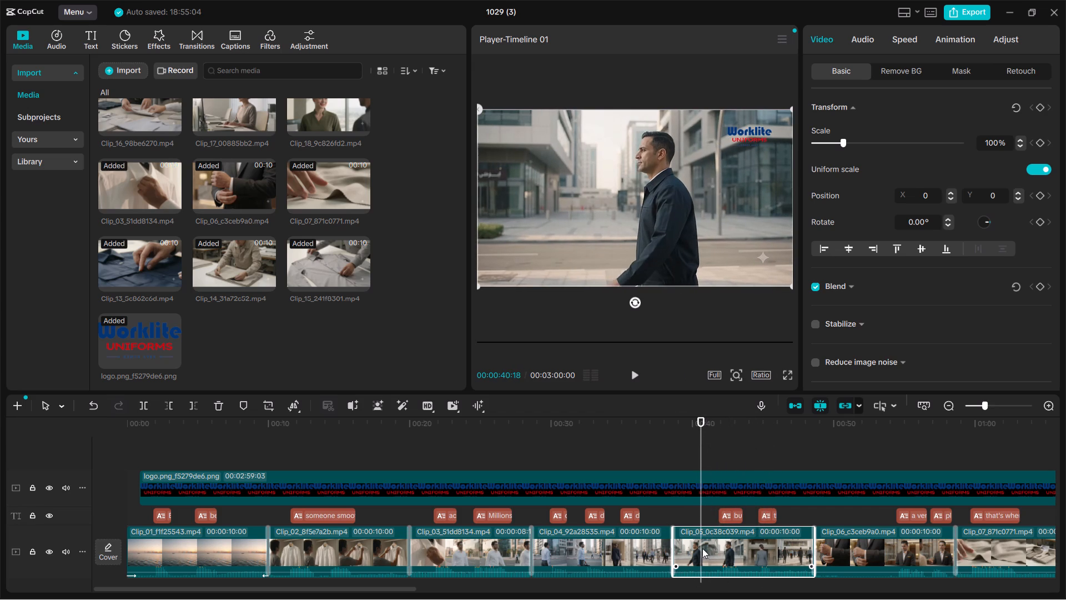
left_click(707, 544)
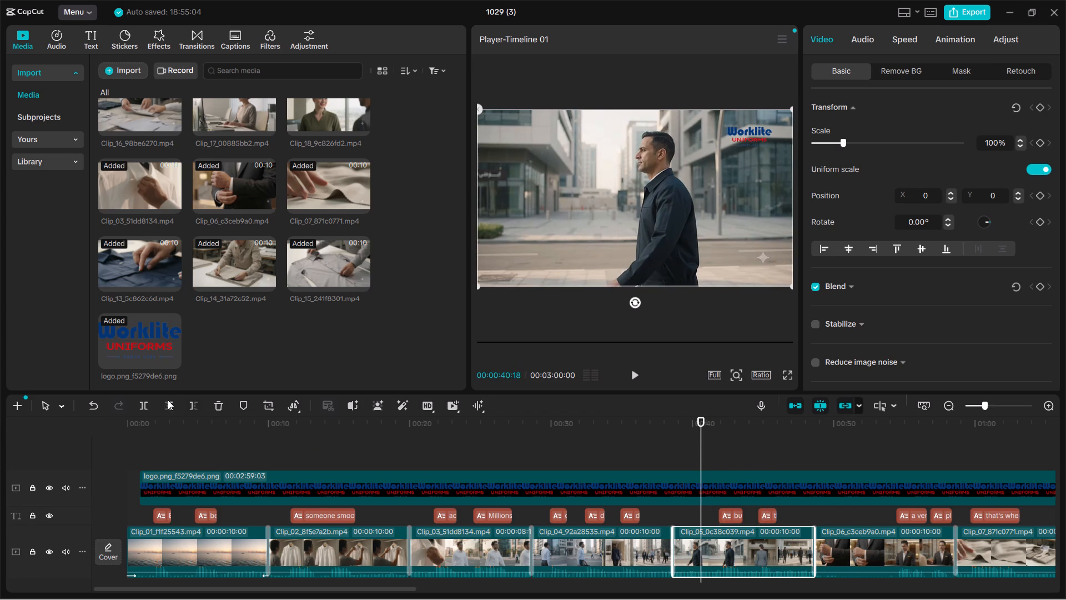
left_click(168, 400)
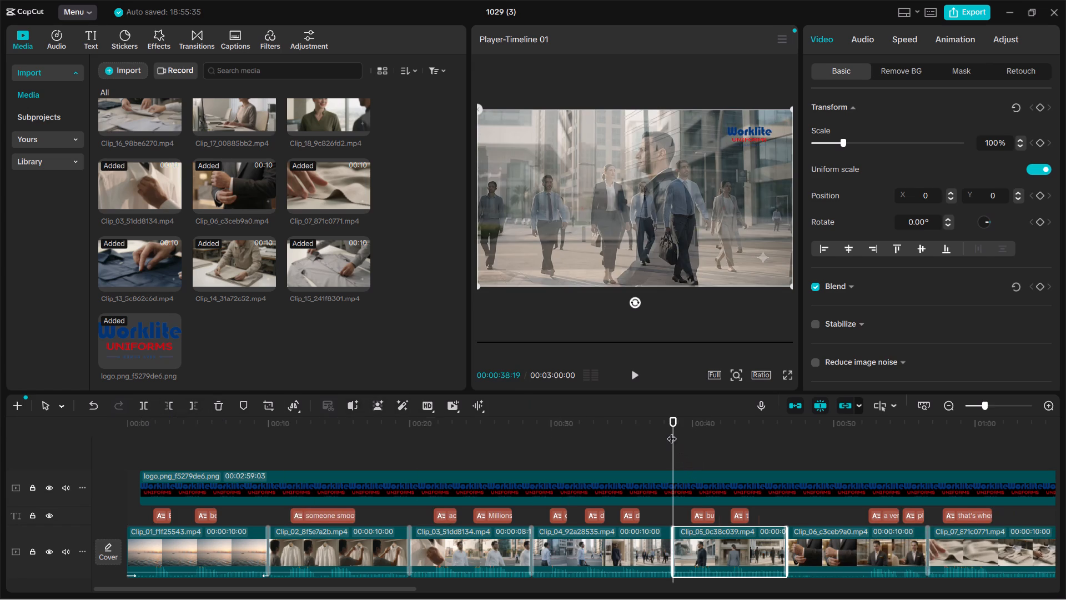
Play the video from shortly before Clip_05 to review its new start.
left_click_drag(672, 432, 647, 428)
key("space")
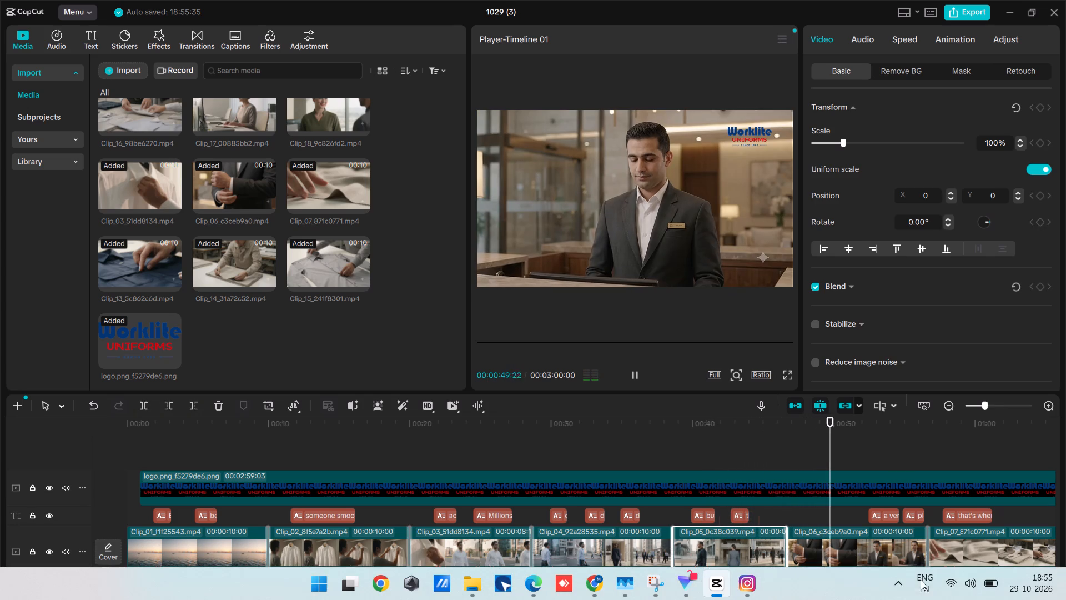
Connect the realme Buds T200 Lite from the system's Bluetooth device list and return to CapCut.
left_click(967, 591)
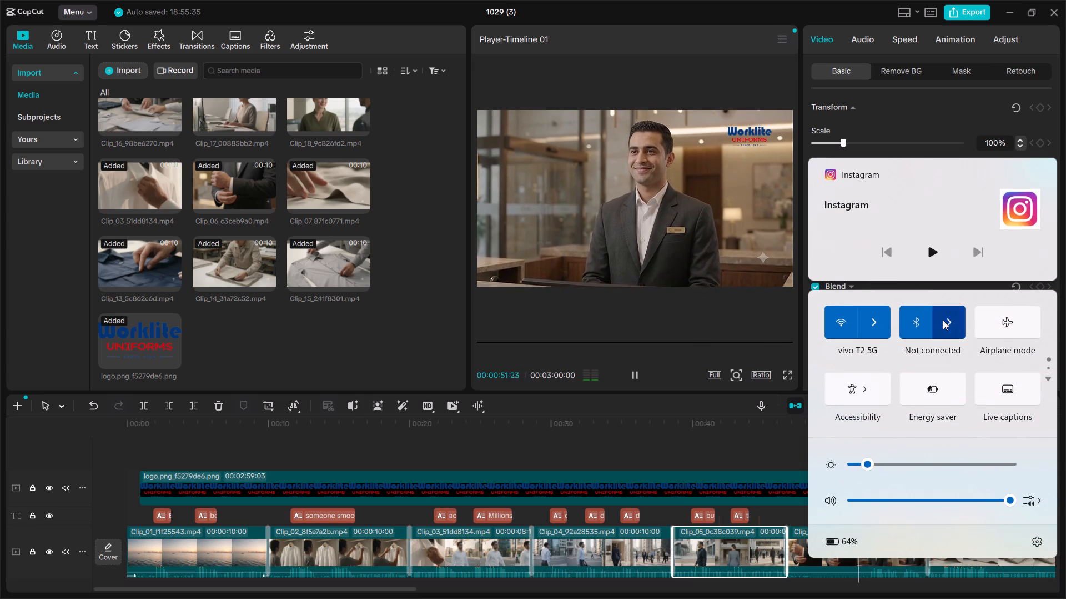
left_click(952, 323)
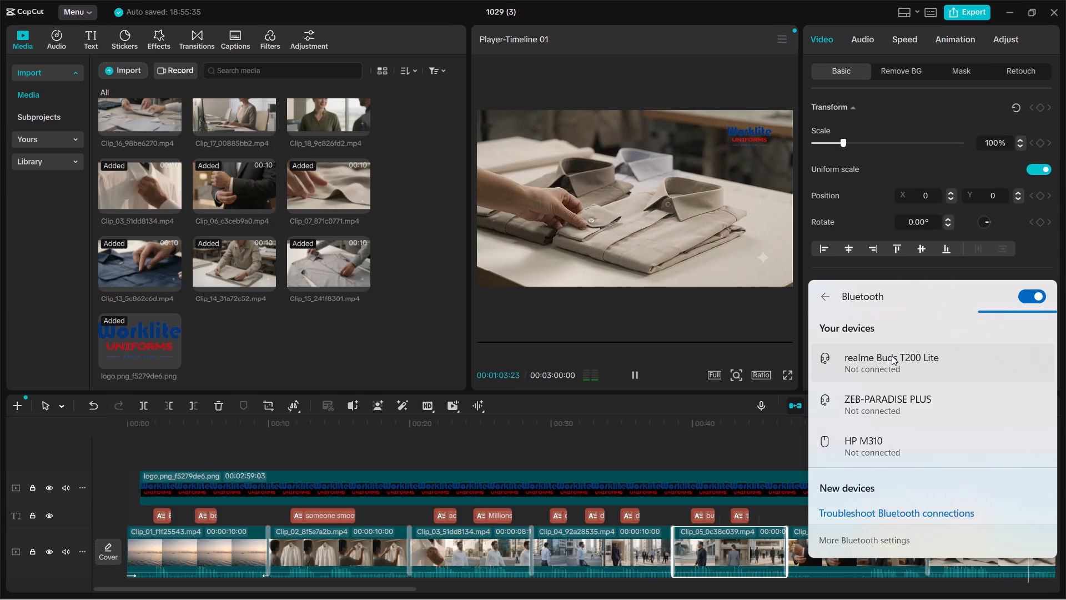
left_click(892, 356)
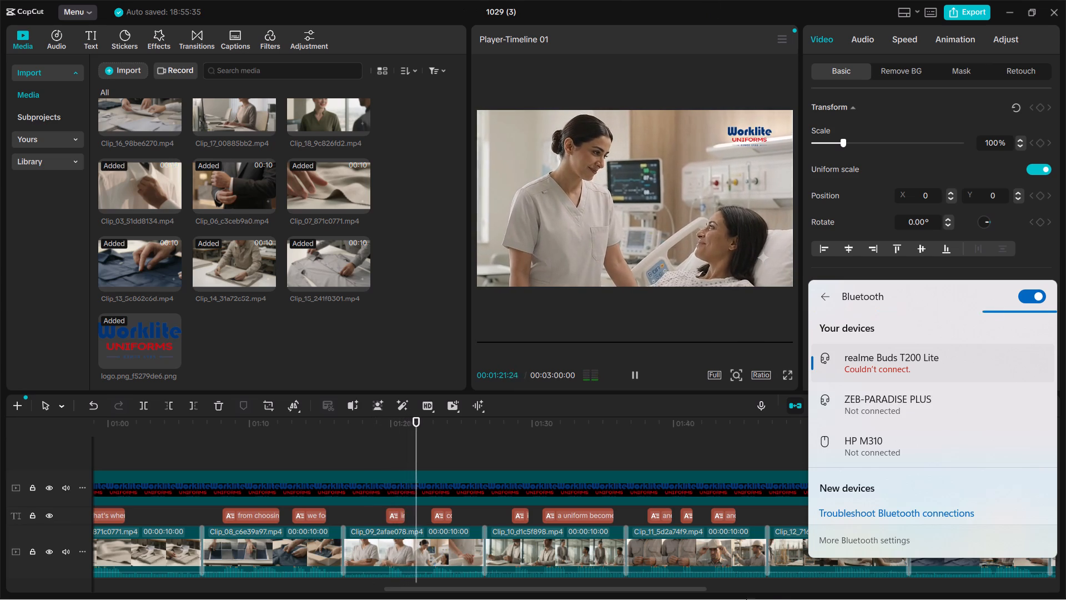
left_click(840, 366)
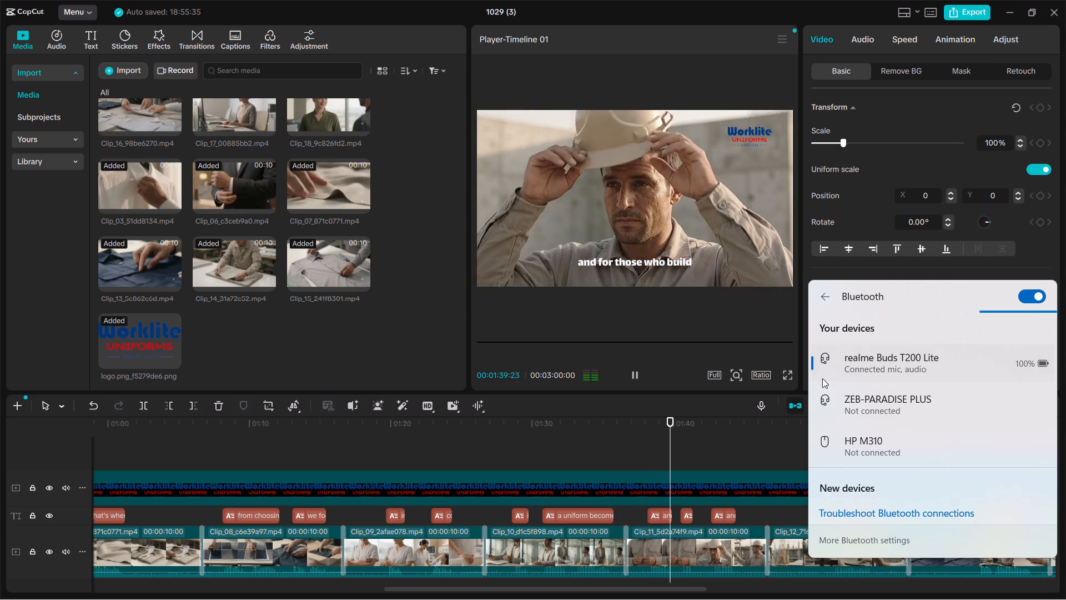
left_click(666, 309)
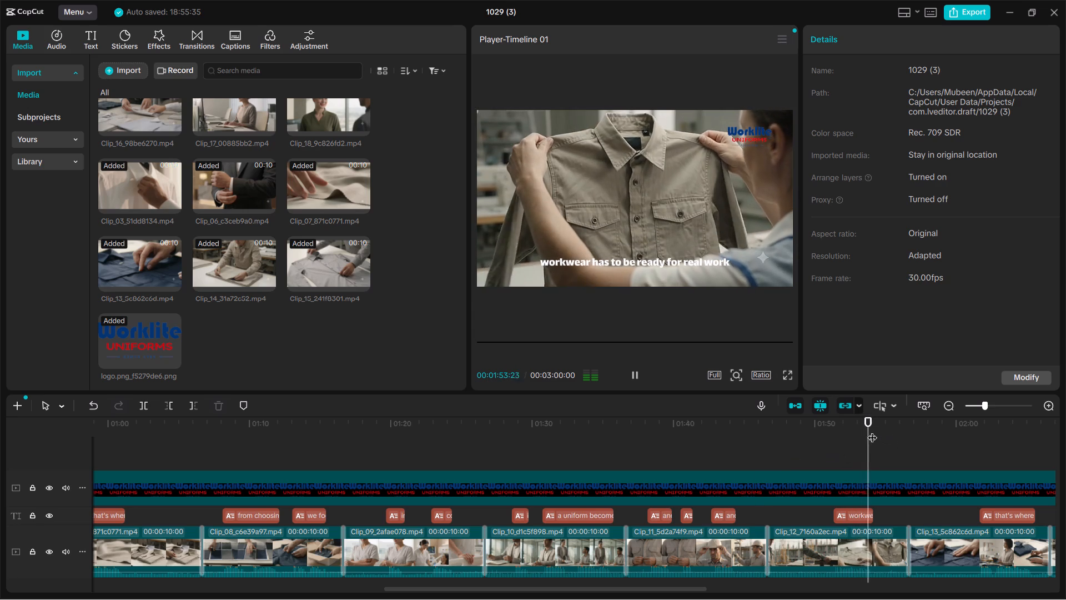
Trim off the beginning of Clip_12 before 00:01:49:09.
left_click_drag(872, 431, 848, 431)
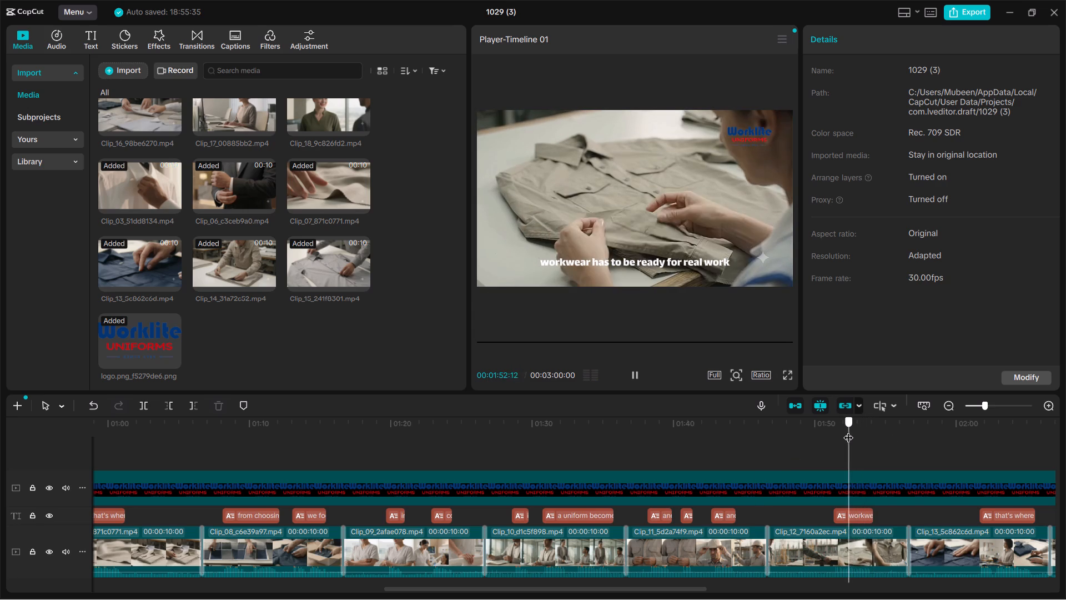
left_click_drag(848, 431, 831, 431)
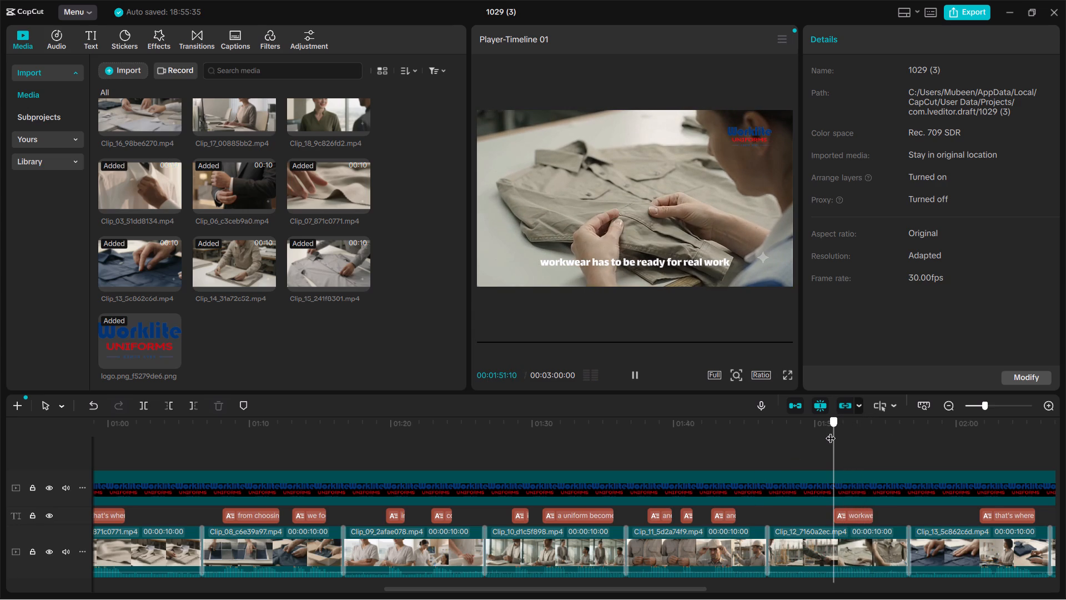
left_click_drag(831, 431, 814, 431)
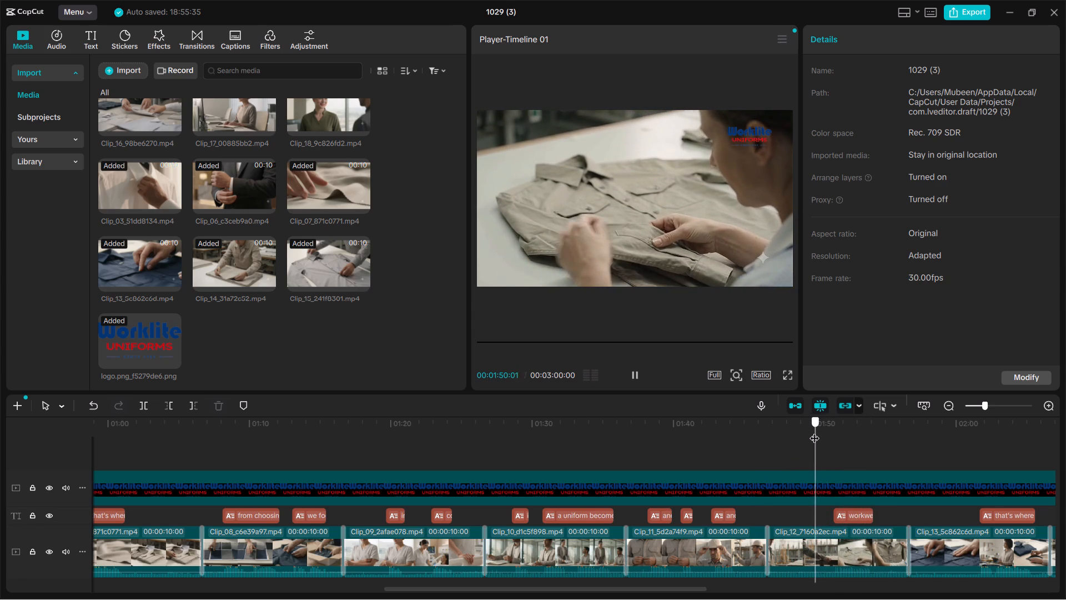
left_click_drag(814, 431, 807, 432)
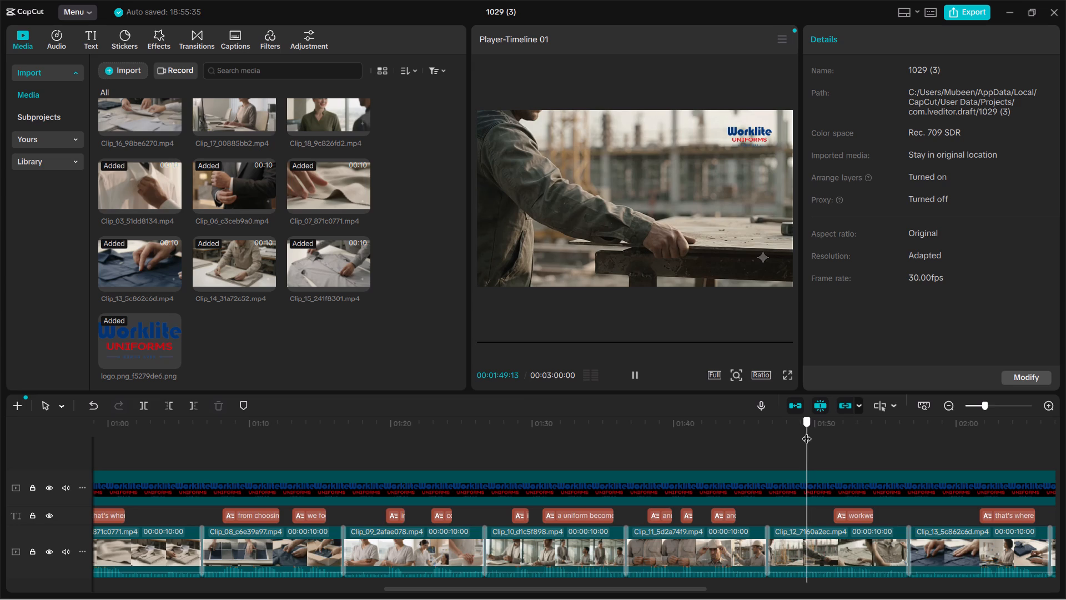
left_click_drag(807, 432, 805, 432)
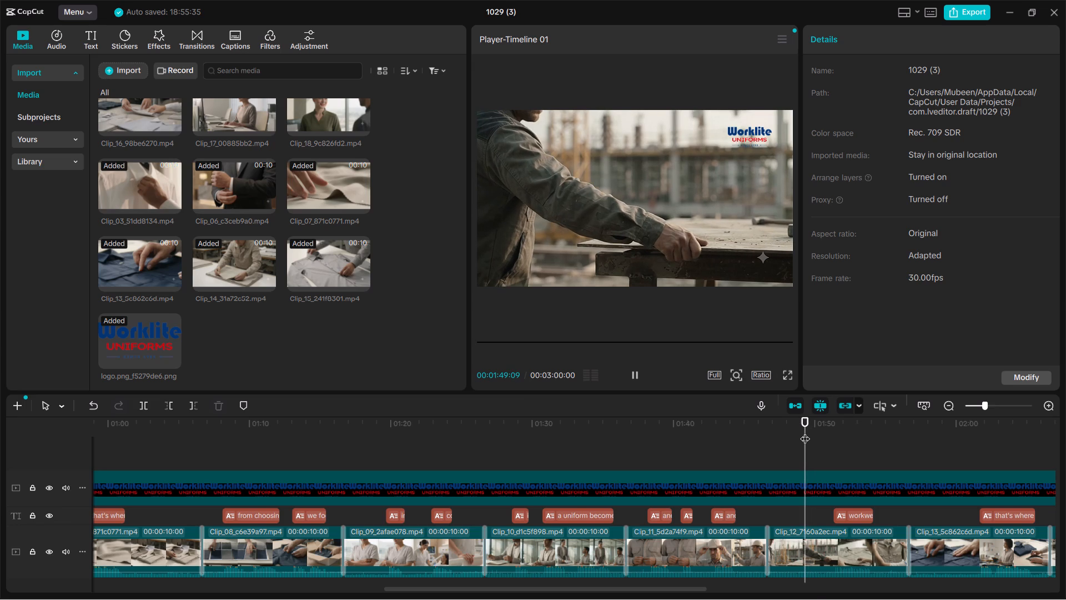
left_click(811, 552)
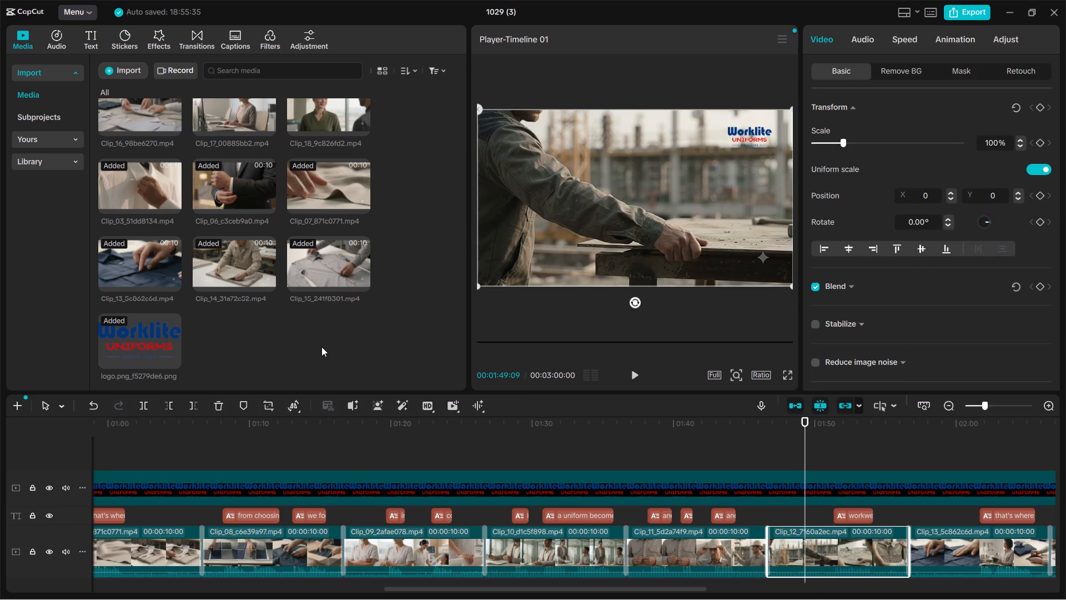
left_click(164, 407)
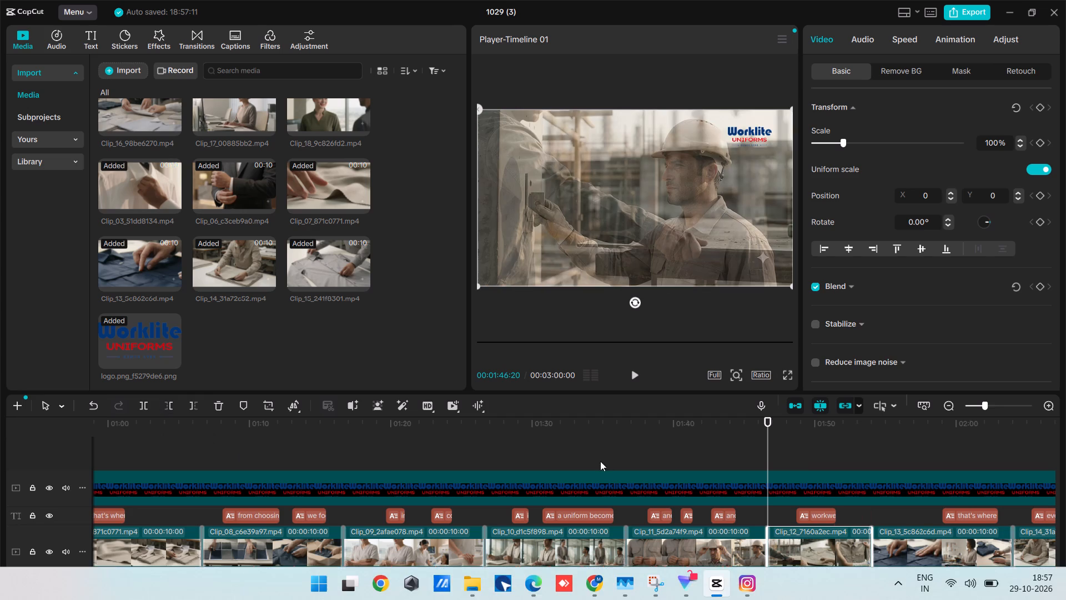
Trim off the beginning of Clip_12 before 00:01:48:06.
left_click_drag(771, 436, 686, 436)
key("space")
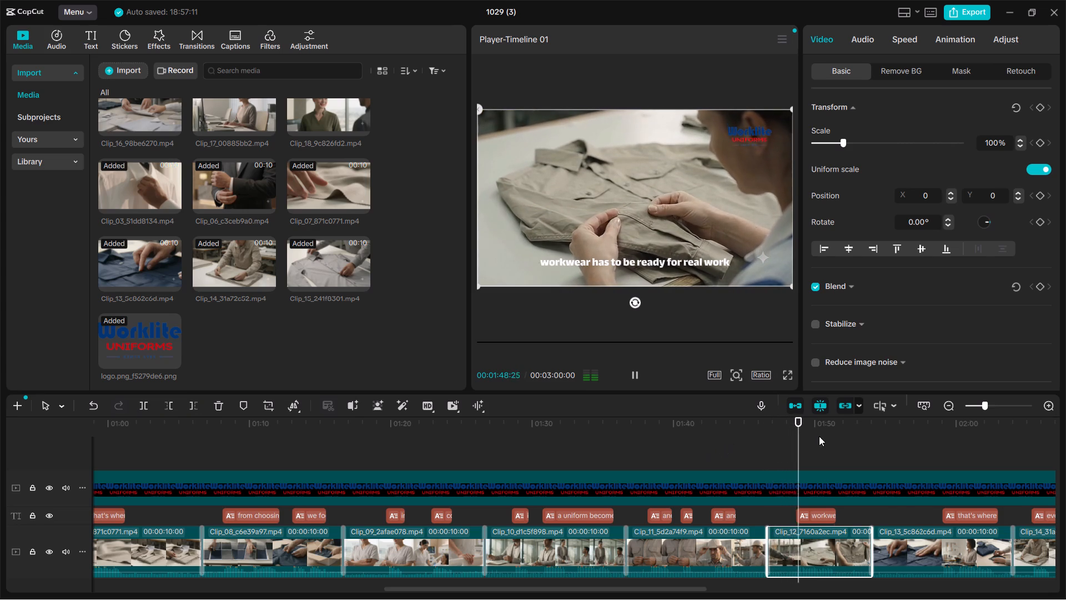
left_click_drag(807, 437, 797, 440)
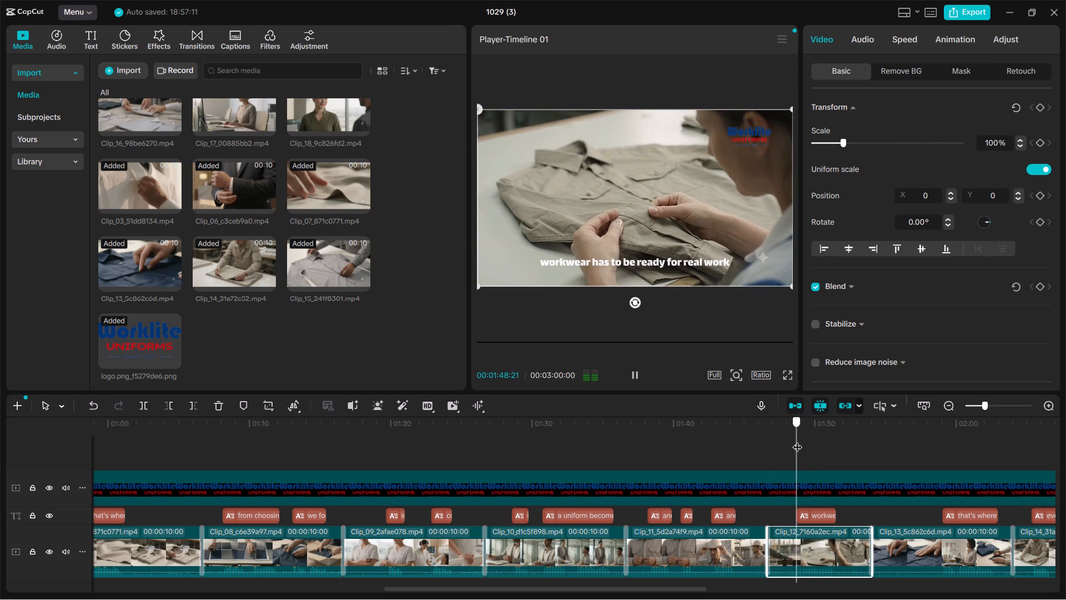
left_click_drag(797, 440, 788, 440)
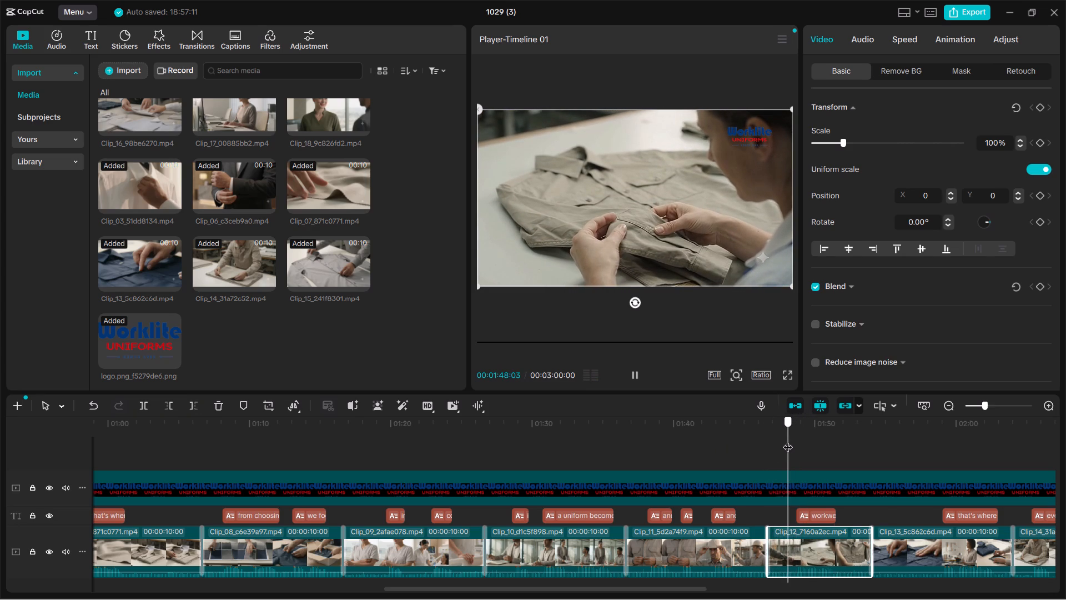
left_click_drag(788, 440, 790, 440)
left_click(802, 544)
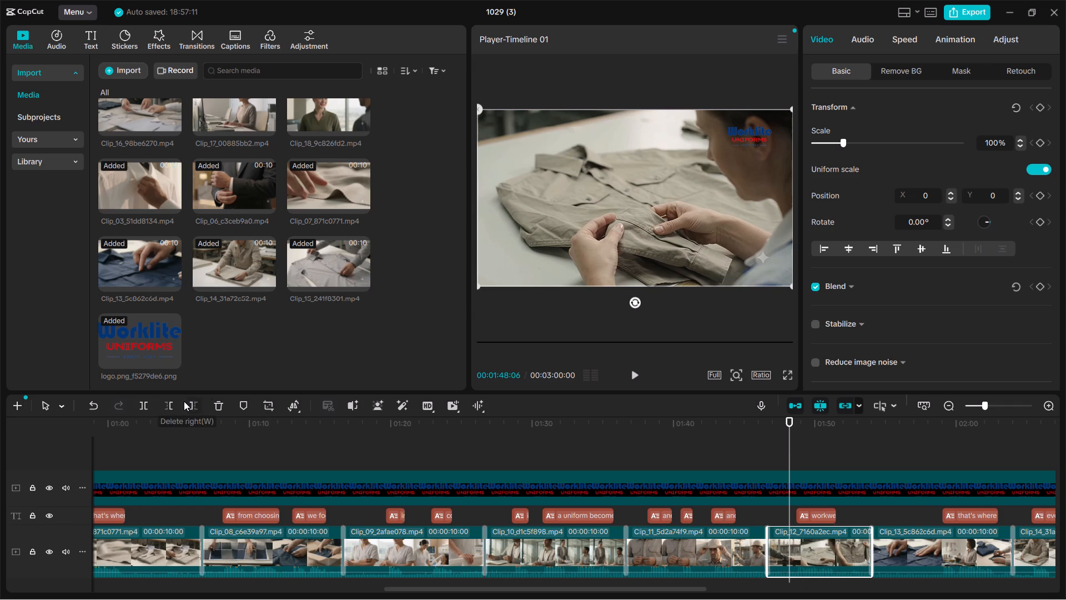
left_click(165, 402)
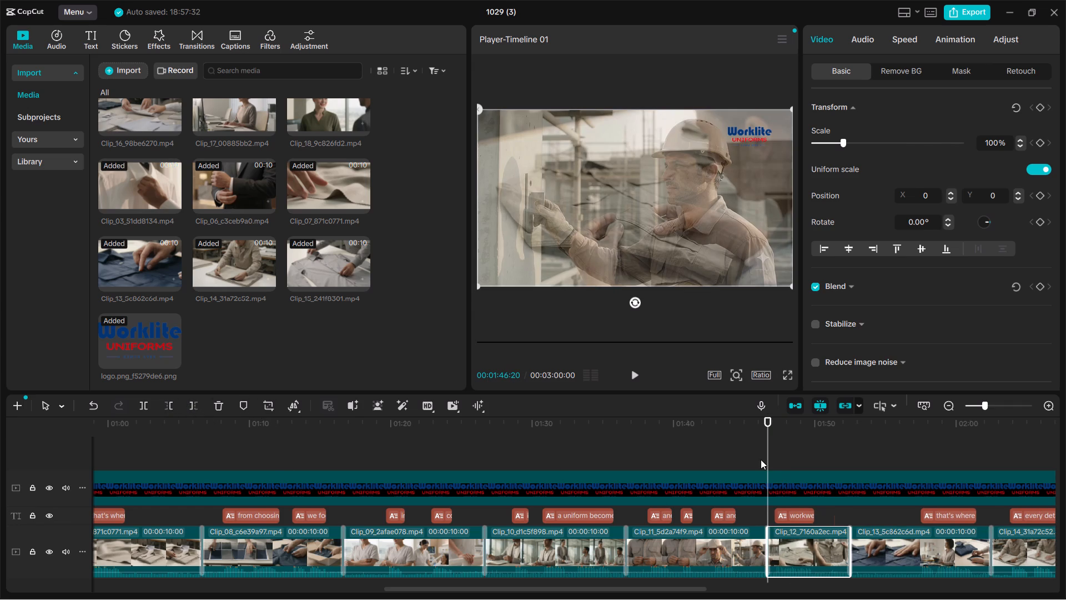
Play through Clip_12 and Clip_13, and trim off the beginning of Clip_13 before 00:01:55:25.
left_click_drag(761, 459, 722, 458)
key("space")
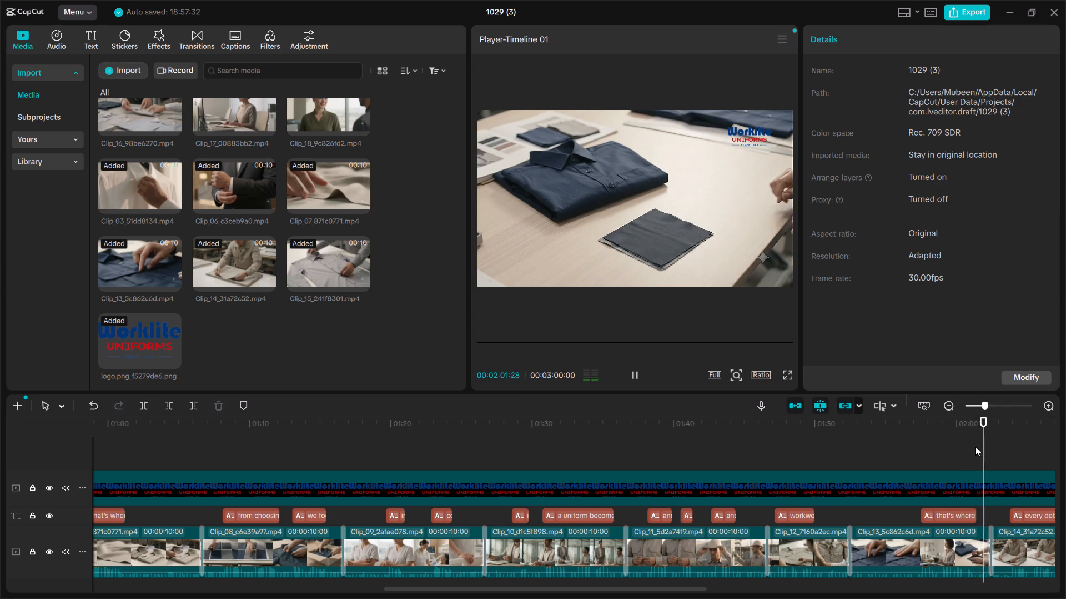
left_click_drag(997, 447, 909, 448)
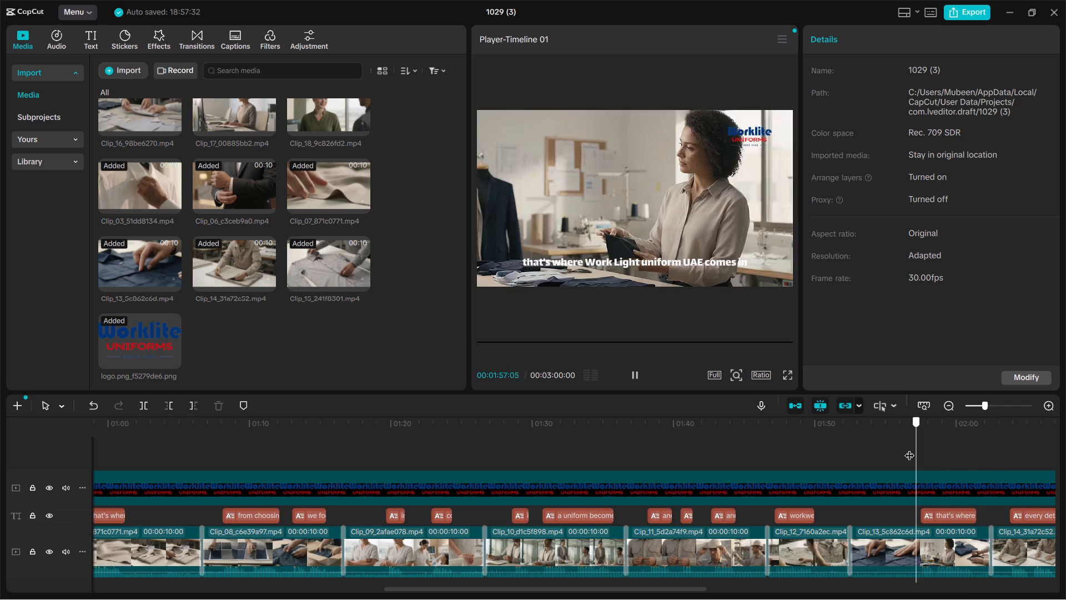
left_click_drag(909, 448, 844, 449)
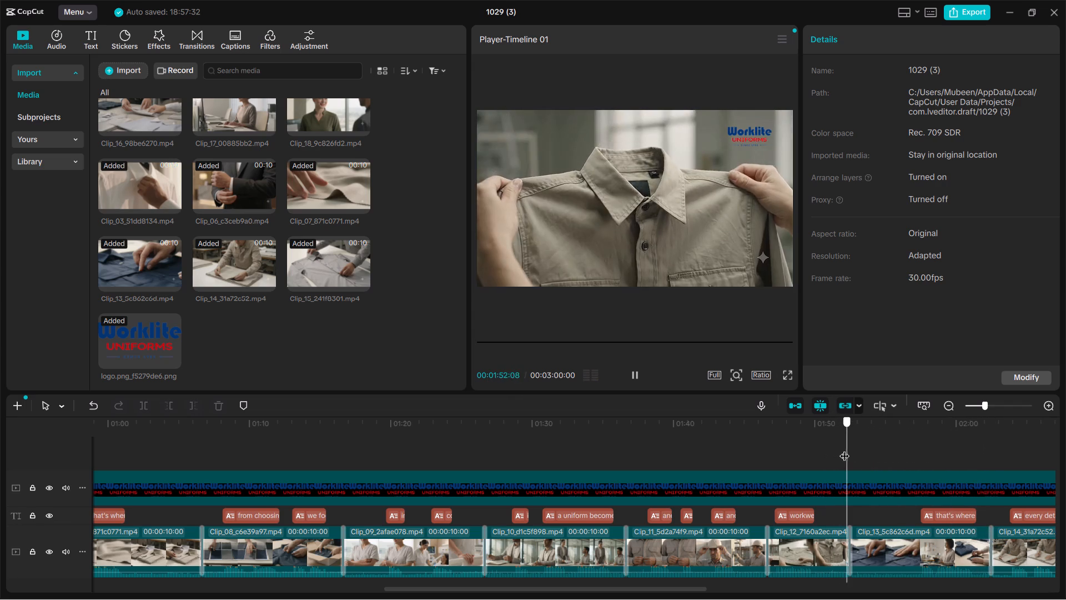
left_click_drag(844, 449, 887, 452)
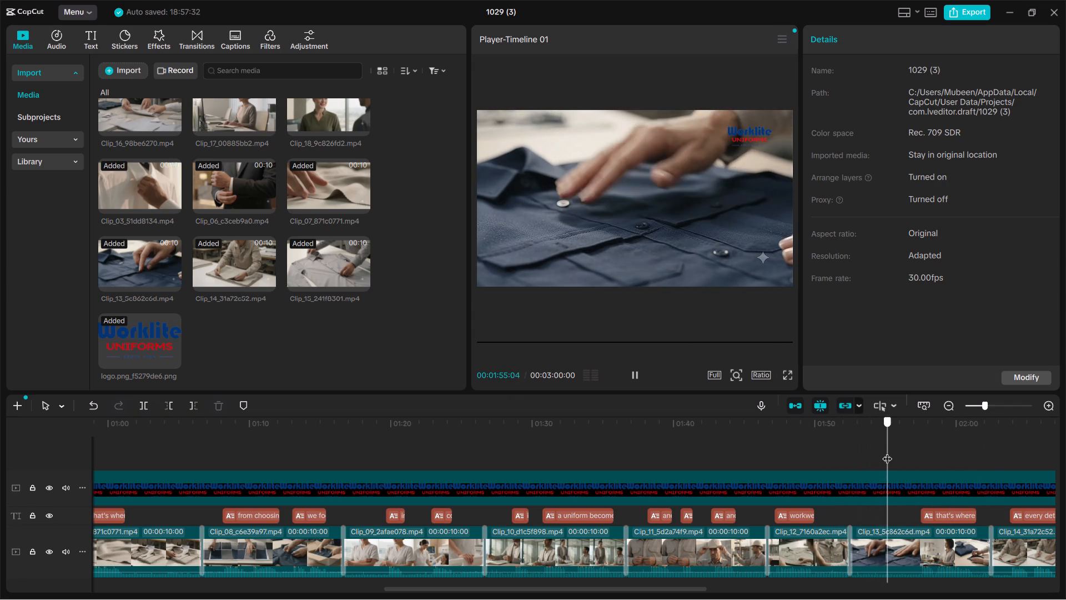
left_click_drag(887, 452, 905, 454)
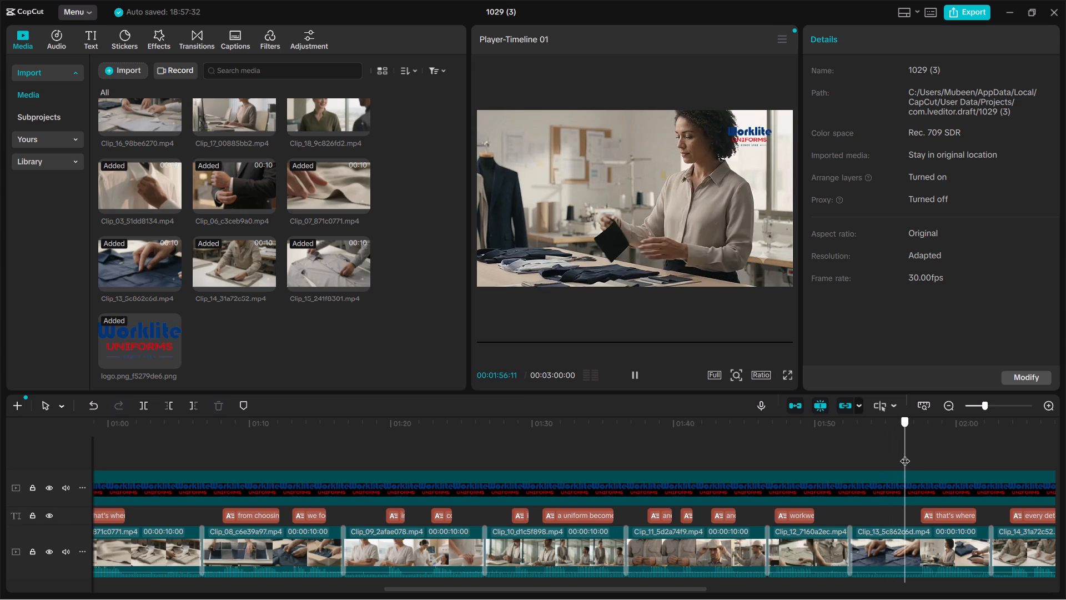
left_click_drag(905, 454, 897, 443)
left_click(923, 549)
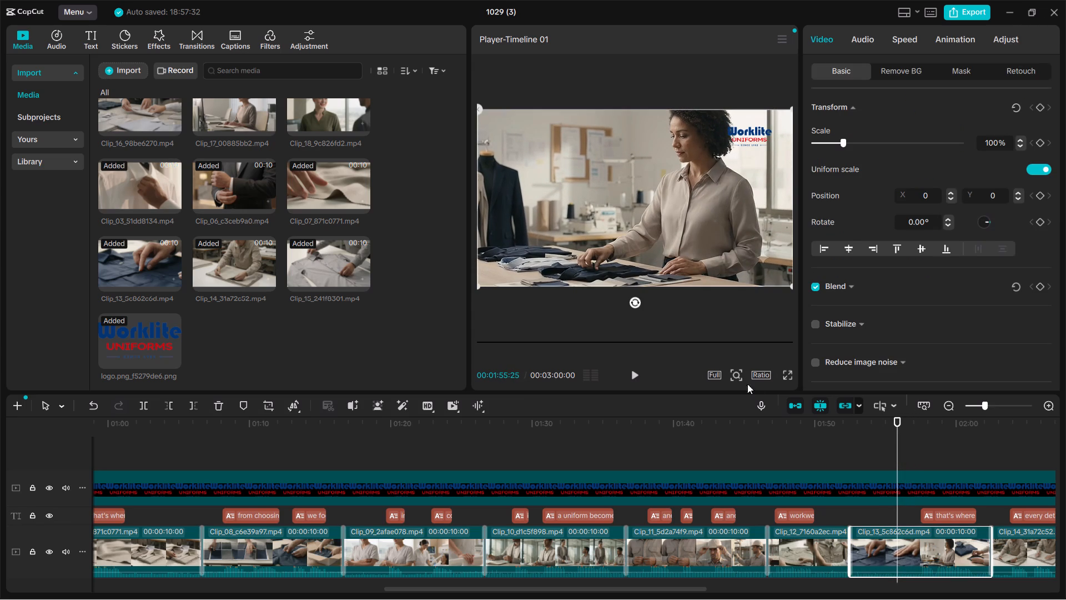
left_click(164, 409)
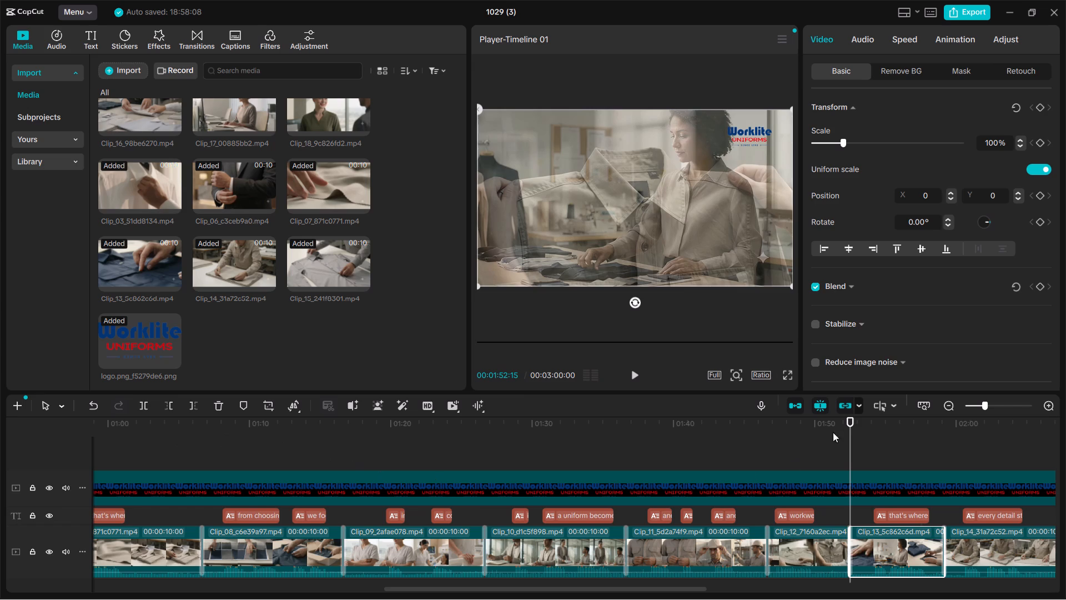
Correct "Work Light" in caption 24 so it reads "that's where Worklite uniform UAE comes in".
key("space")
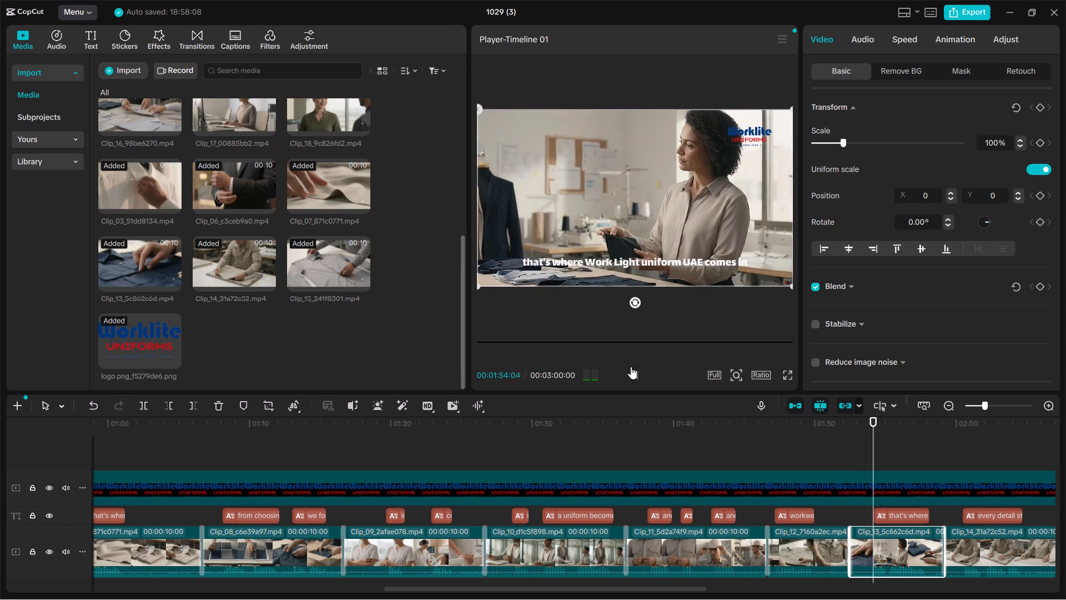
key("space")
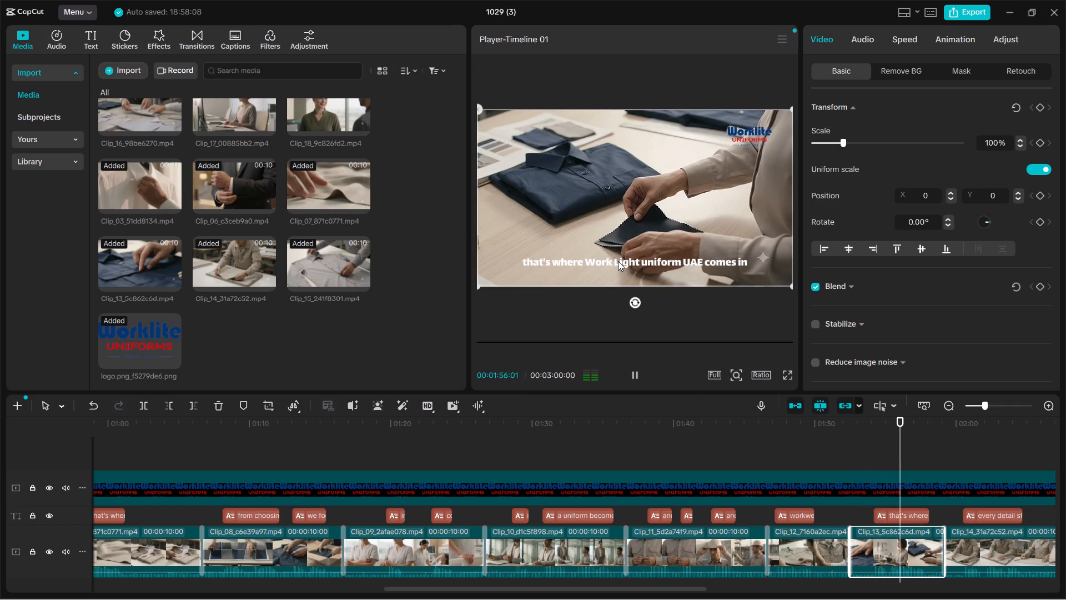
left_click(618, 261)
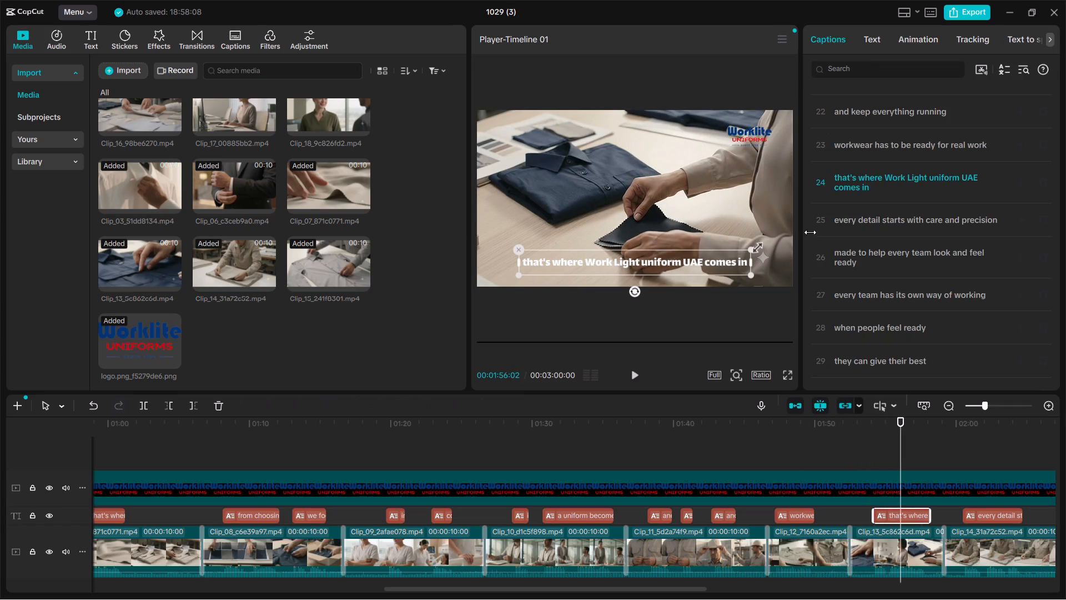
left_click(914, 182)
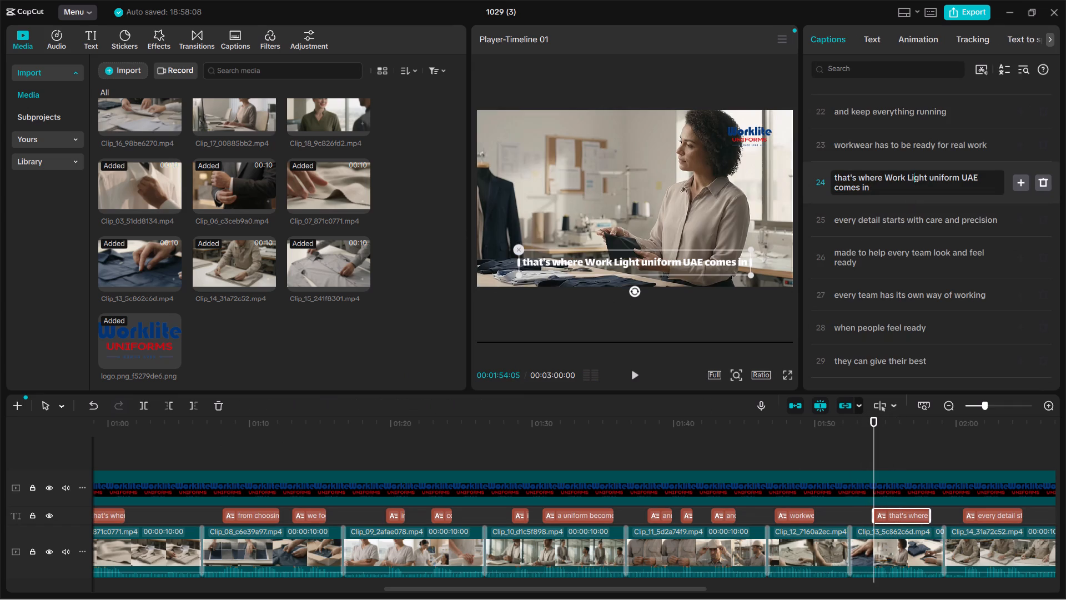
key("BackSpace")
key("BackSpace")
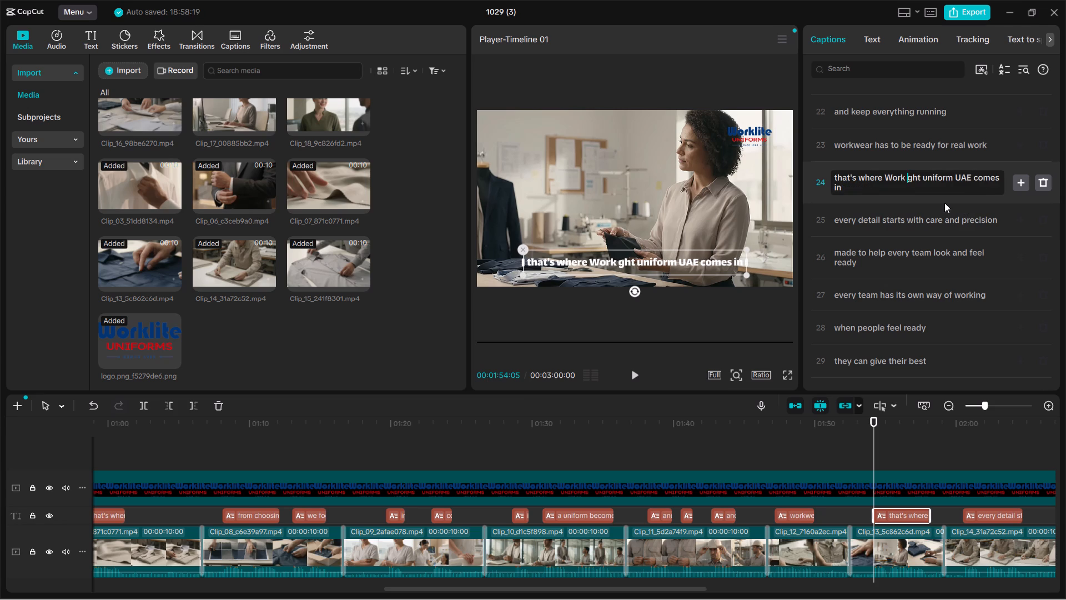
key("BackSpace")
type("lite")
key("space")
key("Right")
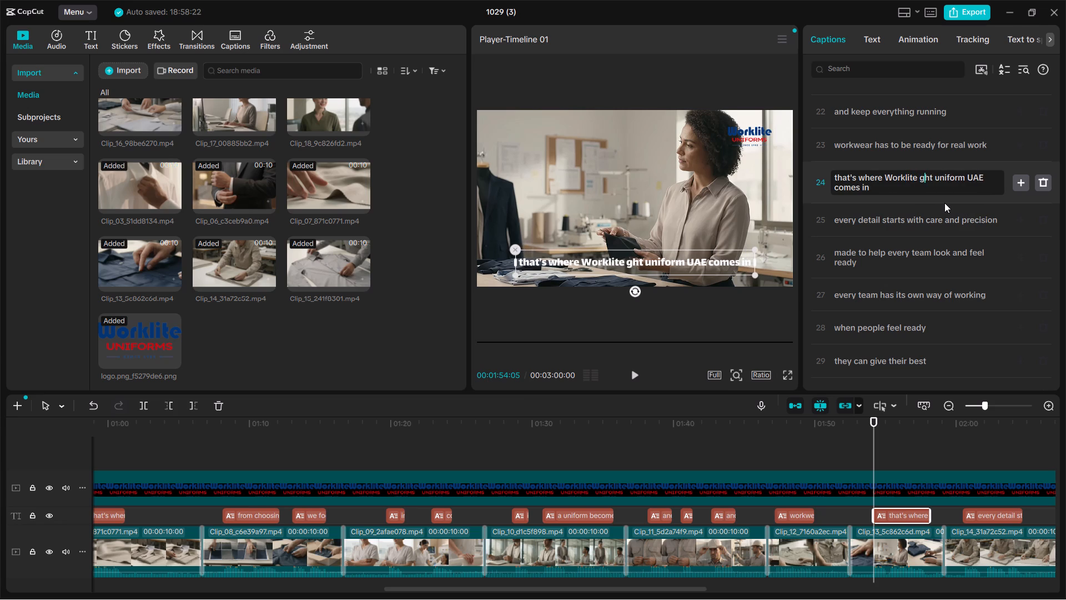
key("Right")
key("Right")
key("Right")
type("]]")
key("BackSpace")
key("BackSpace")
key("BackSpace")
key("BackSpace")
key("BackSpace")
key("BackSpace")
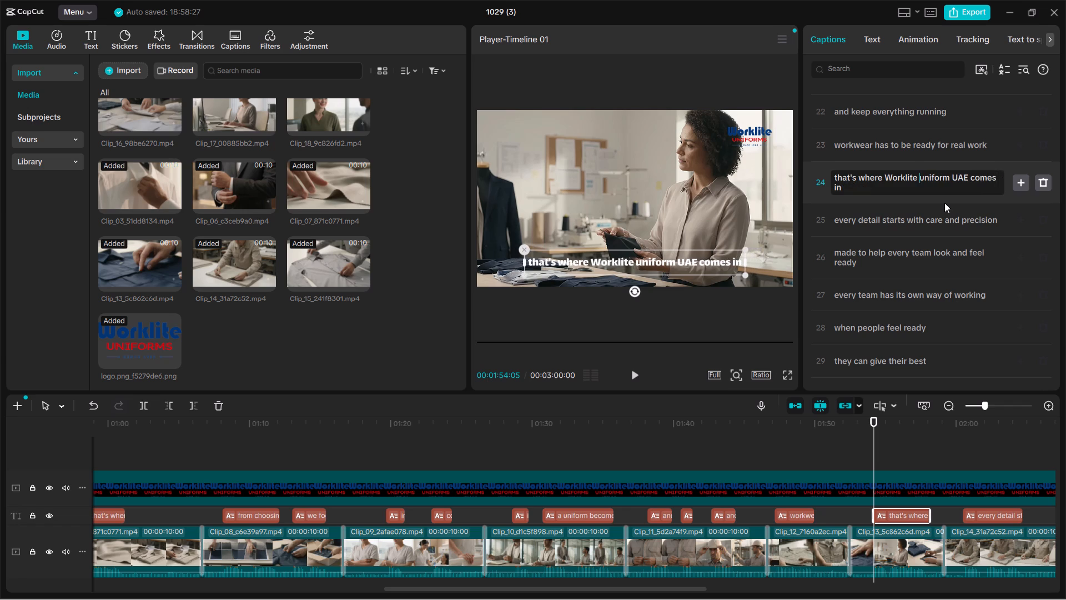
key("BackSpace")
key("space")
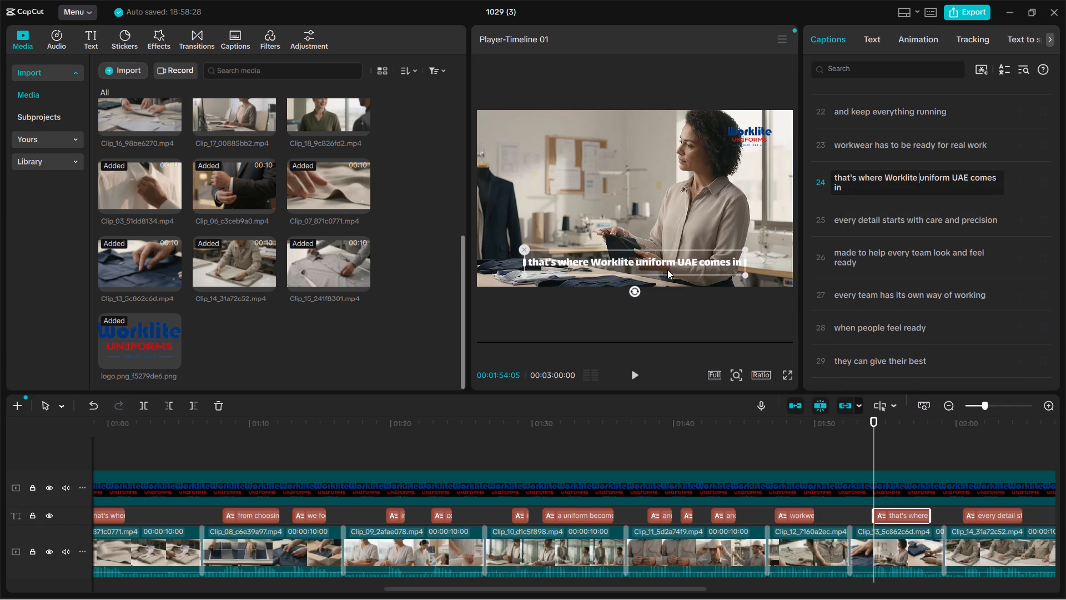
Play the video from caption 24 through the end of Clip_18 to review the remaining footage.
left_click(638, 293)
left_click(645, 362)
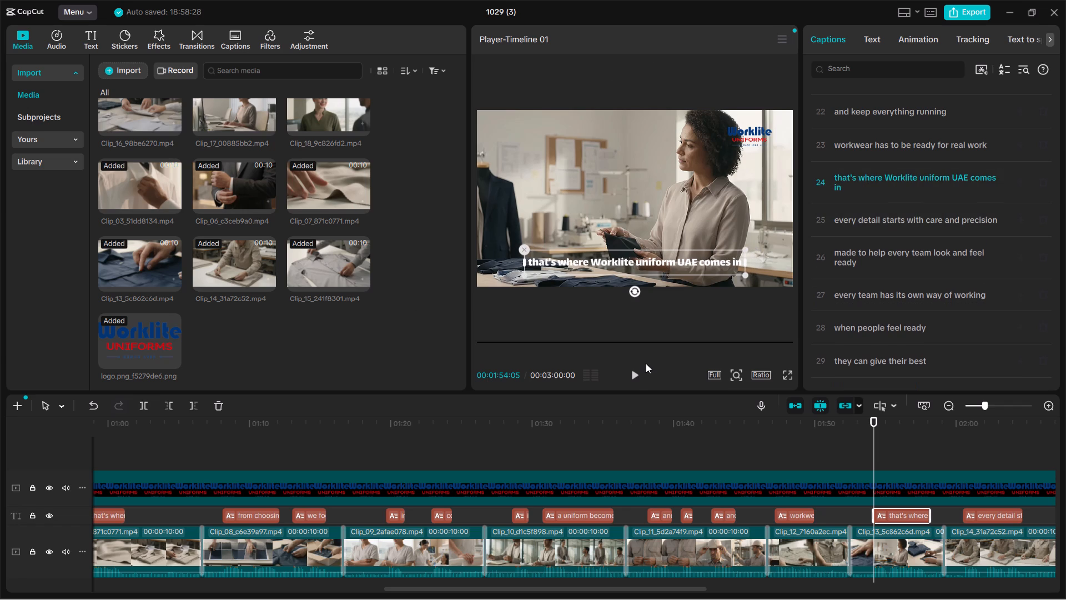
left_click(638, 372)
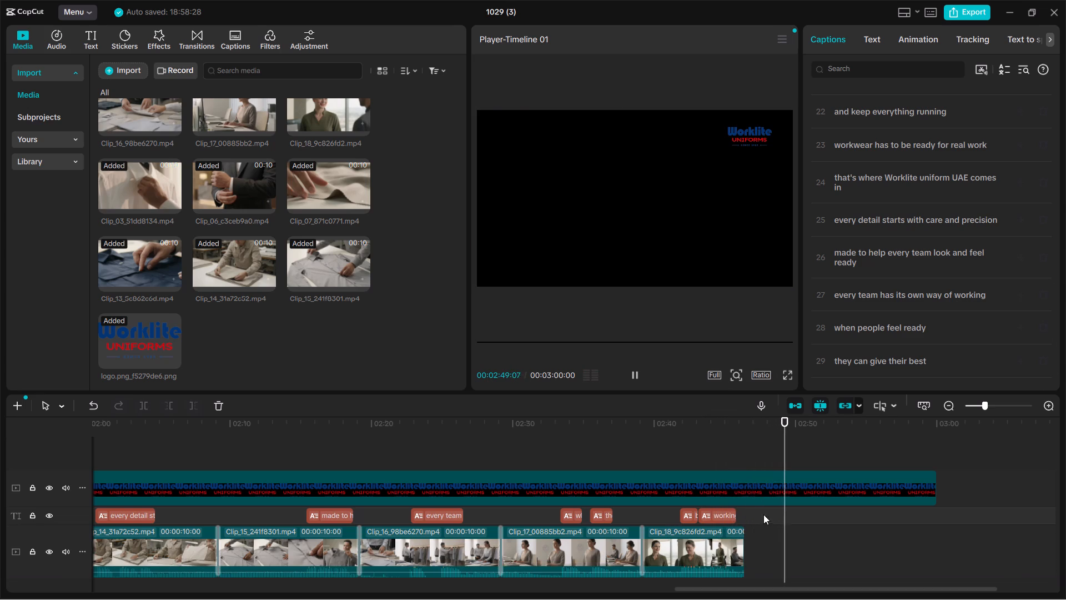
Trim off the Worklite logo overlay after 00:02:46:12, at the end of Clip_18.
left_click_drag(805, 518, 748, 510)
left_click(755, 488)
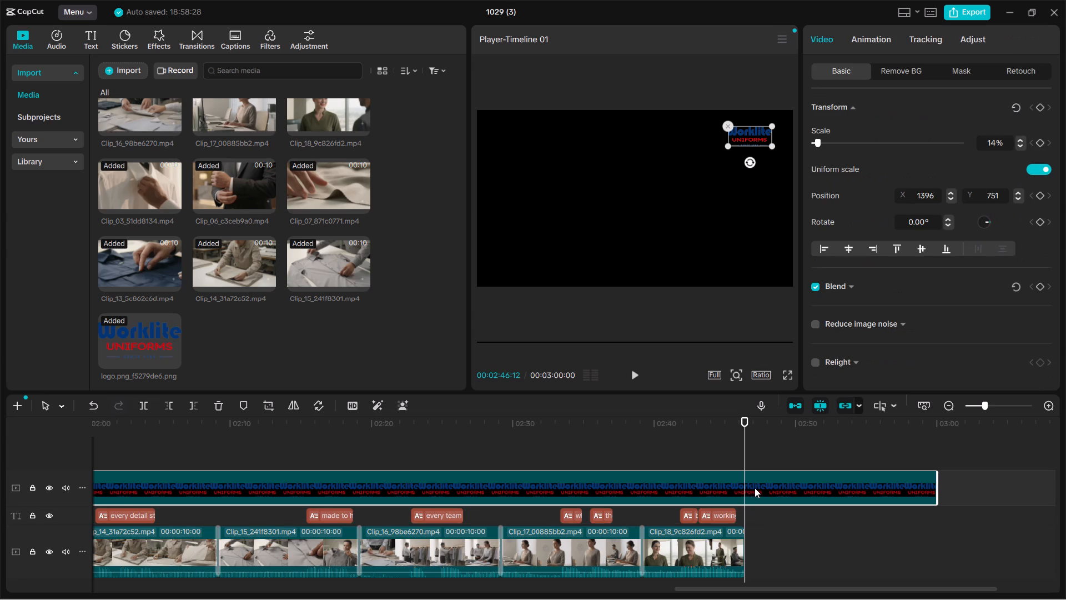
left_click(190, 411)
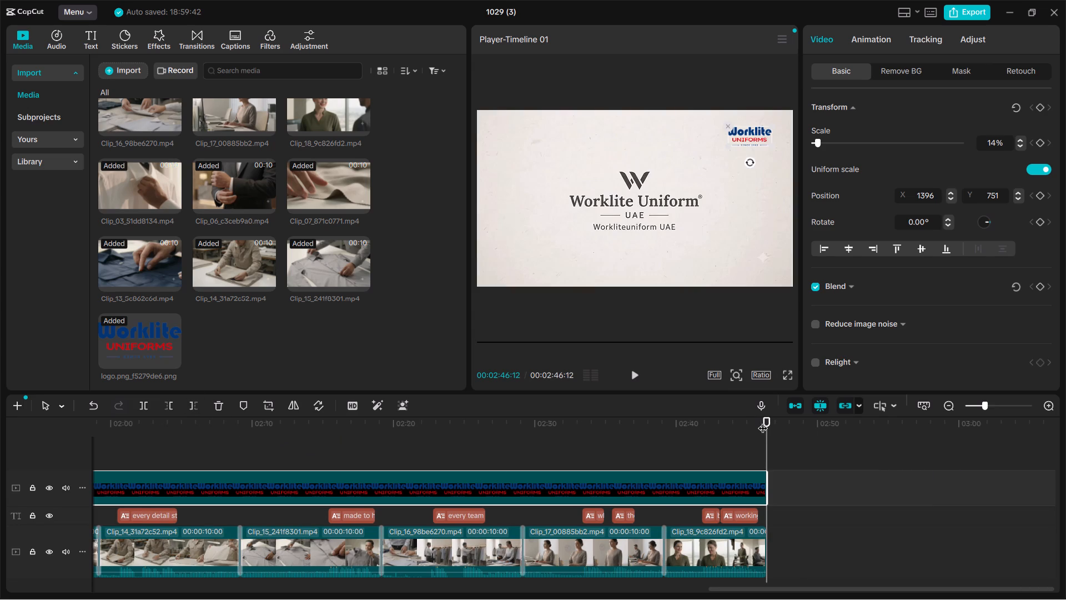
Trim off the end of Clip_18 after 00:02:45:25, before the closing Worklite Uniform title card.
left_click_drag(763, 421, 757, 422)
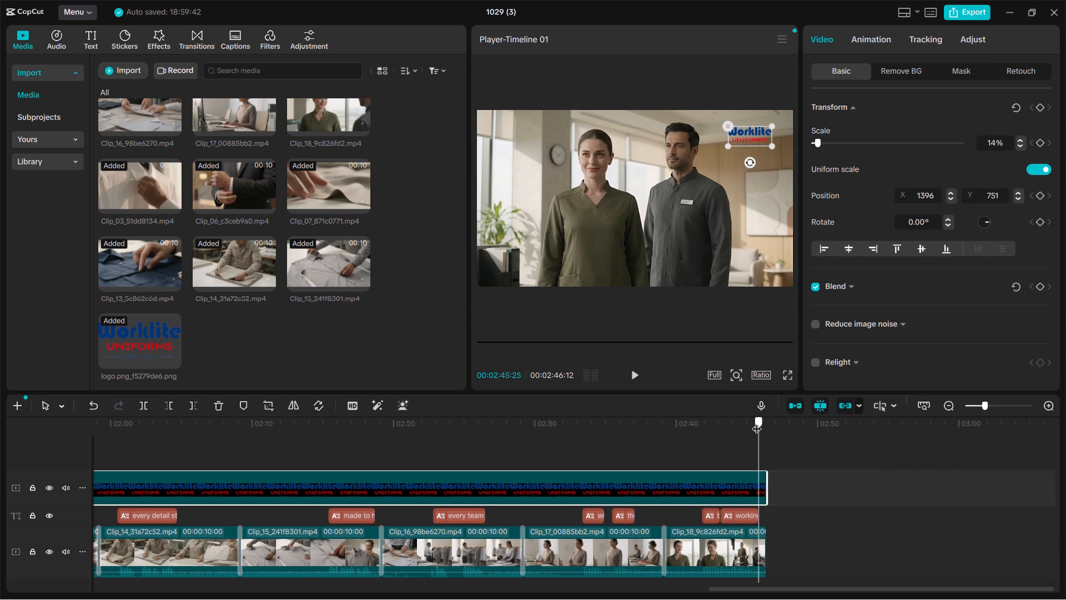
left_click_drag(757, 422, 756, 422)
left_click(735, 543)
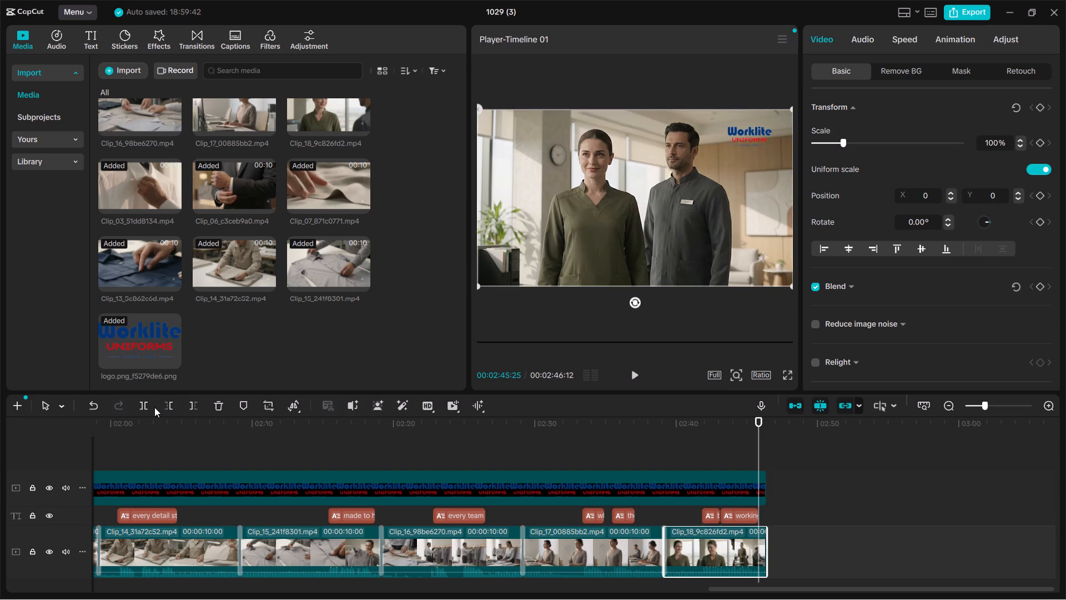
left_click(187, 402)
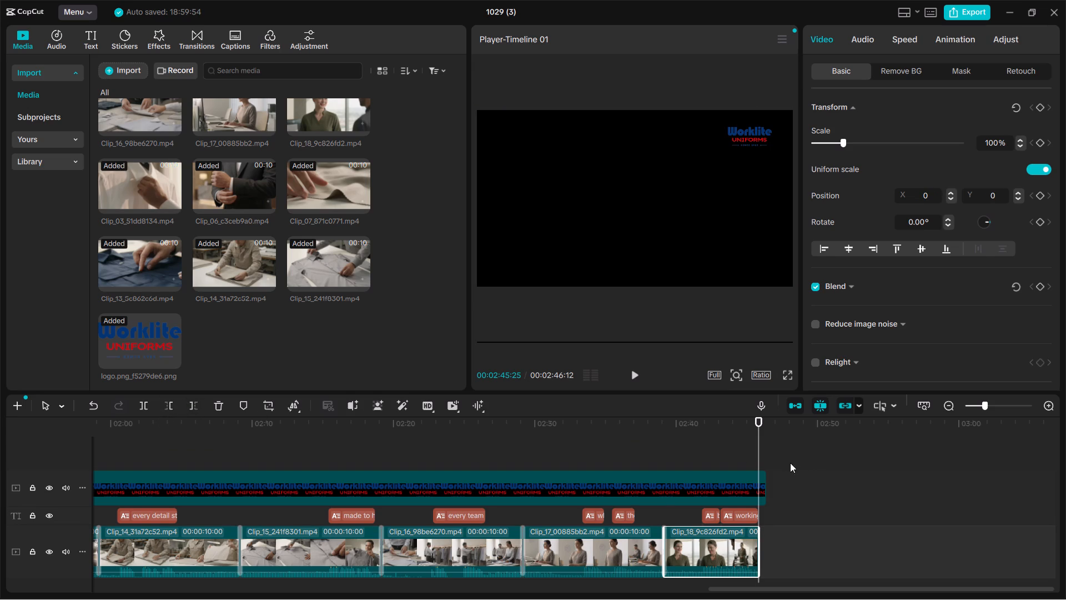
Trim off the Worklite logo overlay after 00:02:45:25.
left_click(747, 480)
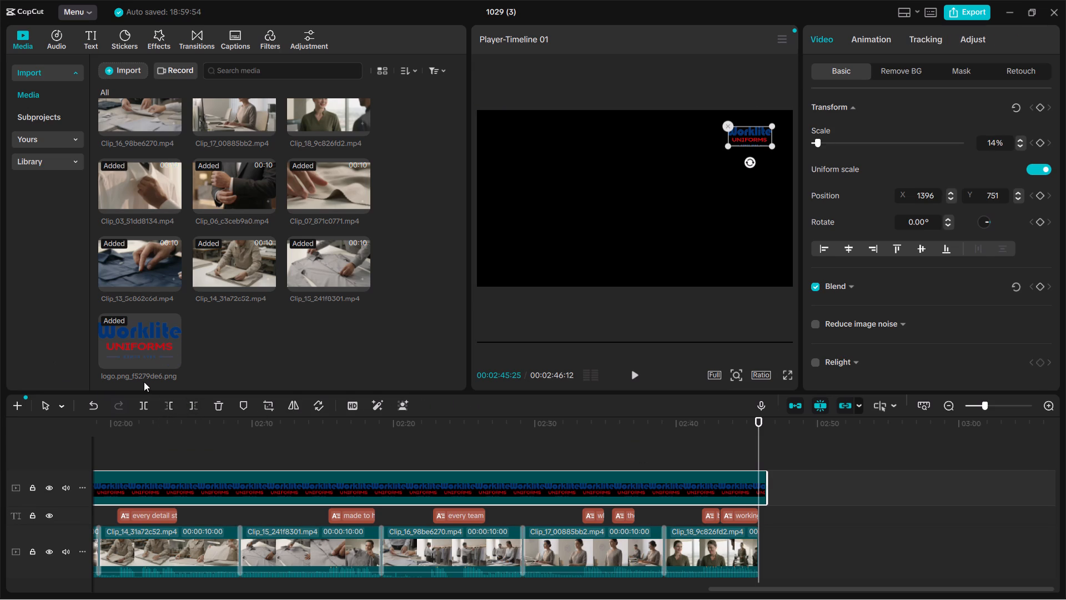
left_click(188, 405)
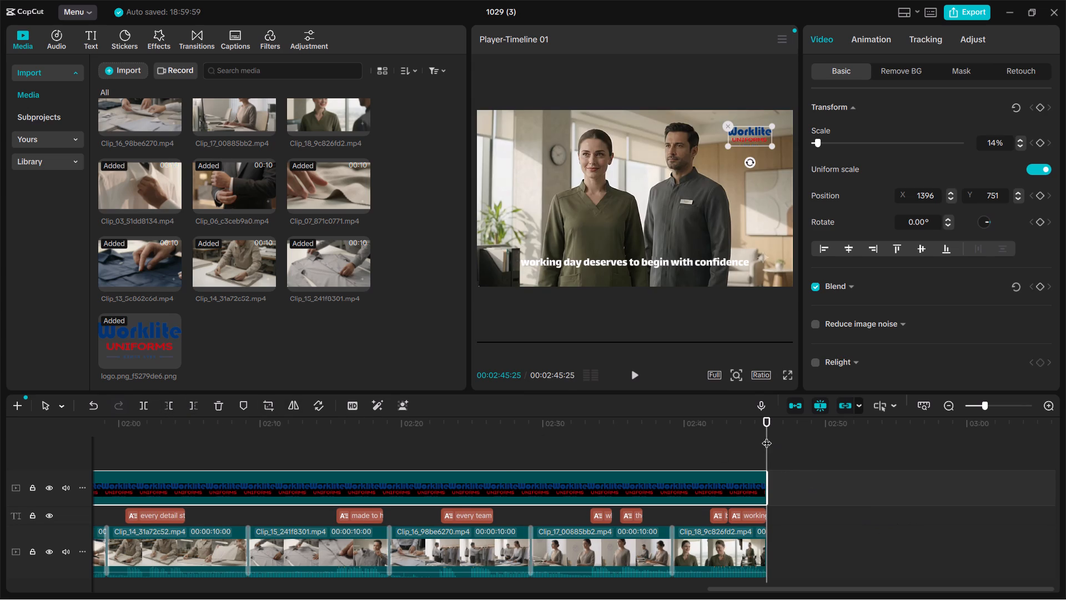
Review the video's ending and extend the end of Clip_18 to 00:02:46:20, past the logo overlay.
left_click_drag(767, 436, 763, 436)
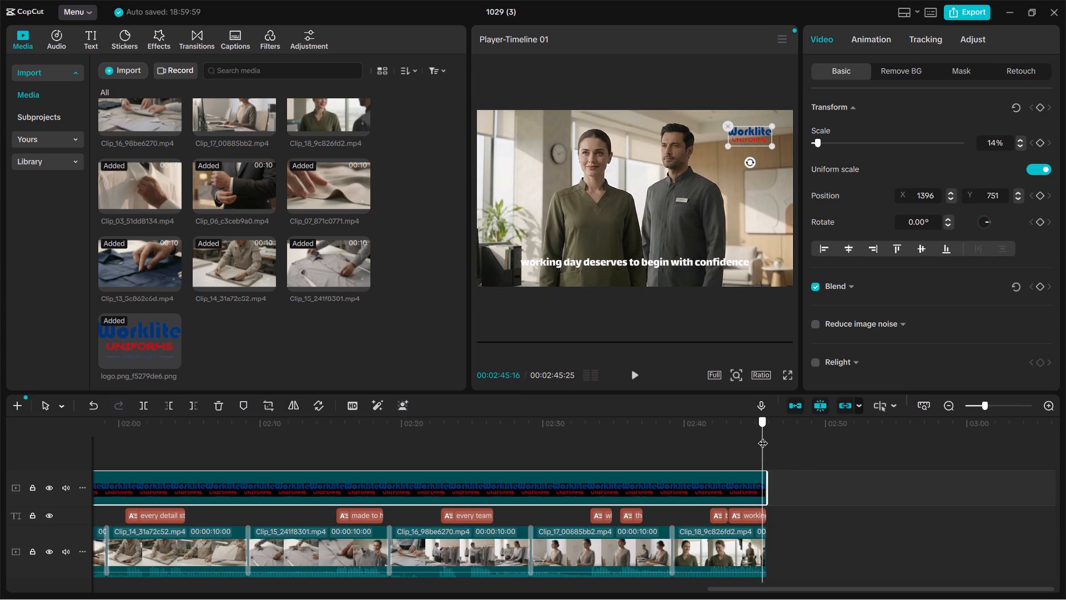
left_click_drag(763, 436, 243, 374)
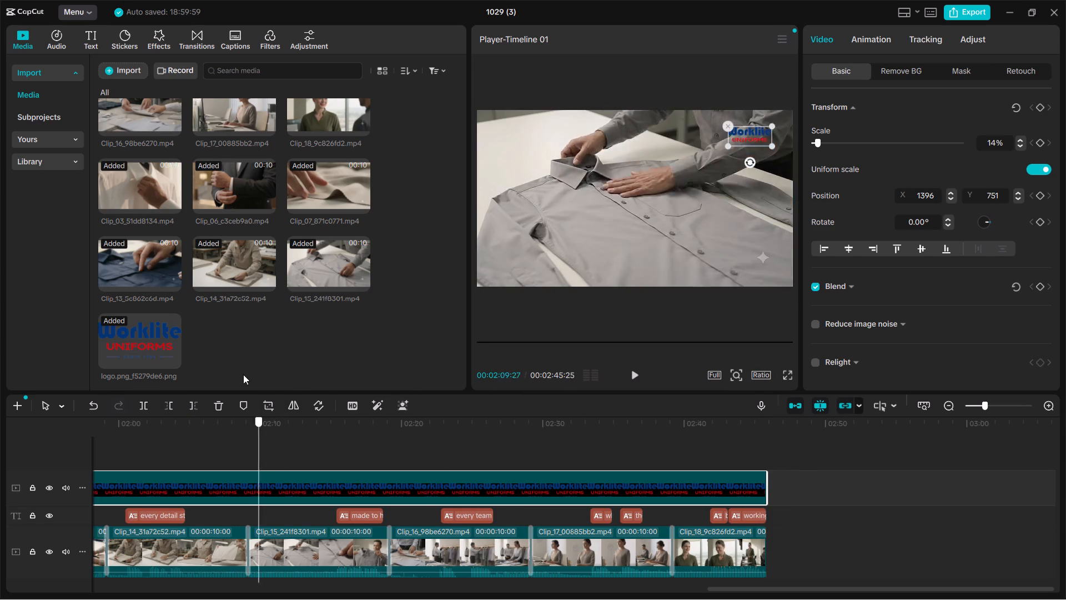
left_click_drag(243, 374, 695, 401)
key("space")
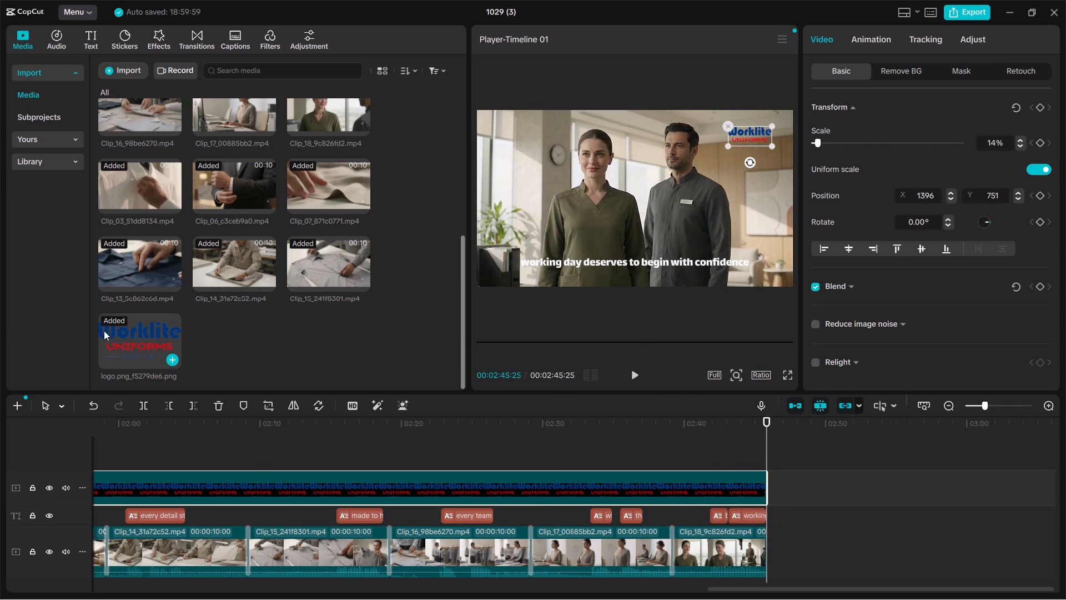
left_click(755, 543)
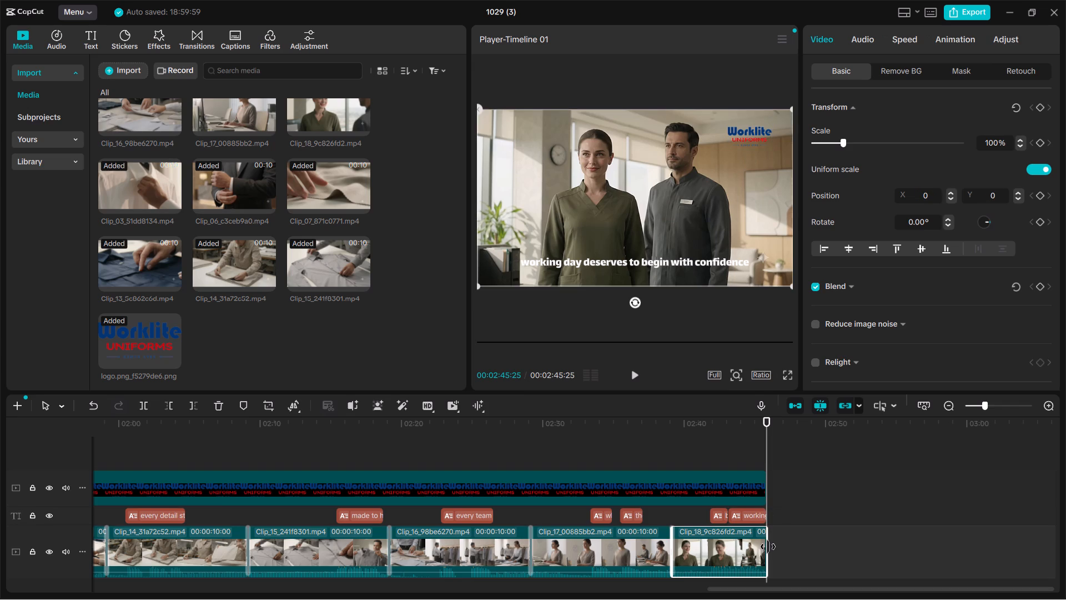
left_click_drag(769, 547, 777, 548)
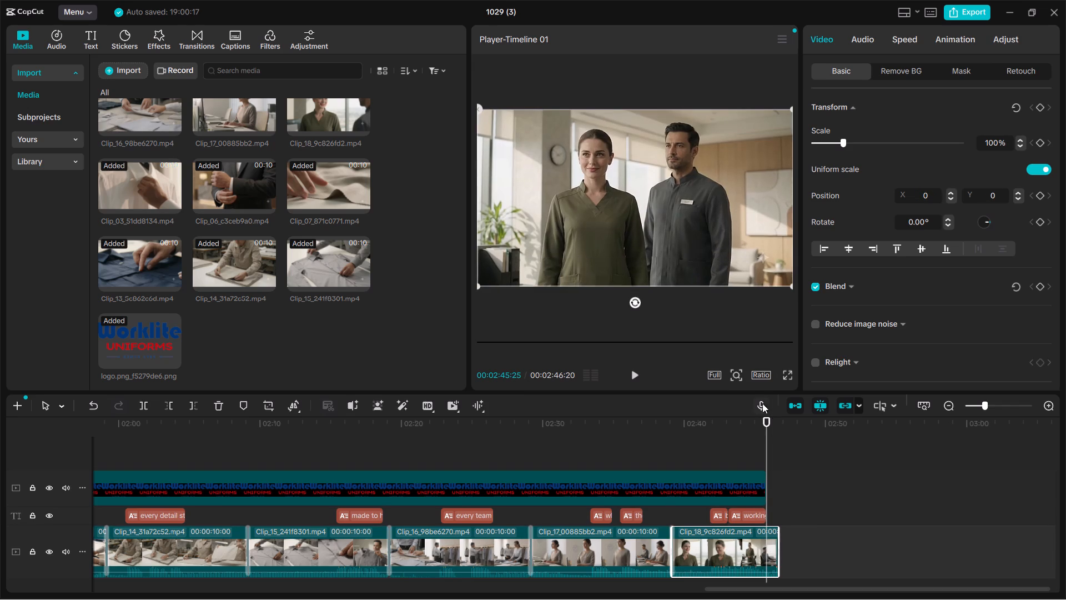
Extend the end of Clip_18 to its full 10-second length, ending at 00:02:49:05.
left_click(632, 371)
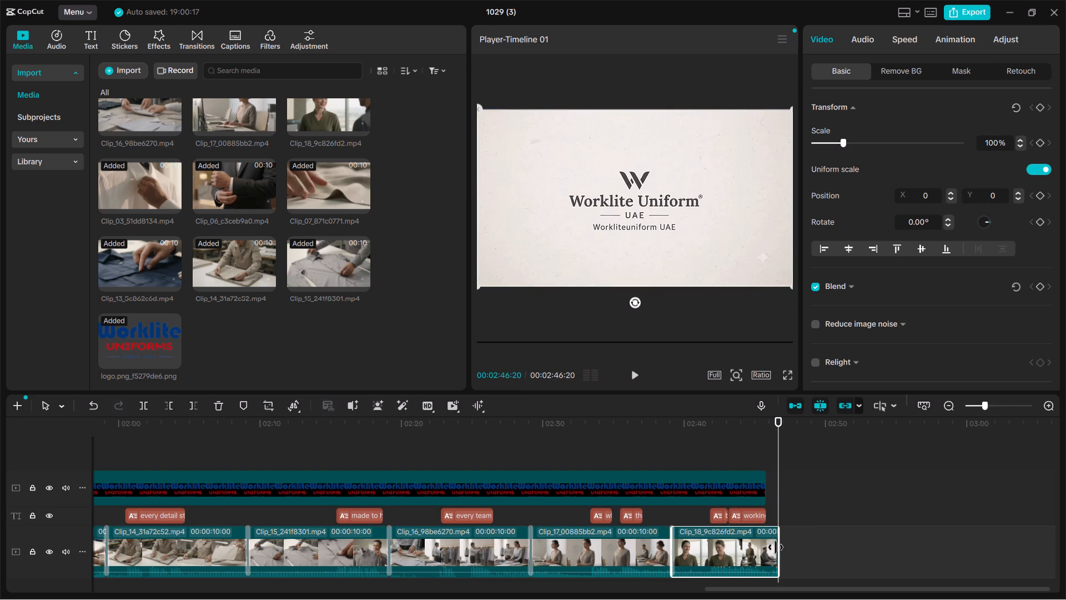
left_click_drag(776, 547, 821, 542)
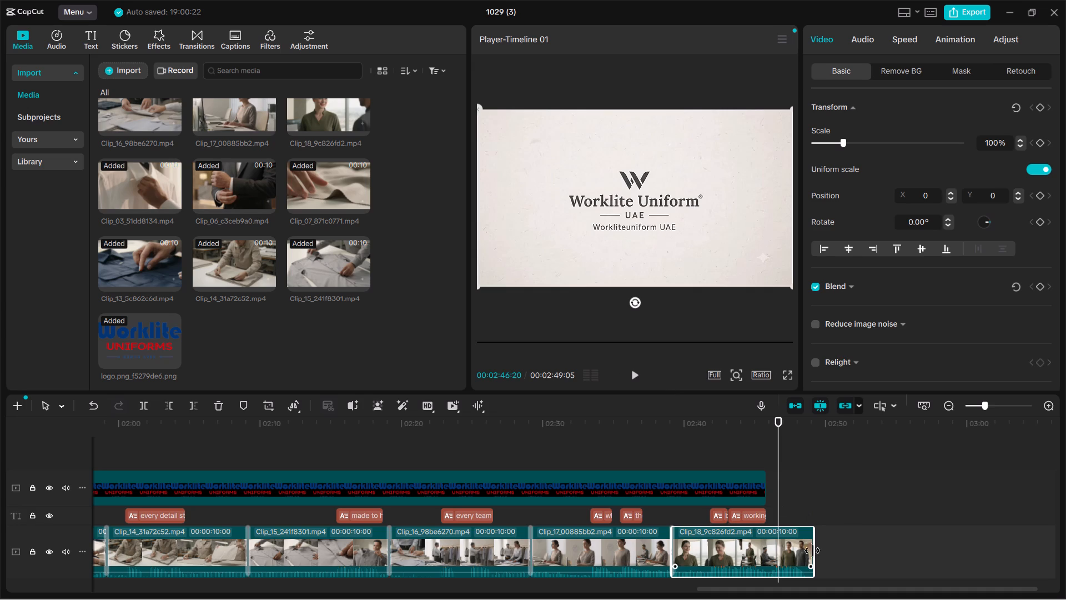
Review the extended ending of Clip_18, checking the change from the two uniformed people to the Worklite Uniform title card.
left_click(638, 373)
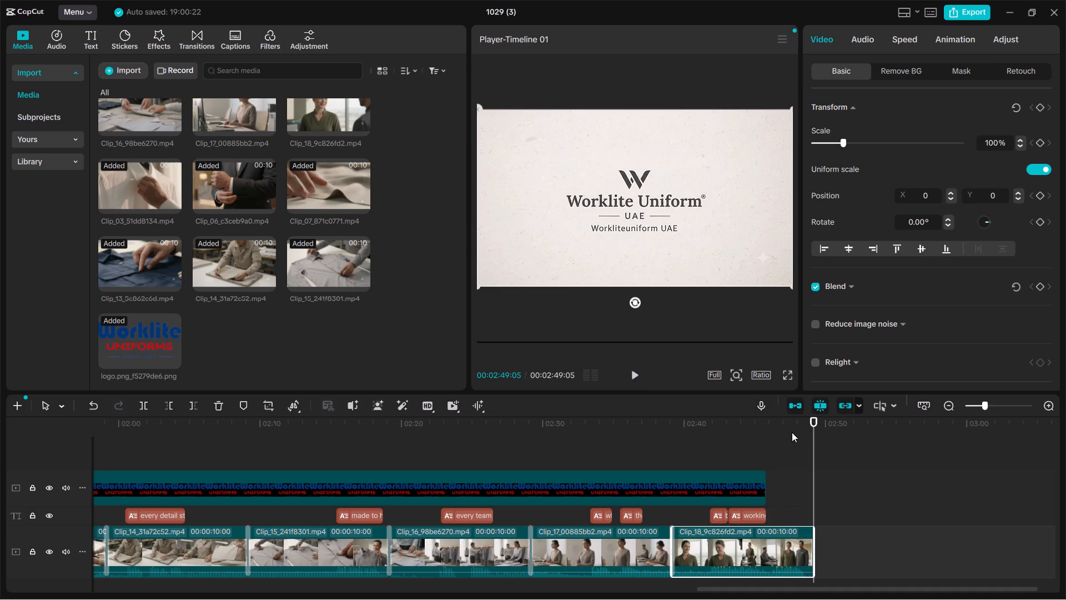
left_click_drag(818, 438, 795, 438)
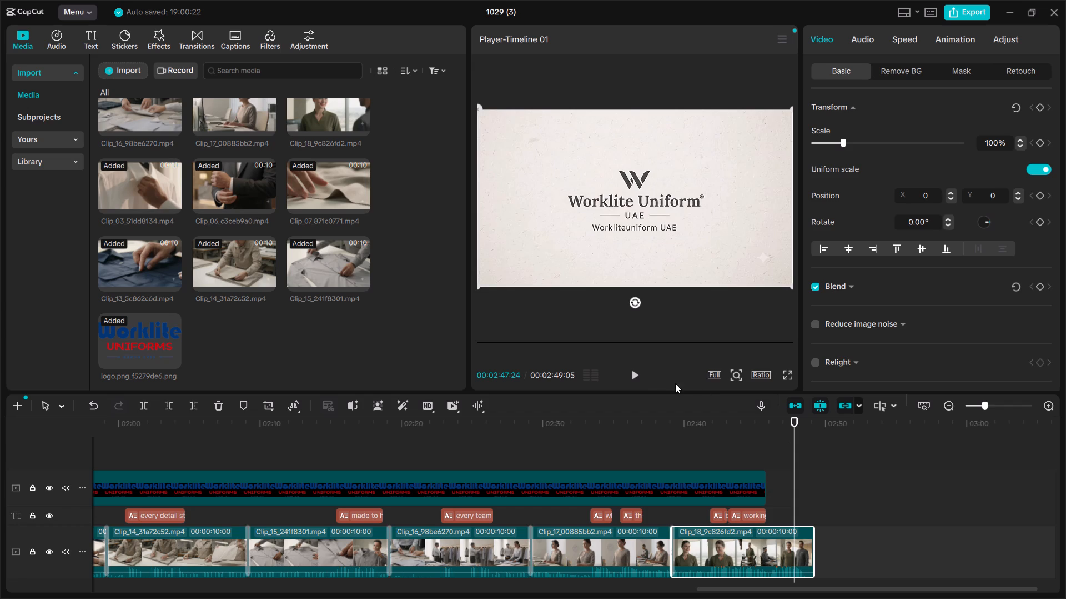
left_click(637, 379)
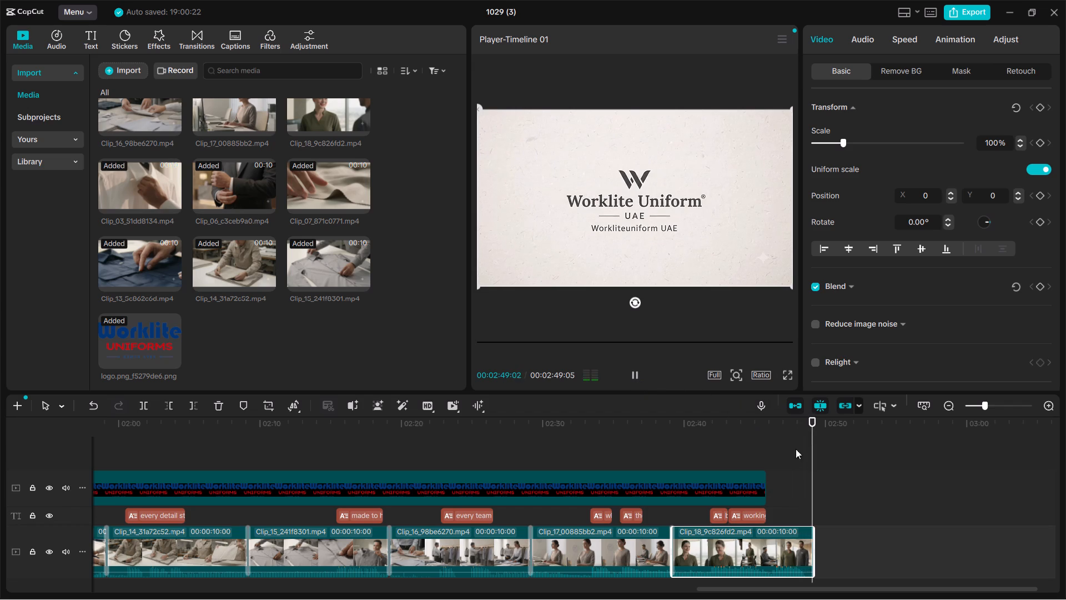
left_click_drag(816, 456, 770, 451)
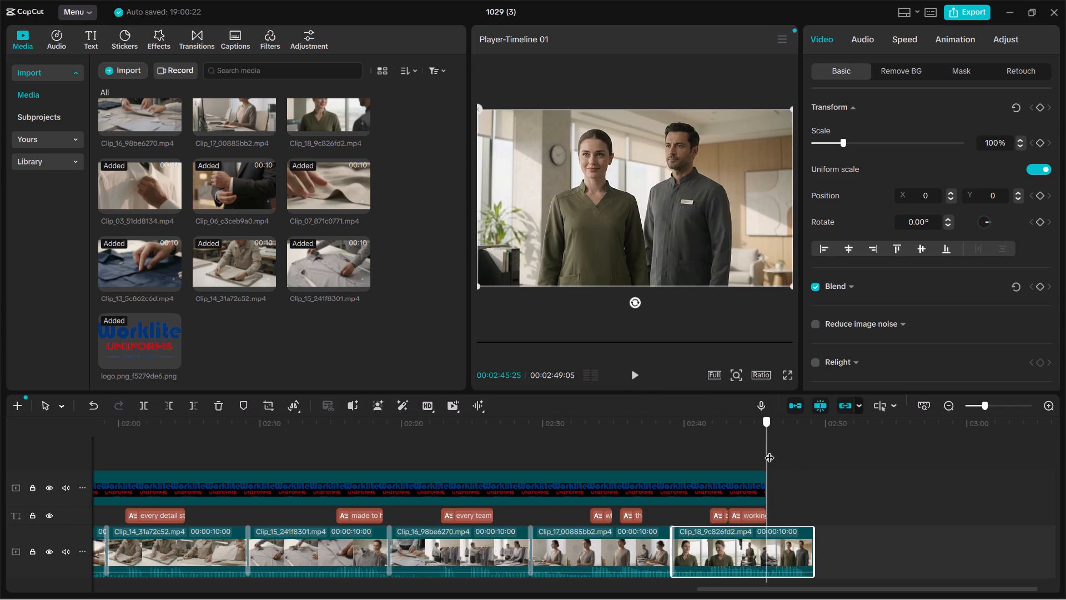
left_click_drag(770, 451, 770, 451)
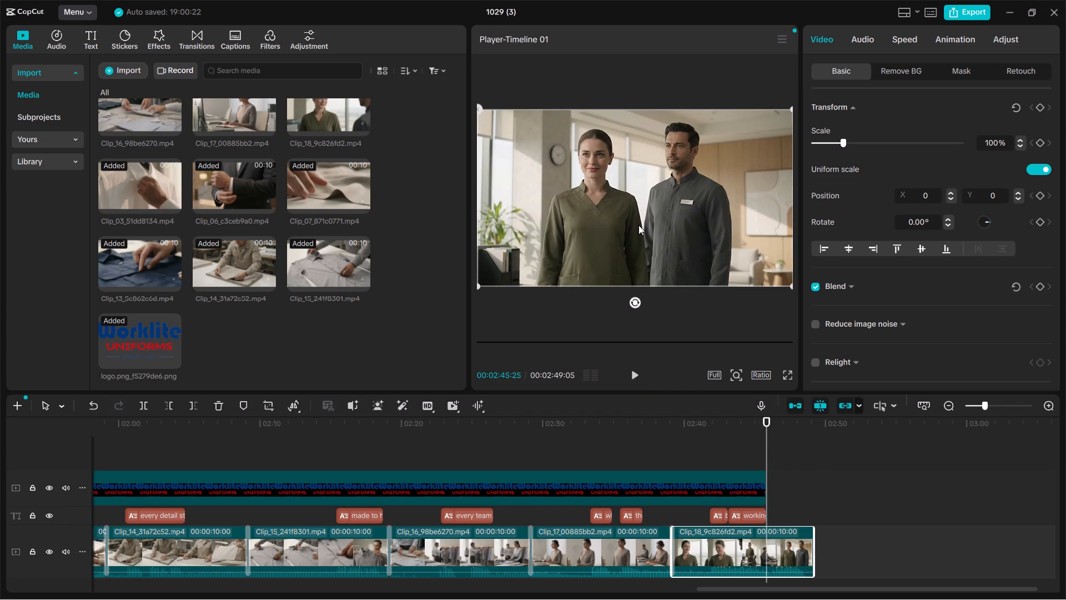
left_click(638, 225)
left_click_drag(770, 441, 770, 441)
left_click_drag(770, 441, 786, 443)
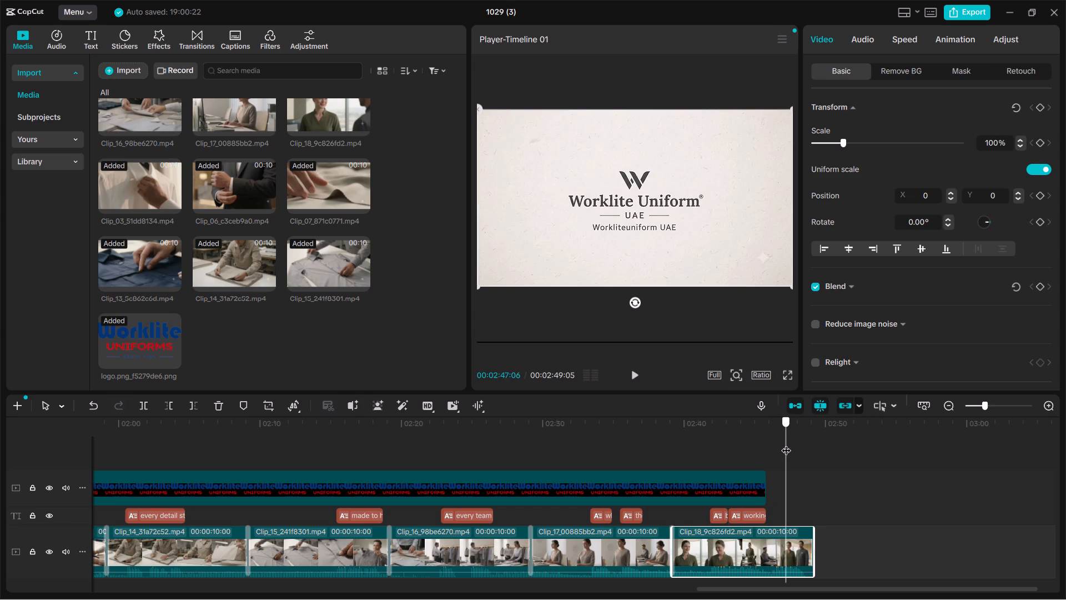
left_click_drag(786, 443, 780, 442)
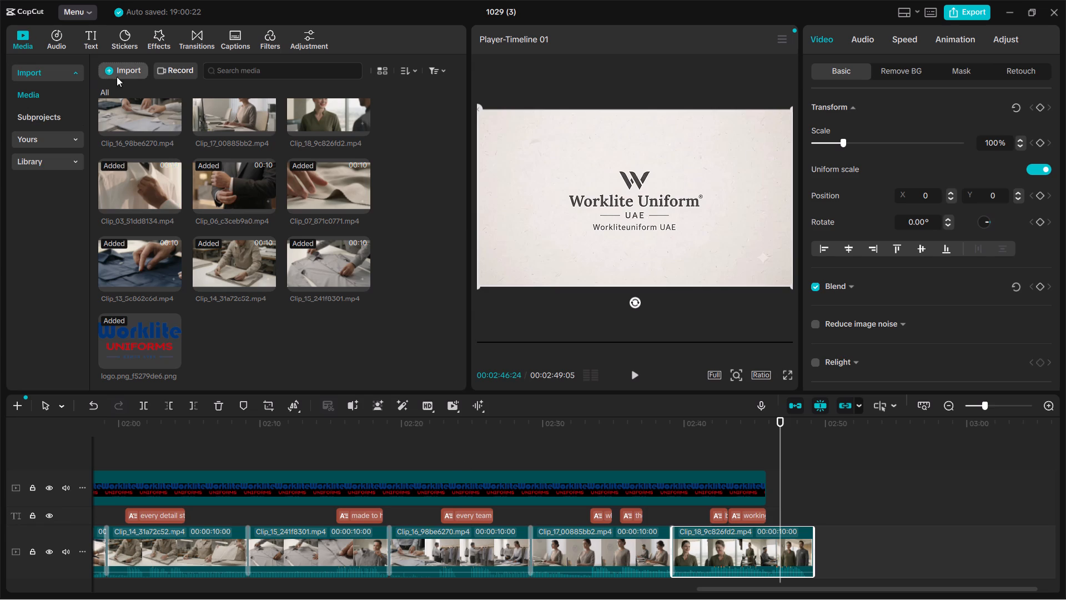
Import the image download.jpg from the Downloads folder into the project media.
left_click(140, 67)
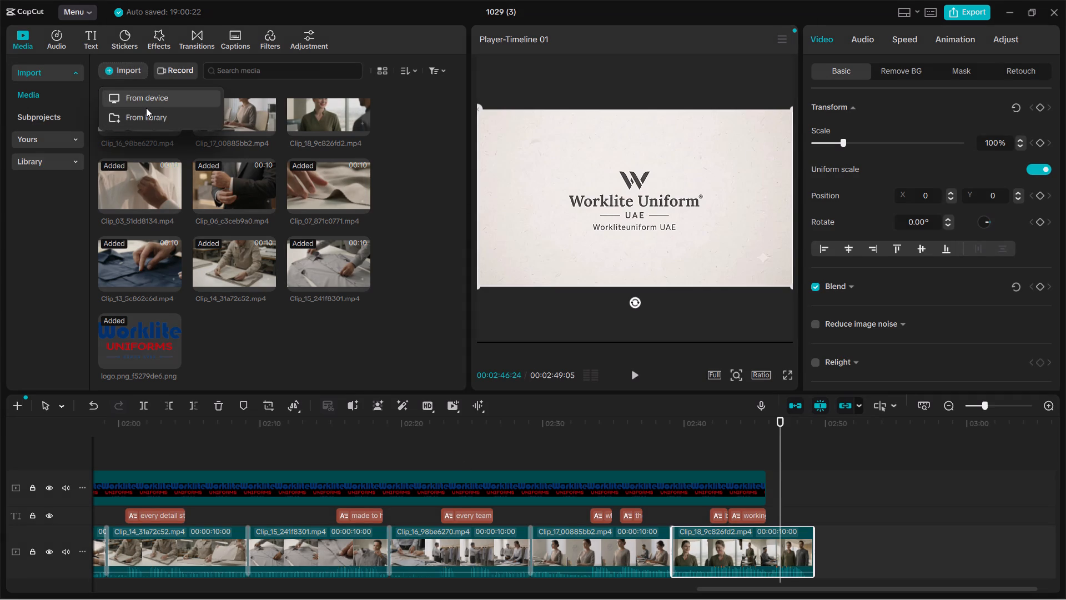
left_click(146, 108)
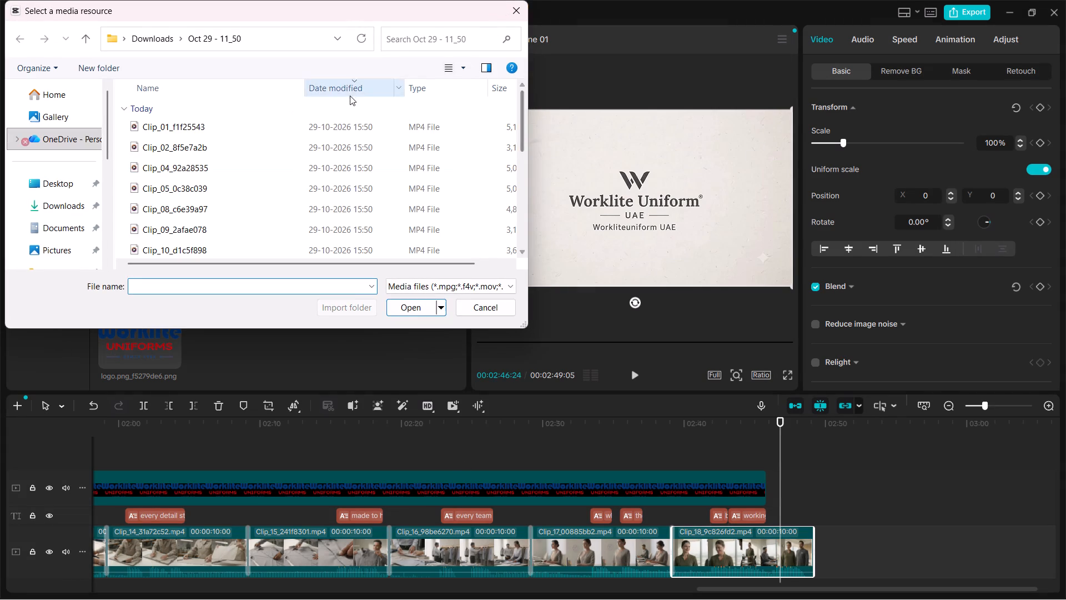
left_click(71, 196)
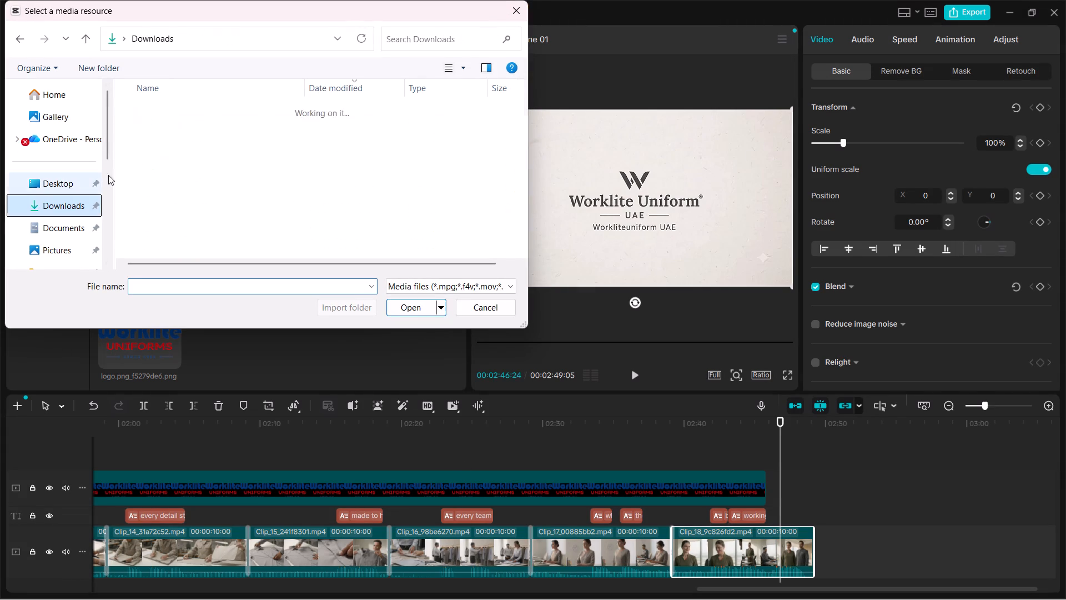
left_click(156, 135)
left_click(158, 130)
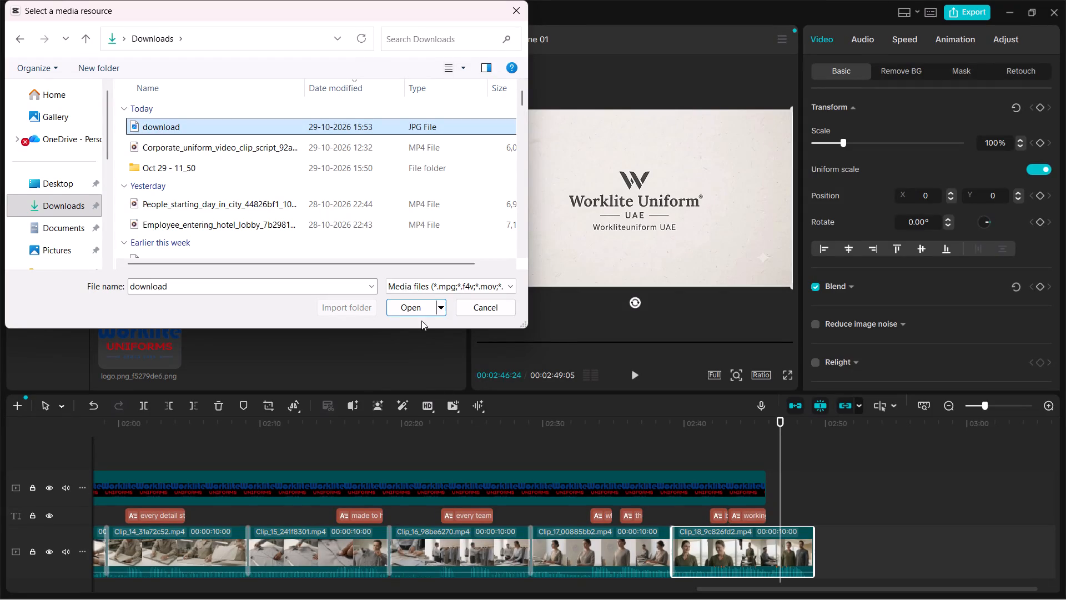
left_click(416, 309)
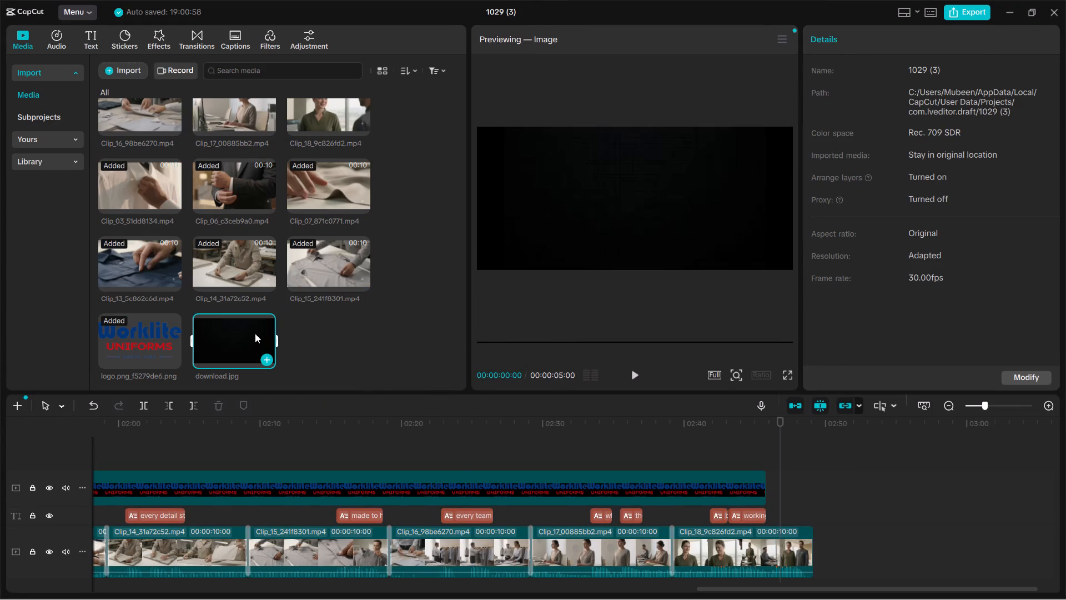
Place download.jpg on an overlay track above the end of Clip_18, starting at 00:02:46:24.
left_click_drag(240, 334, 788, 497)
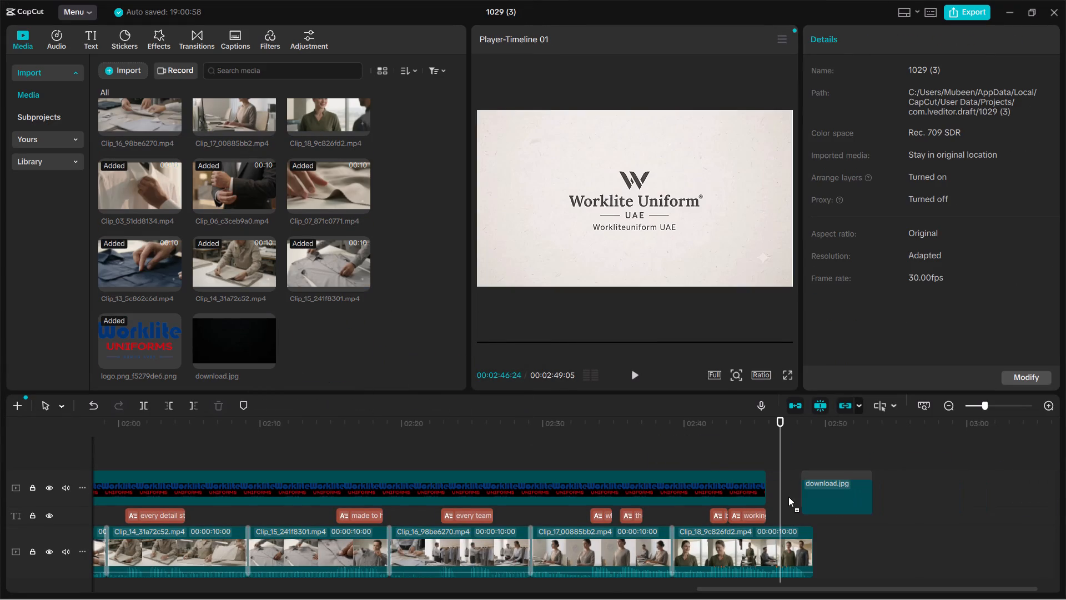
left_click_drag(788, 497, 781, 507)
left_click(843, 543)
left_click_drag(841, 546, 837, 548)
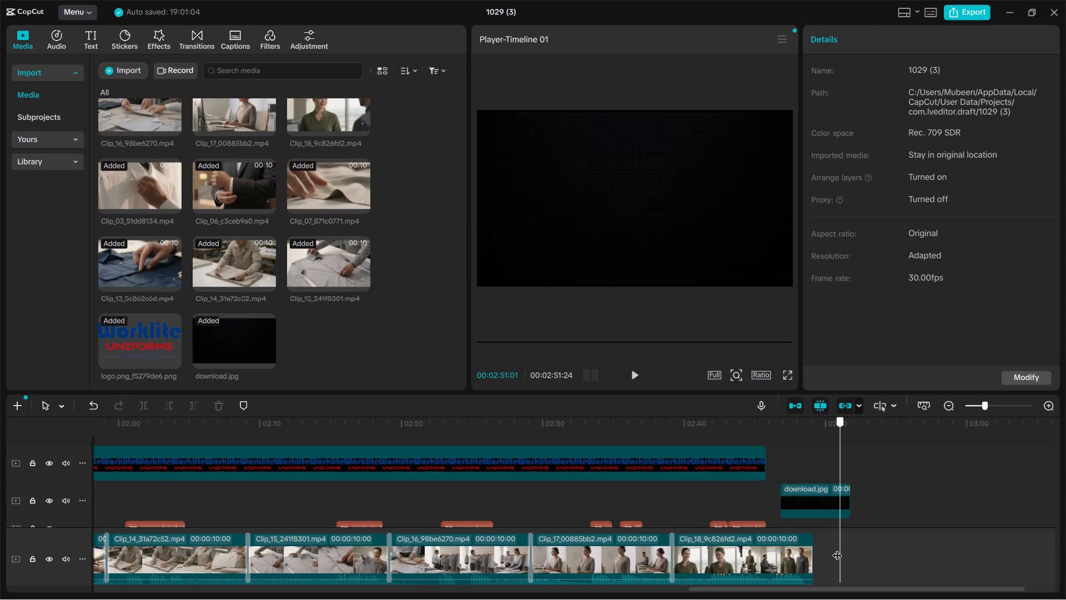
left_click_drag(837, 548, 776, 553)
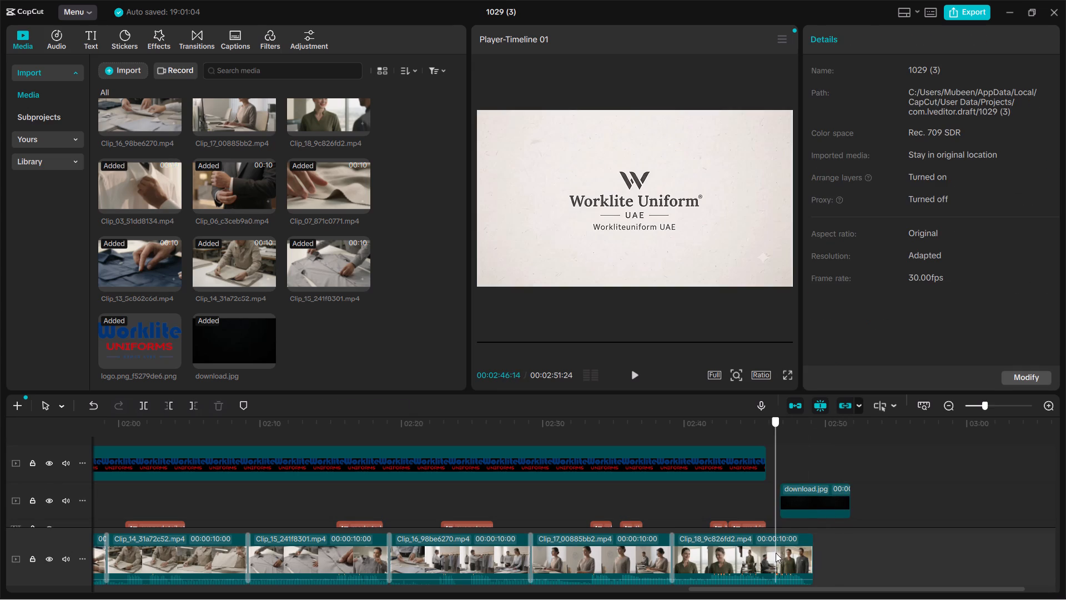
left_click_drag(776, 553, 781, 547)
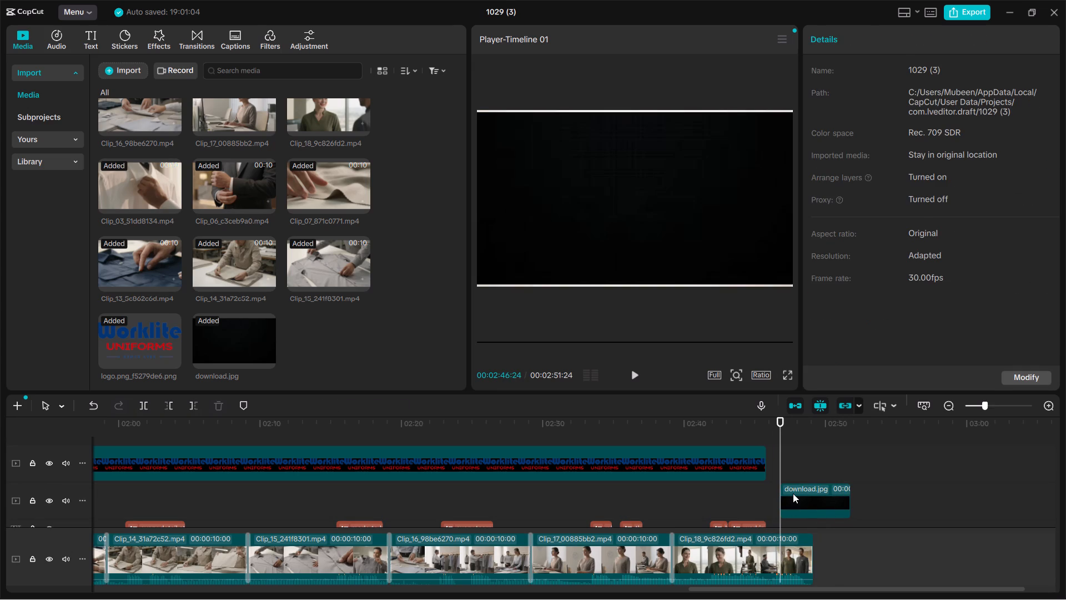
Scale the download.jpg overlay to 130% so it covers the whole frame over the title card.
left_click(793, 493)
left_click(635, 201)
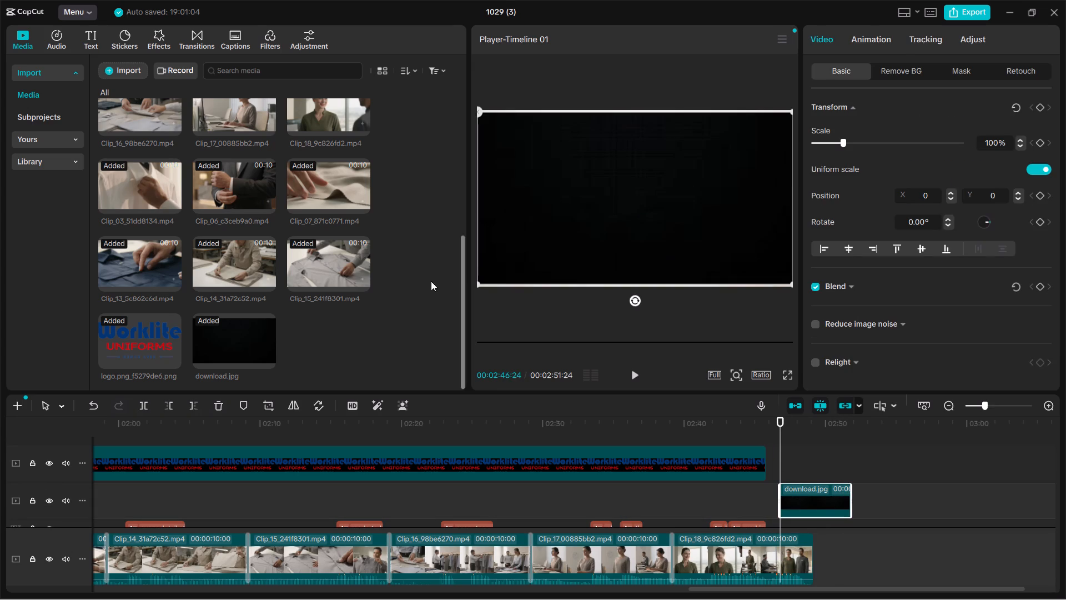
left_click(571, 194)
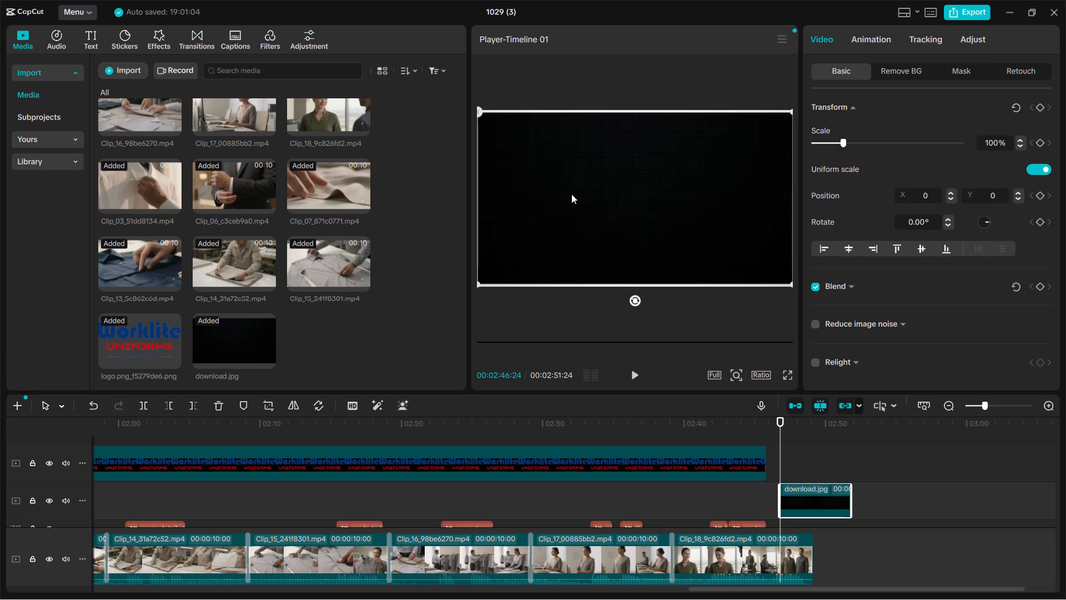
scroll(571, 194, "up", 2, "ctrl")
right_click(571, 194)
scroll(571, 194, "up", 3, "ctrl")
left_click_drag(634, 298, 640, 312)
left_click(617, 236)
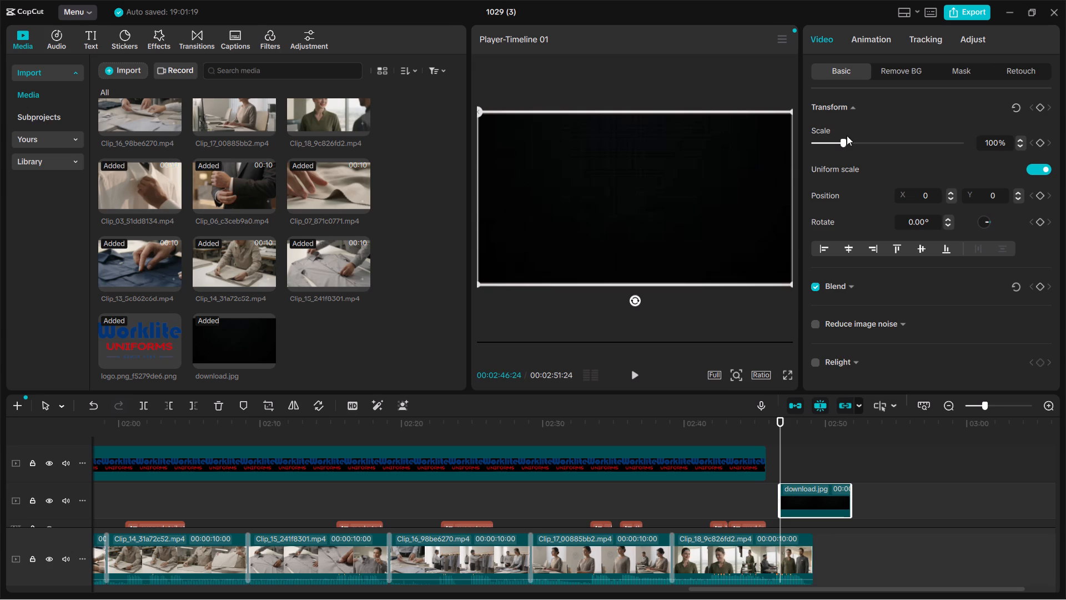
left_click_drag(851, 139, 864, 141)
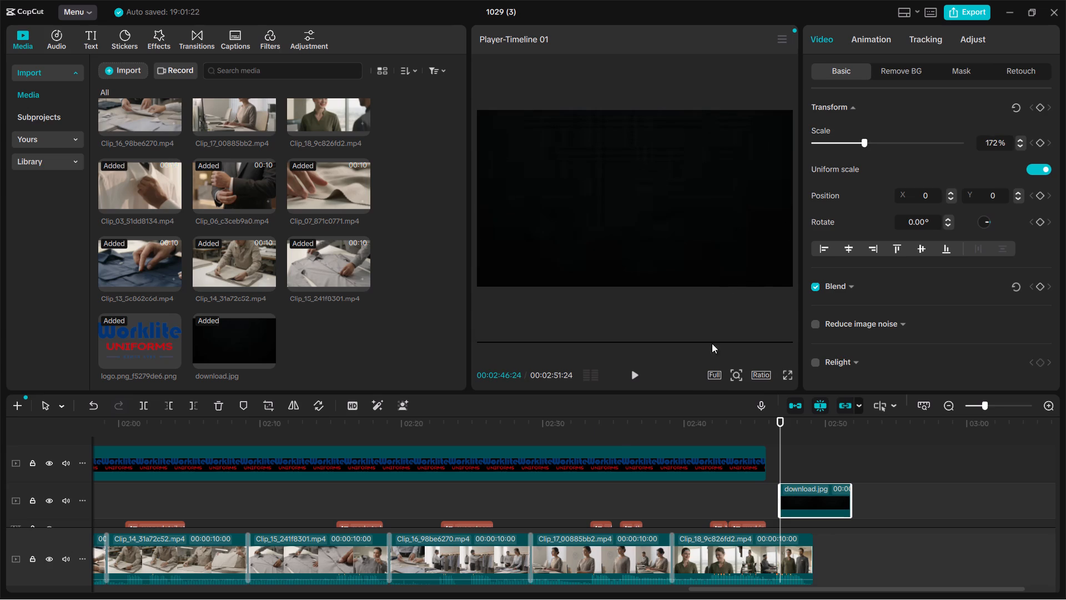
left_click(843, 149)
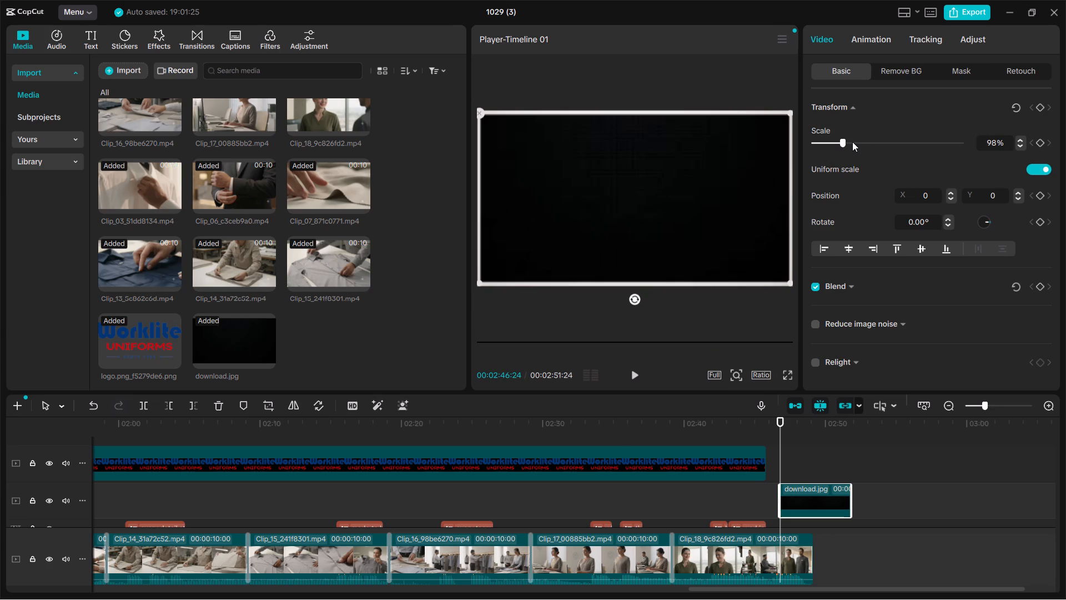
left_click(852, 142)
left_click(665, 326)
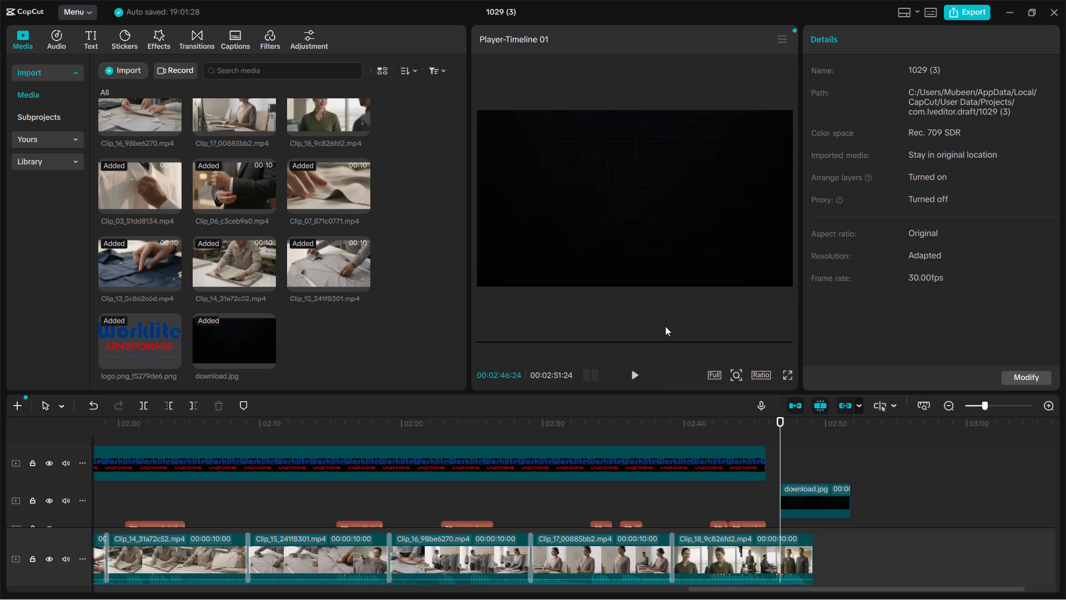
Play the change into the black overlay and extend the start of download.jpg back to 00:02:46:14.
left_click_drag(782, 419, 768, 419)
left_click(632, 380)
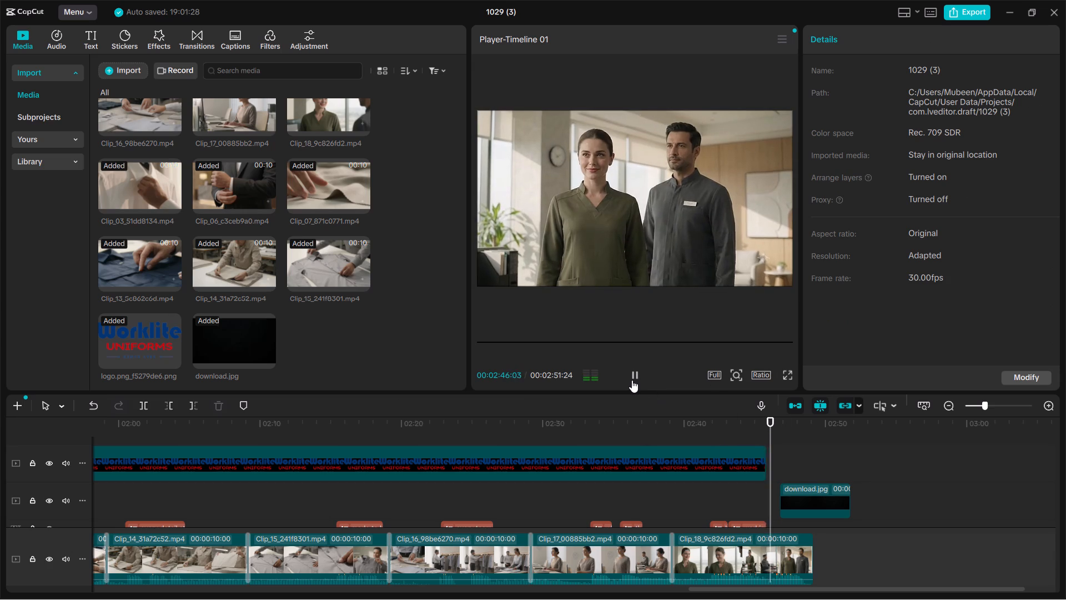
left_click(632, 380)
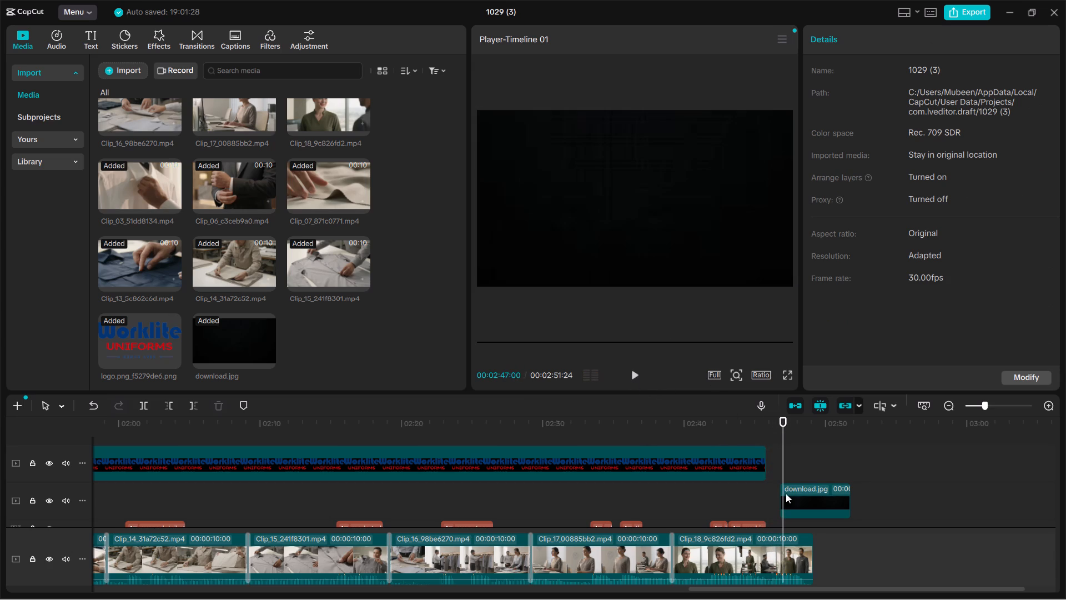
left_click(798, 503)
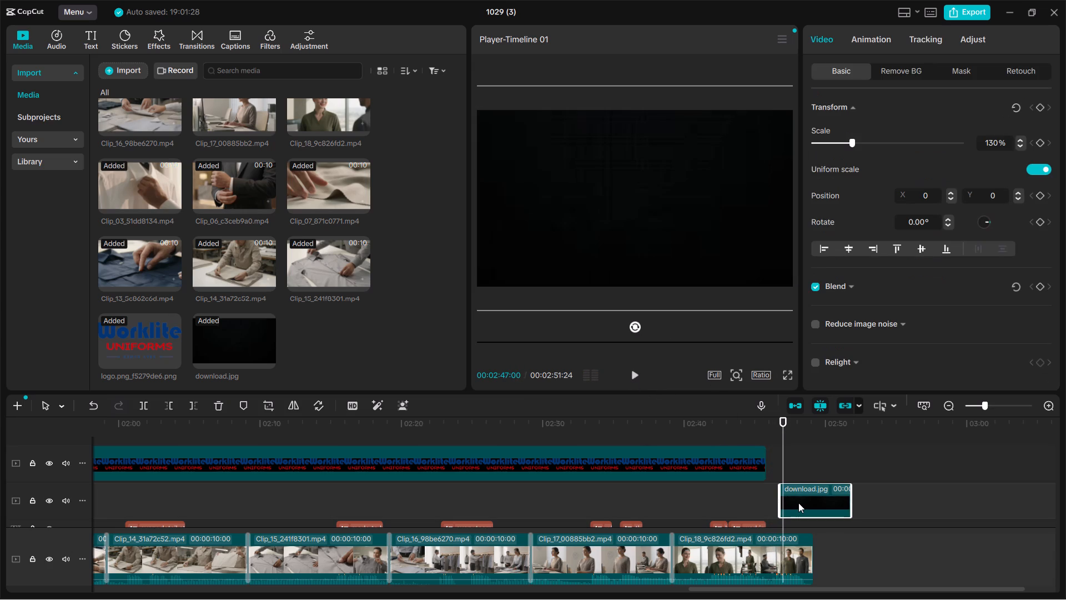
double_click(776, 497)
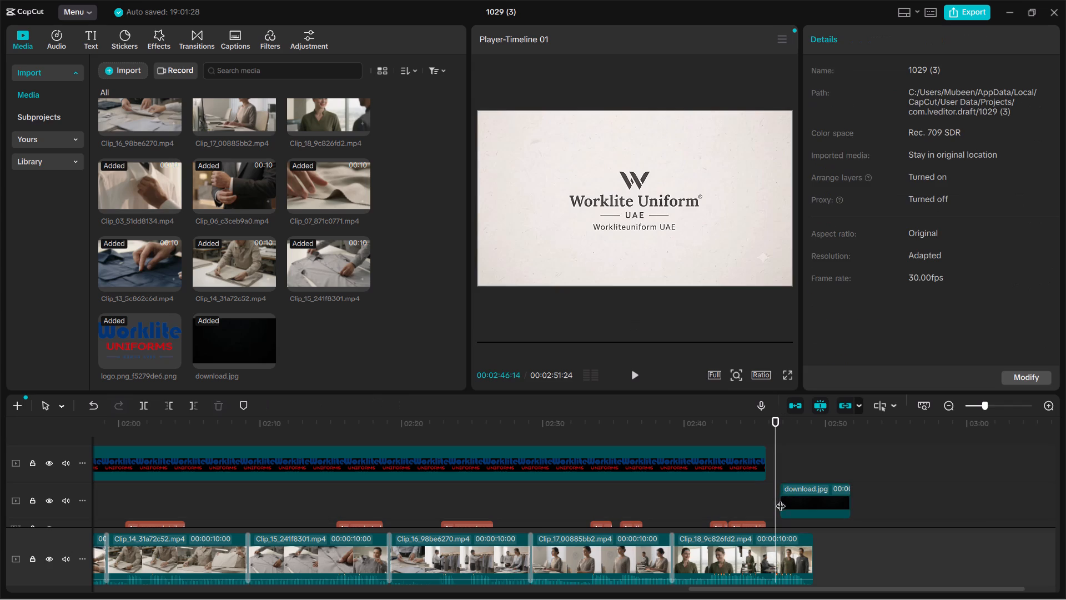
left_click(790, 501)
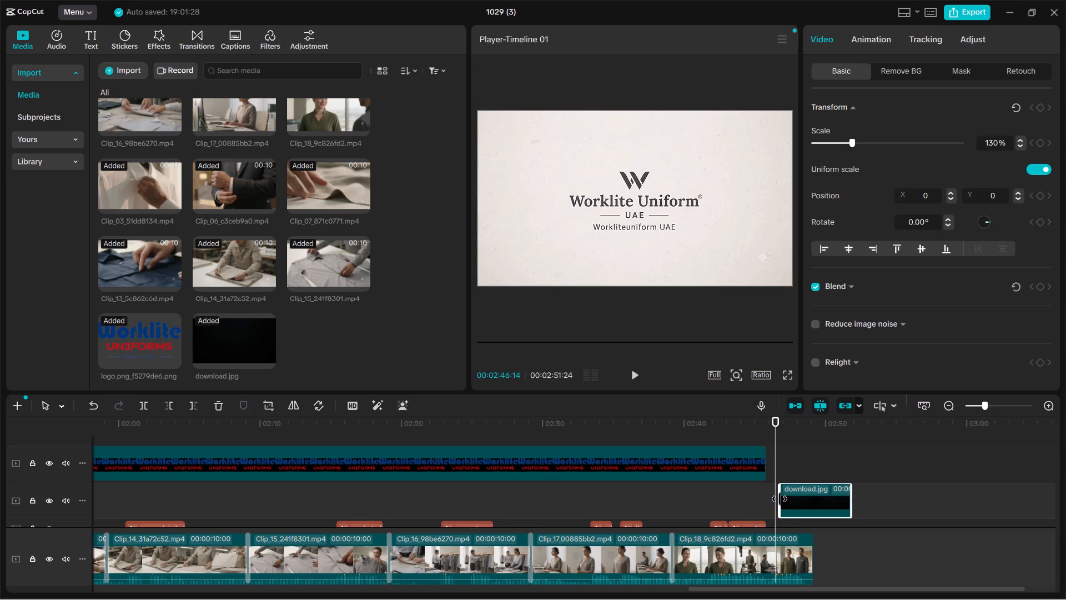
left_click(780, 499)
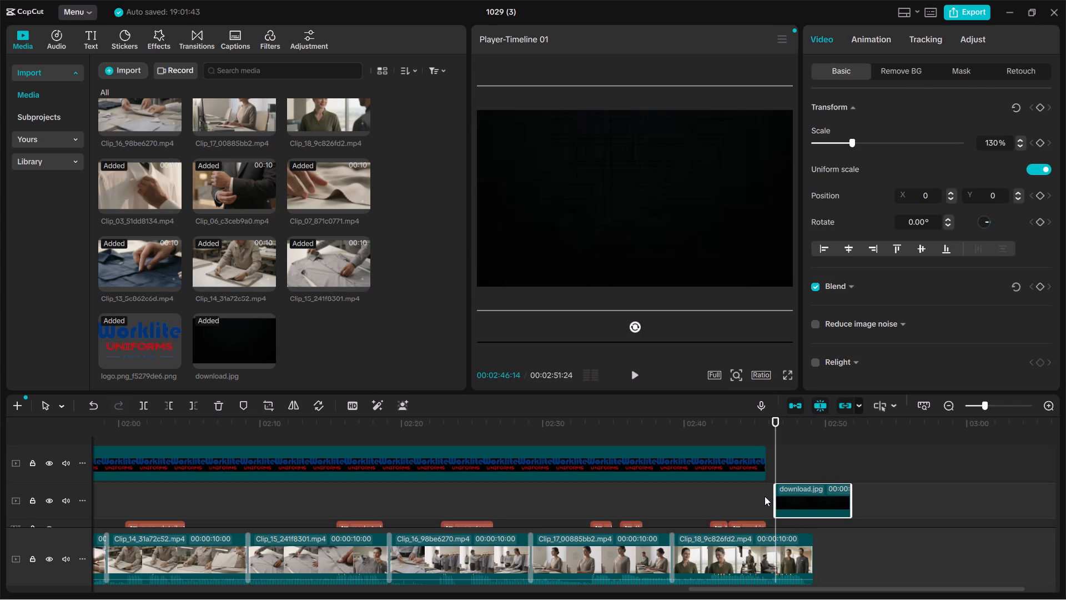
Play back the ending from 00:02:45:25 to check the change from Clip_18 to the black image.
left_click(765, 496)
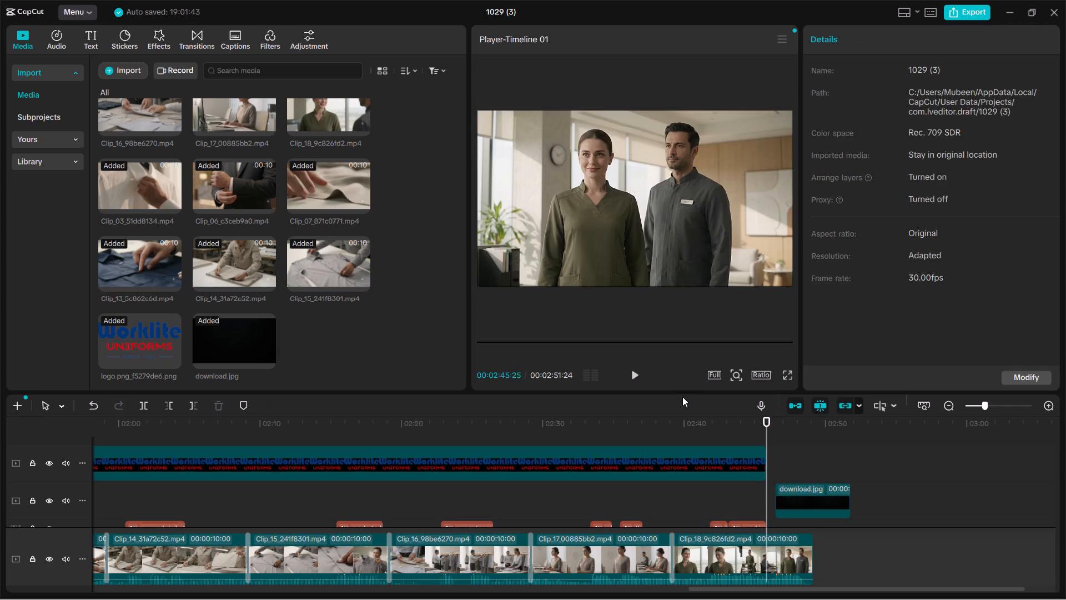
key("space")
key("space")
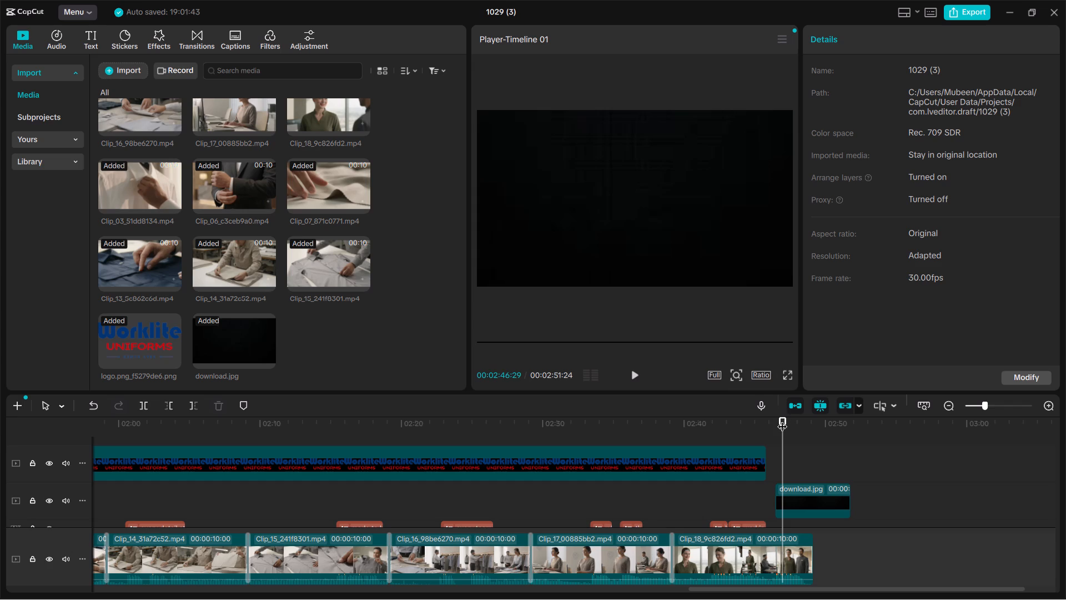
scroll(778, 418, "up", 4)
Extend the start of the download.jpg overlay back to 00:02:46:05.
left_click_drag(783, 424, 776, 421)
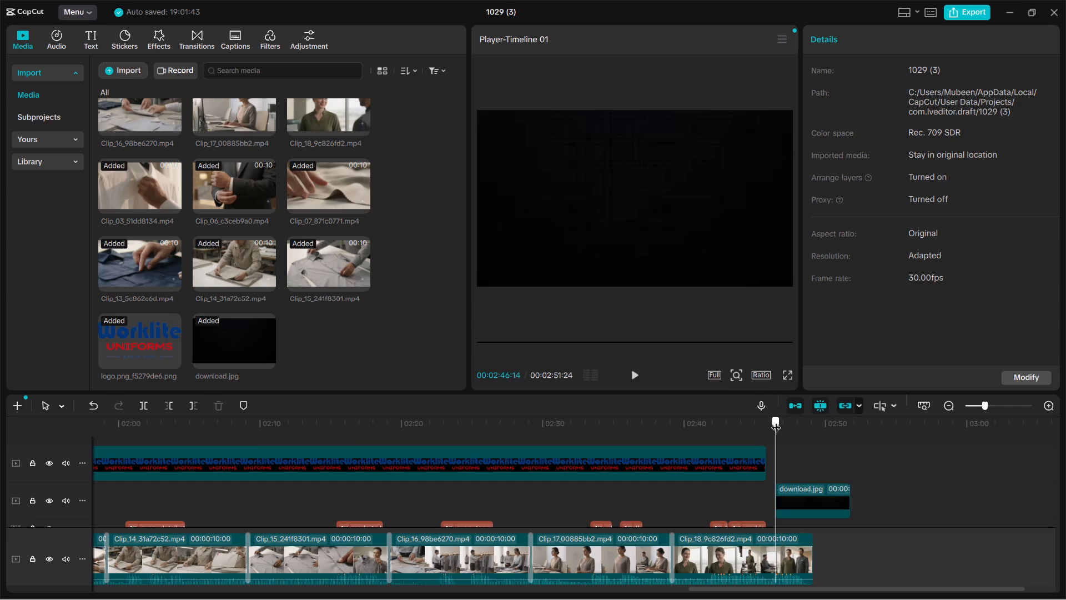
left_click_drag(776, 421, 771, 418)
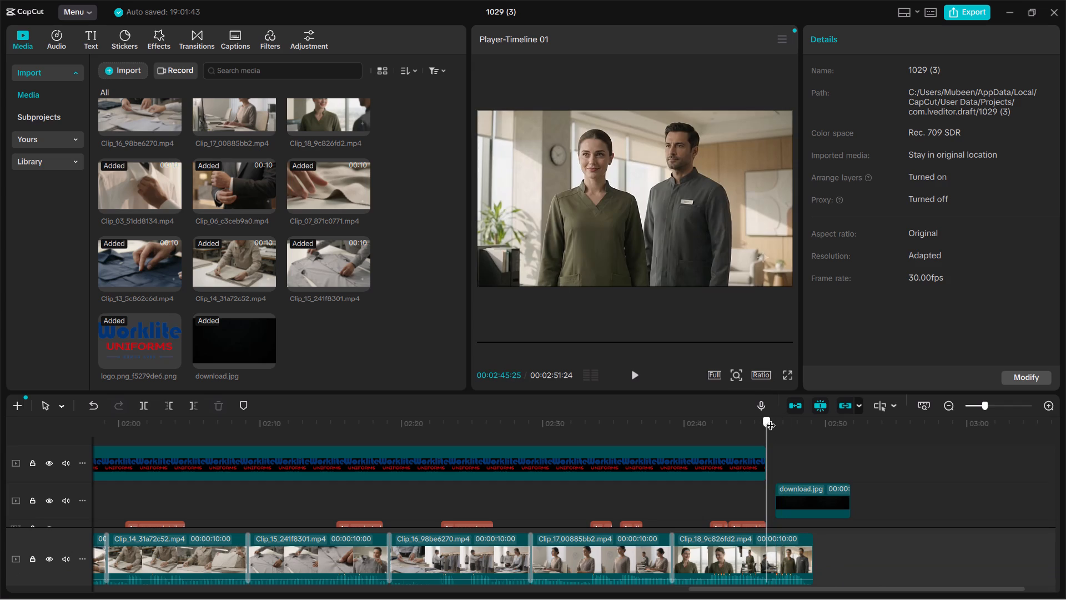
left_click_drag(771, 418, 771, 414)
left_click(788, 507)
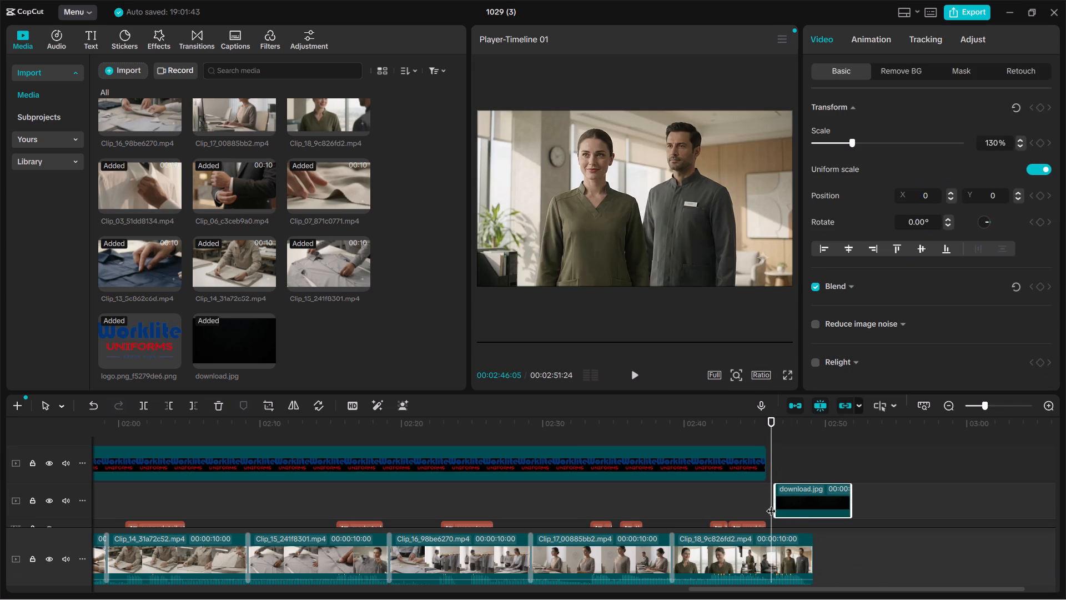
left_click(775, 496)
Play back the ending from 00:02:44:12 and cut off the end of download.jpg at 00:02:49:22.
left_click(746, 493)
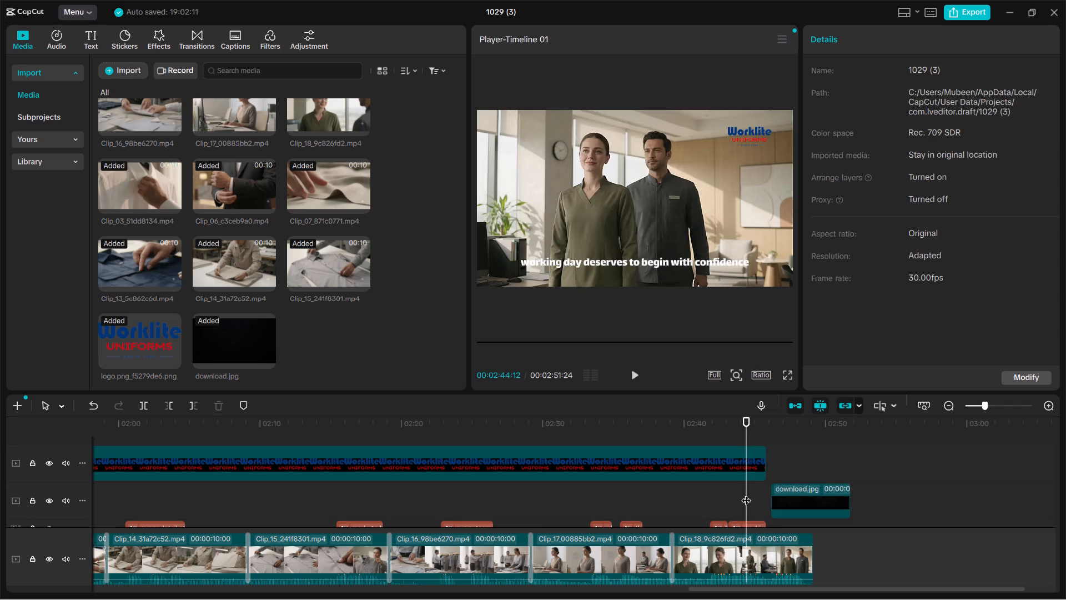
key("space")
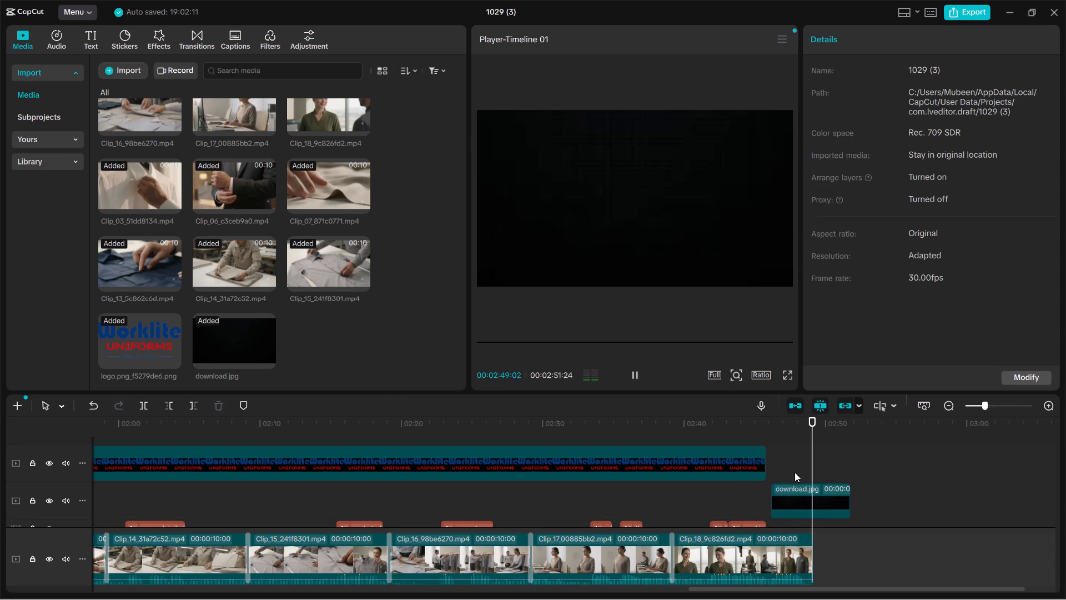
key("space")
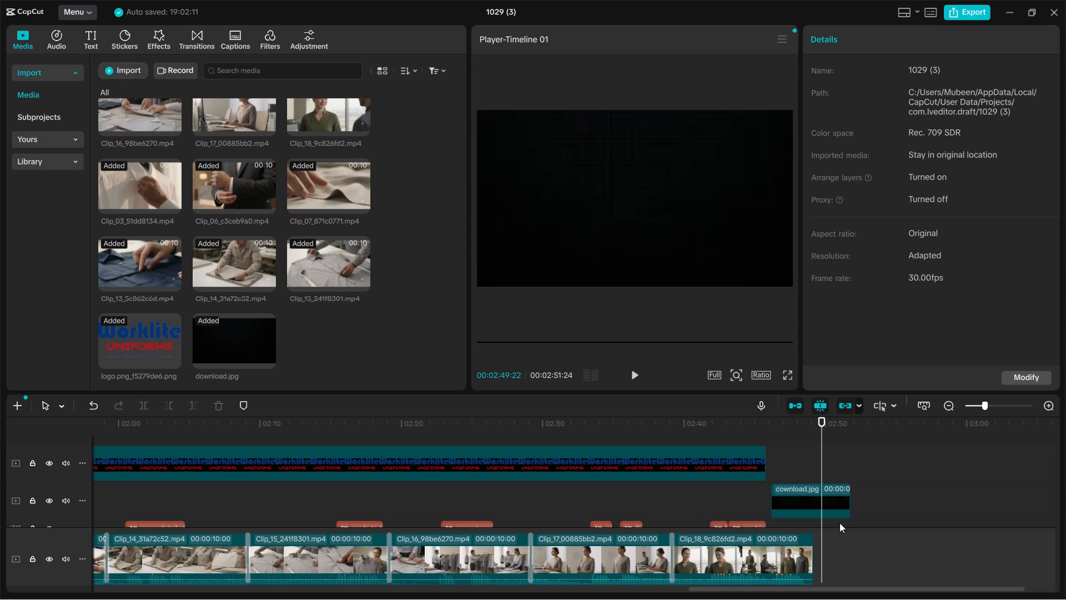
left_click(836, 504)
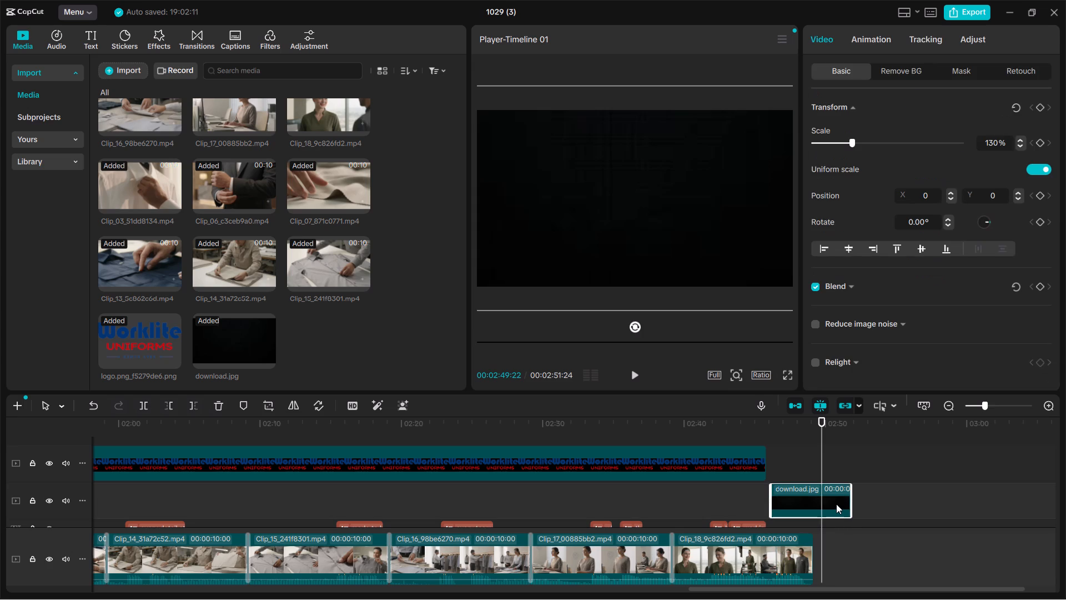
left_click(192, 407)
Apply the Fade Out exit animation to the download.jpg overlay.
left_click(801, 521)
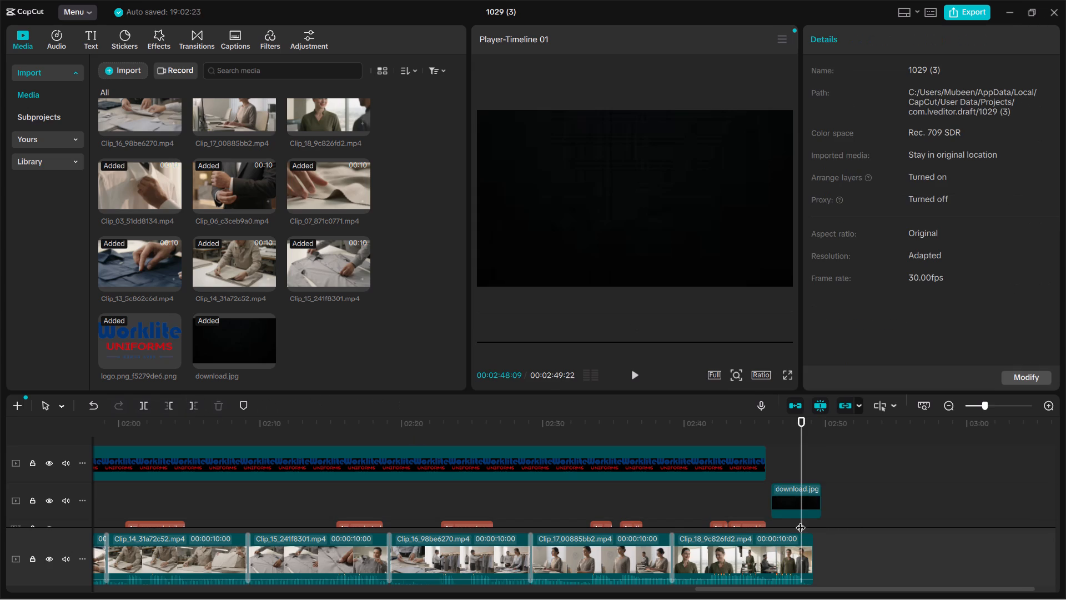
left_click(779, 490)
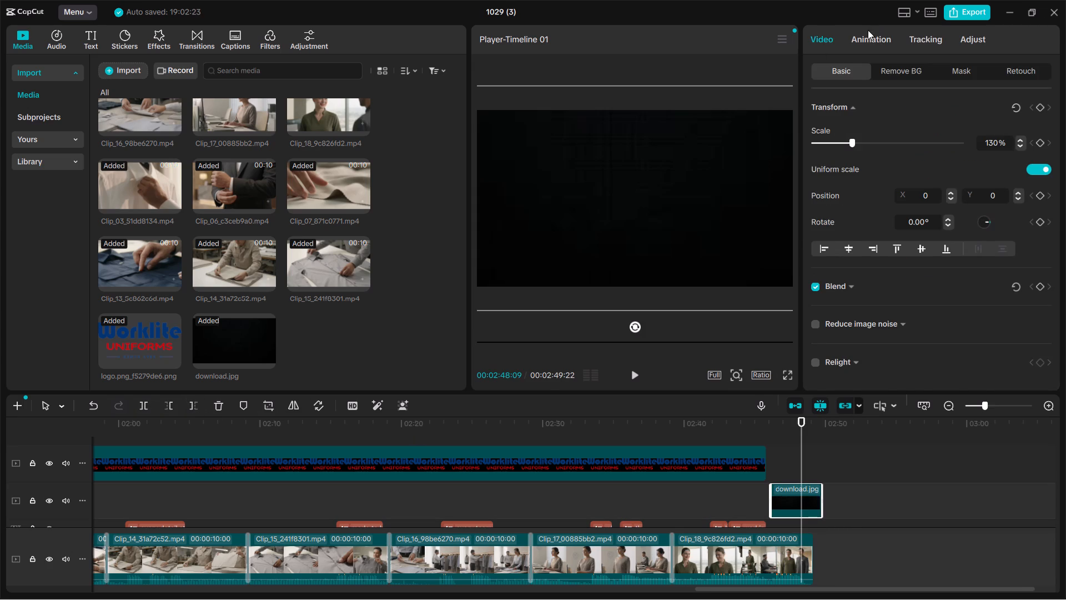
left_click(864, 34)
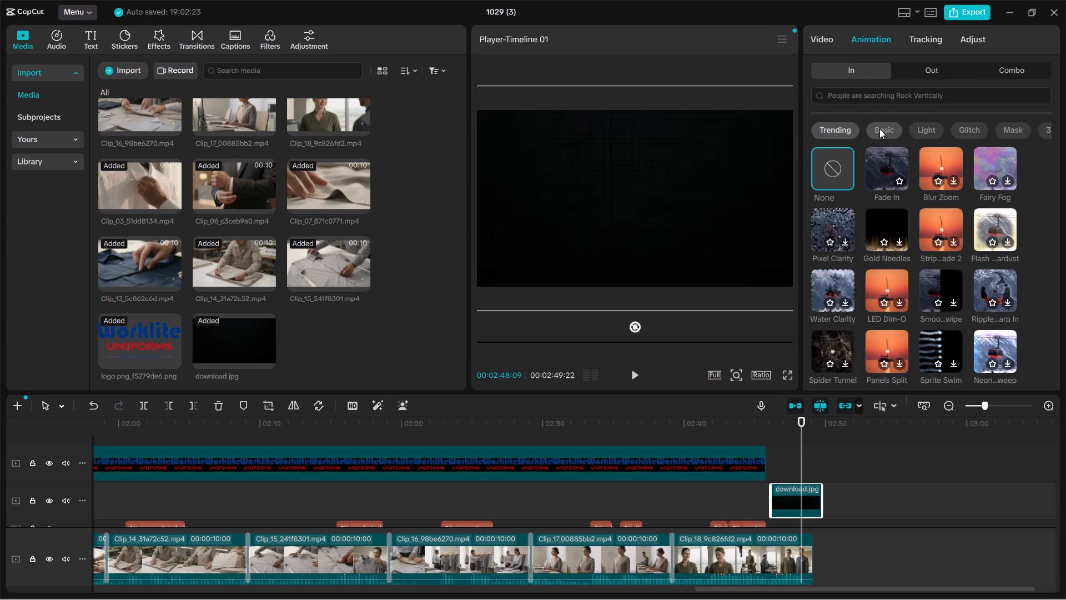
left_click(917, 70)
left_click(886, 164)
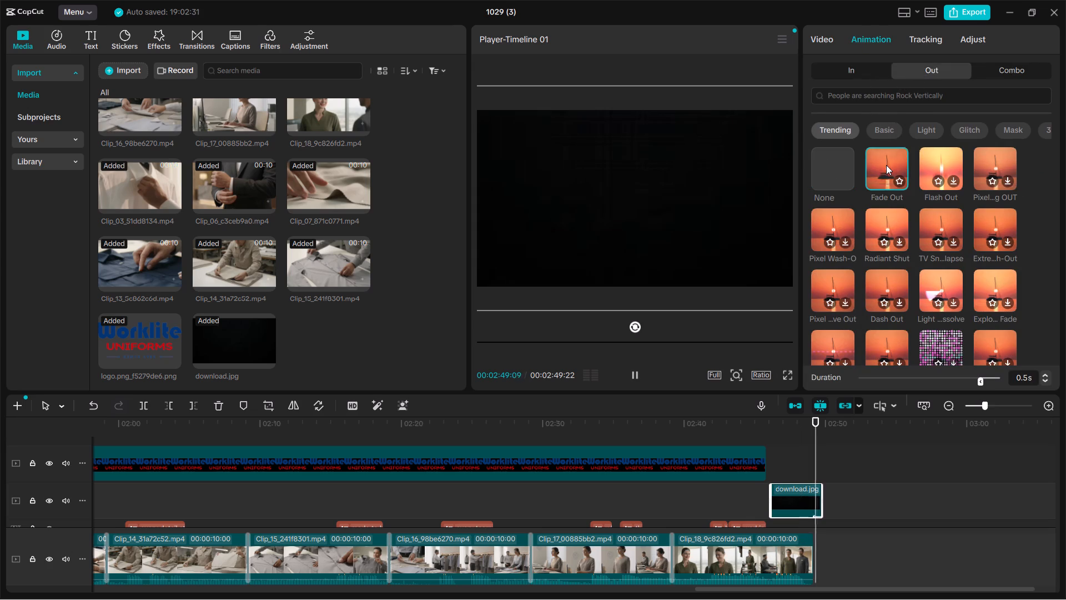
left_click(884, 553)
left_click(780, 501)
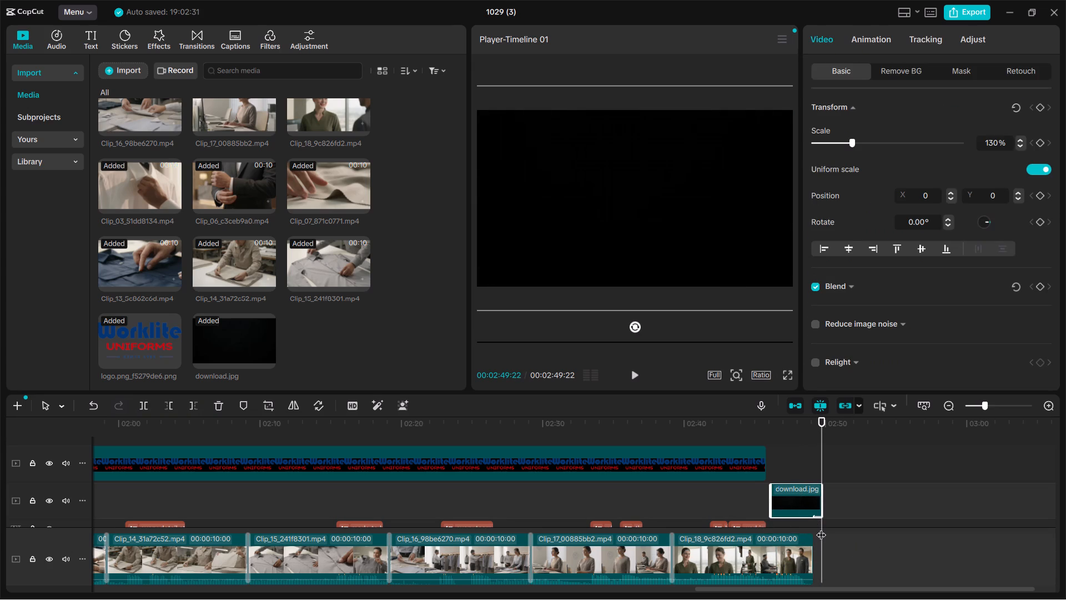
Place the Worklite logo image on the track above download.jpg at 00:02:46:05 and trim its end to 00:02:49:22.
left_click_drag(139, 347, 748, 441)
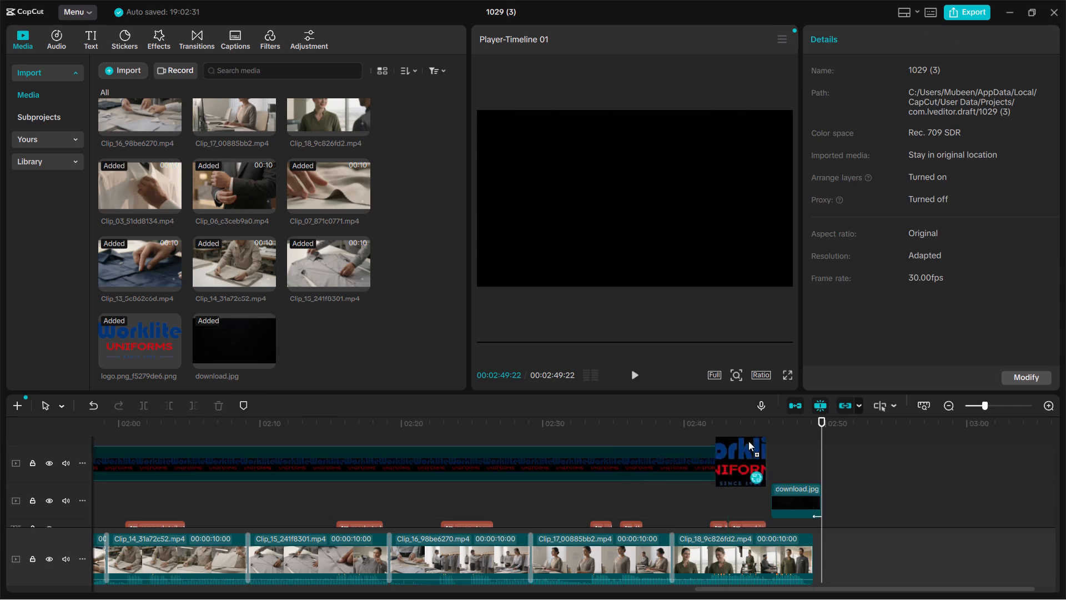
left_click_drag(748, 441, 771, 454)
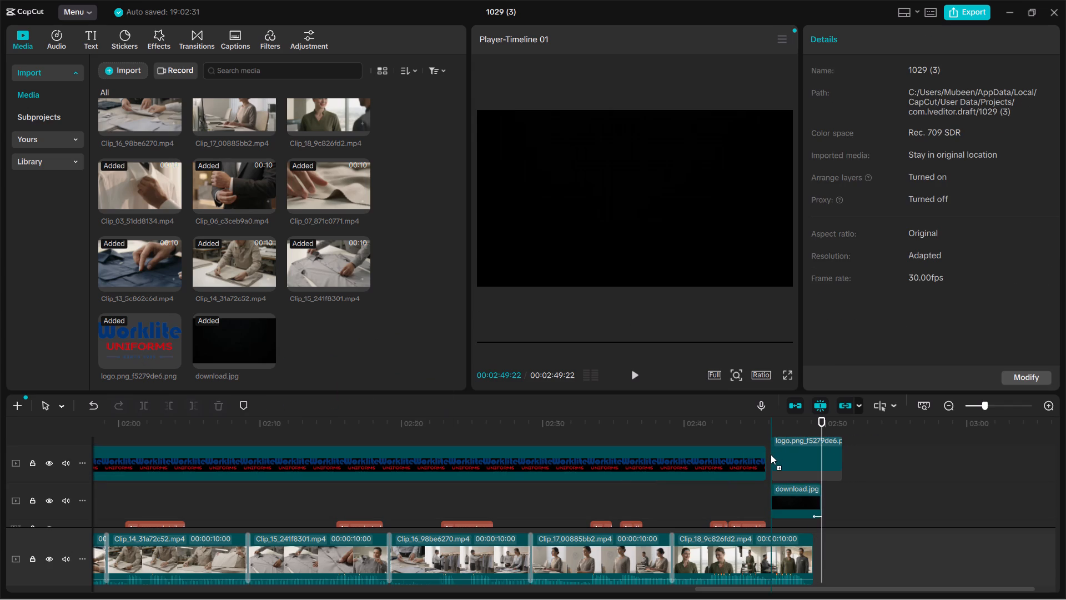
left_click_drag(771, 454, 775, 450)
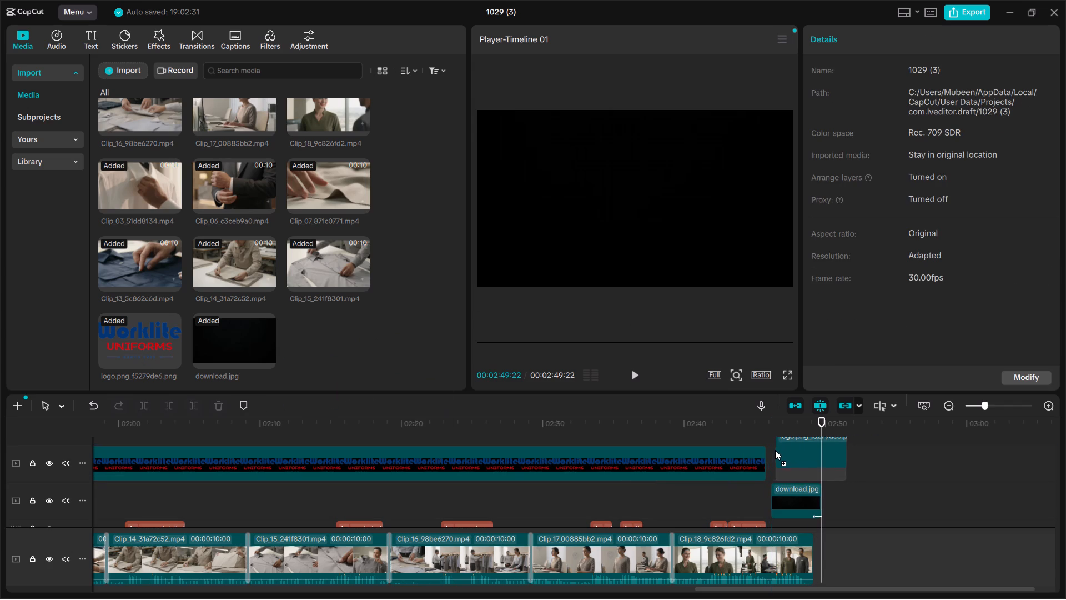
left_click_drag(775, 450, 773, 450)
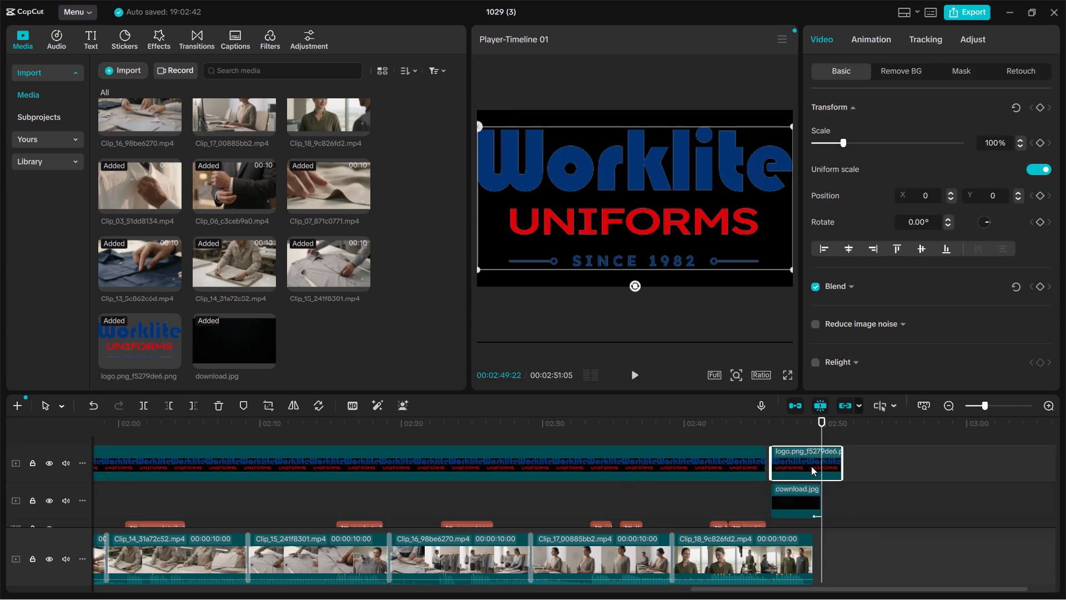
left_click(194, 407)
Scale the closing Worklite logo down to 28%, keeping it centred on the black frame.
left_click(562, 197)
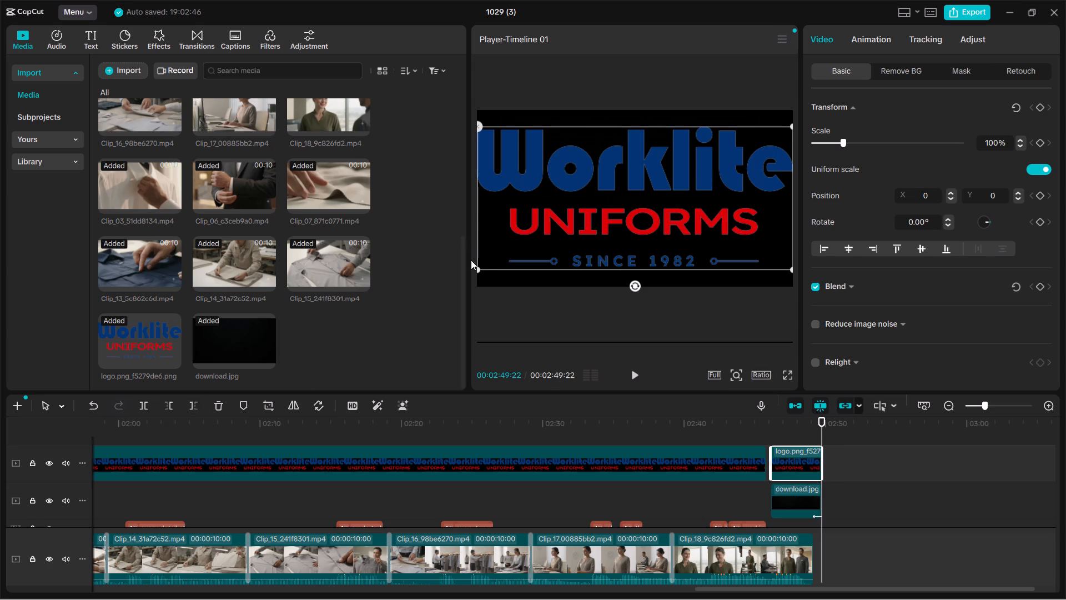
left_click_drag(477, 271, 530, 254)
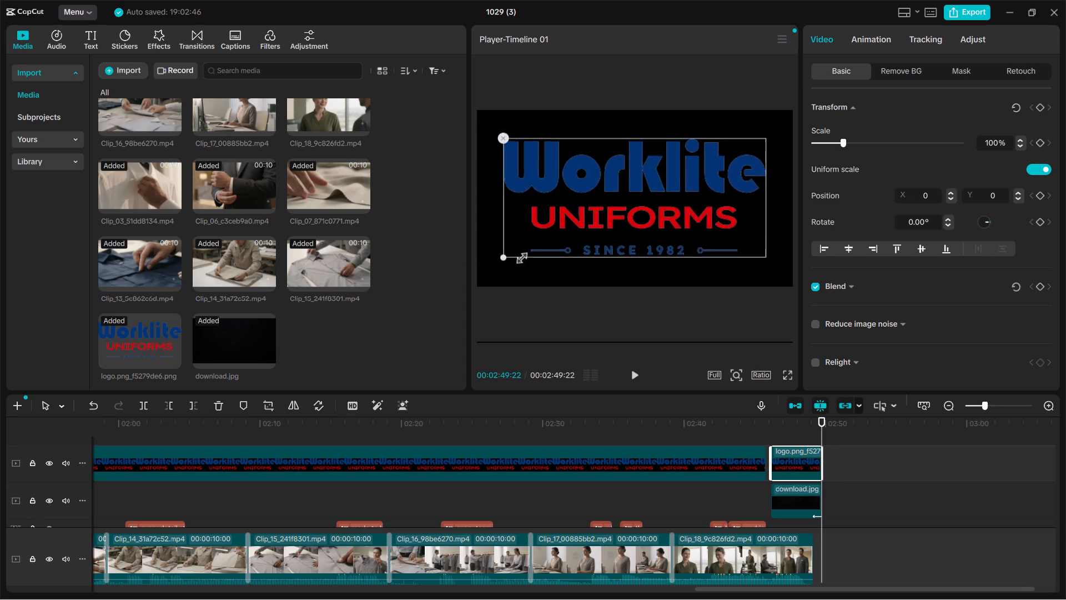
left_click_drag(530, 254, 667, 220)
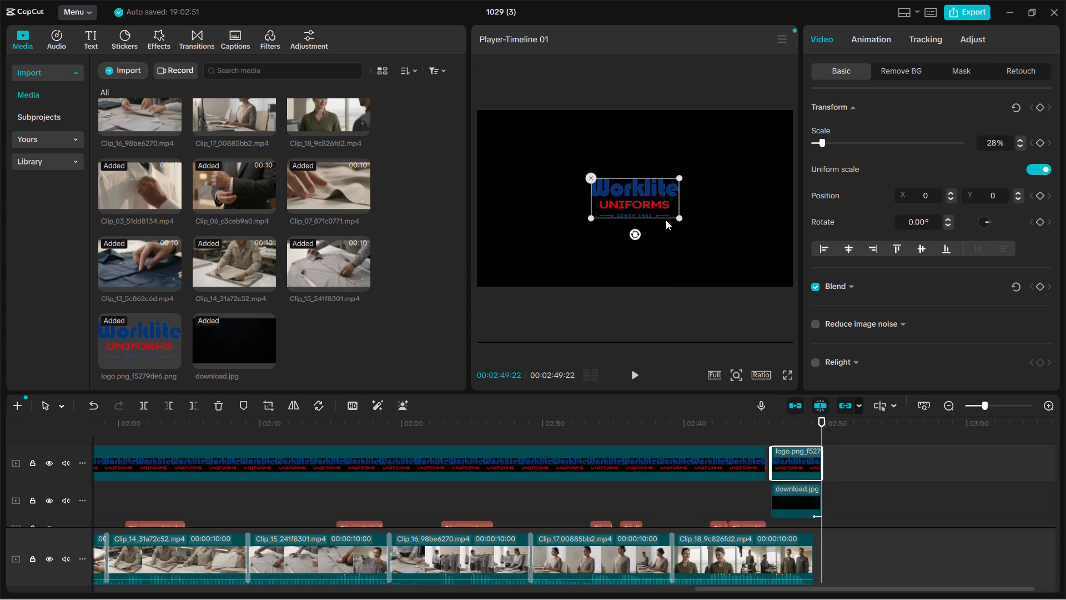
left_click(633, 205)
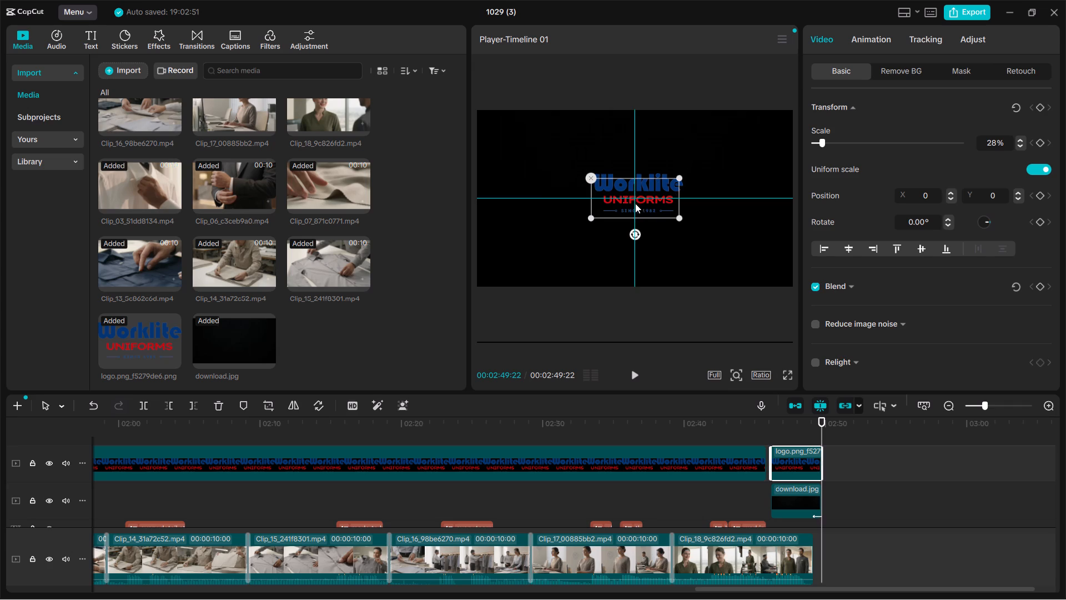
left_click(668, 227)
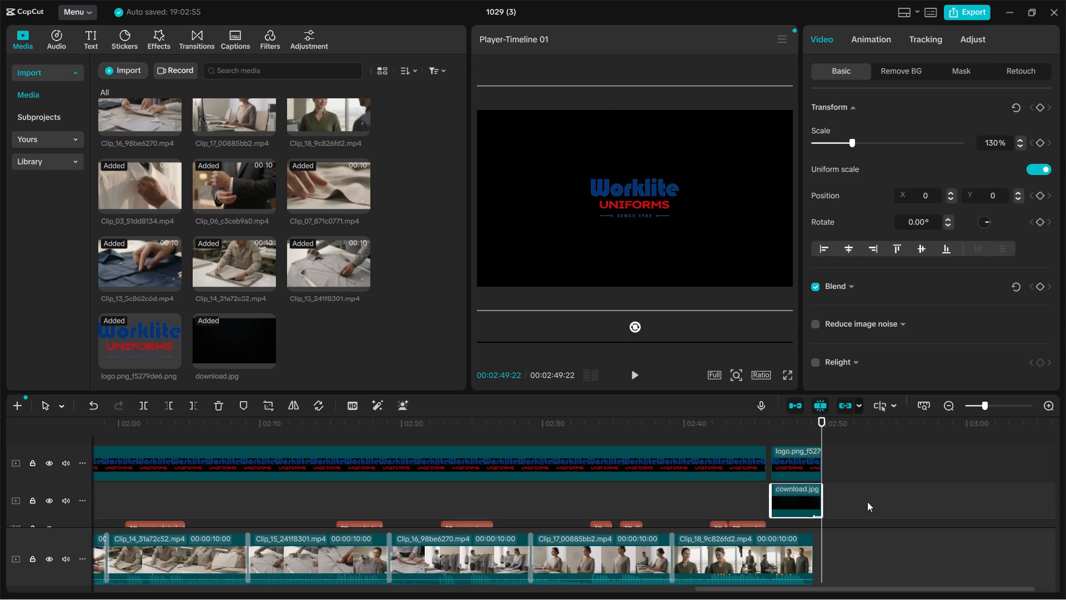
Play back the end of Clip_18 into the black overlay to check the closing logo.
left_click_drag(826, 536, 720, 523)
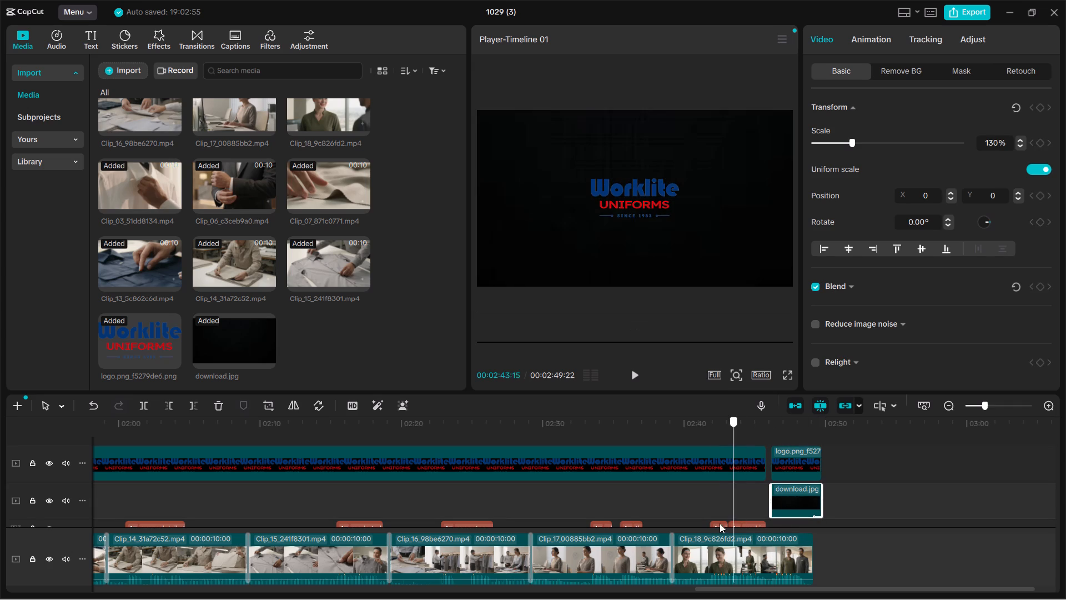
left_click_drag(720, 523, 702, 522)
key("space")
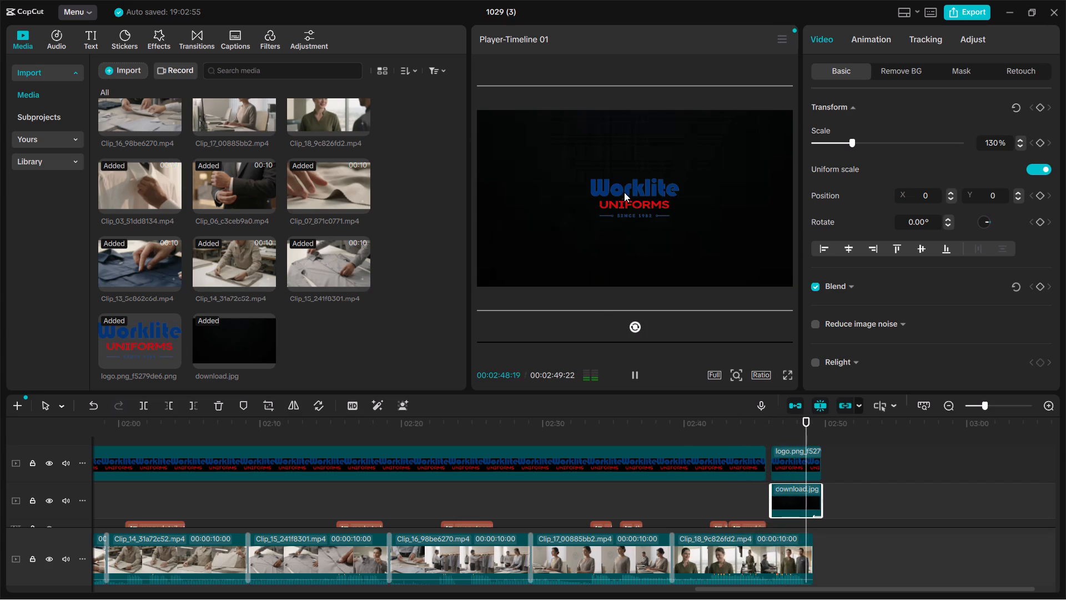
Move the closing Worklite logo up slightly above the middle of the frame, keeping it horizontally centred.
left_click_drag(624, 195, 625, 181)
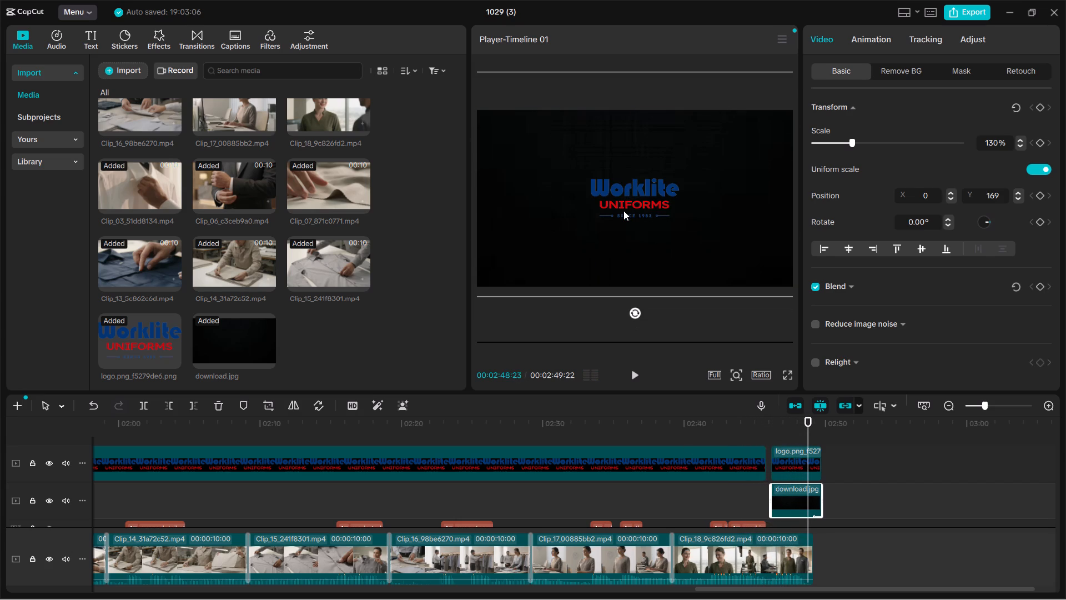
left_click(785, 458)
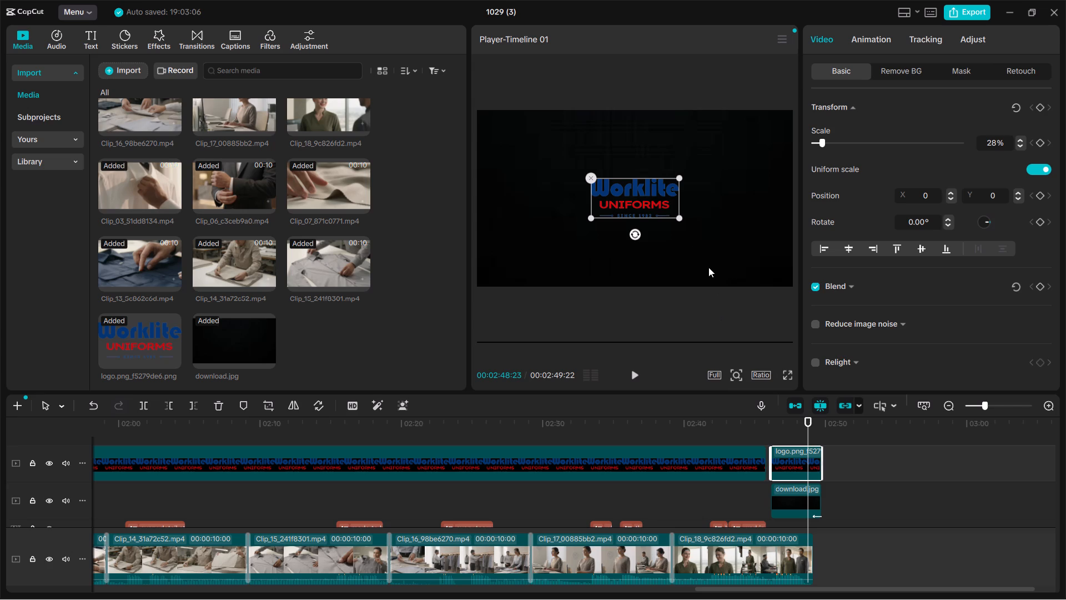
left_click_drag(643, 201, 646, 183)
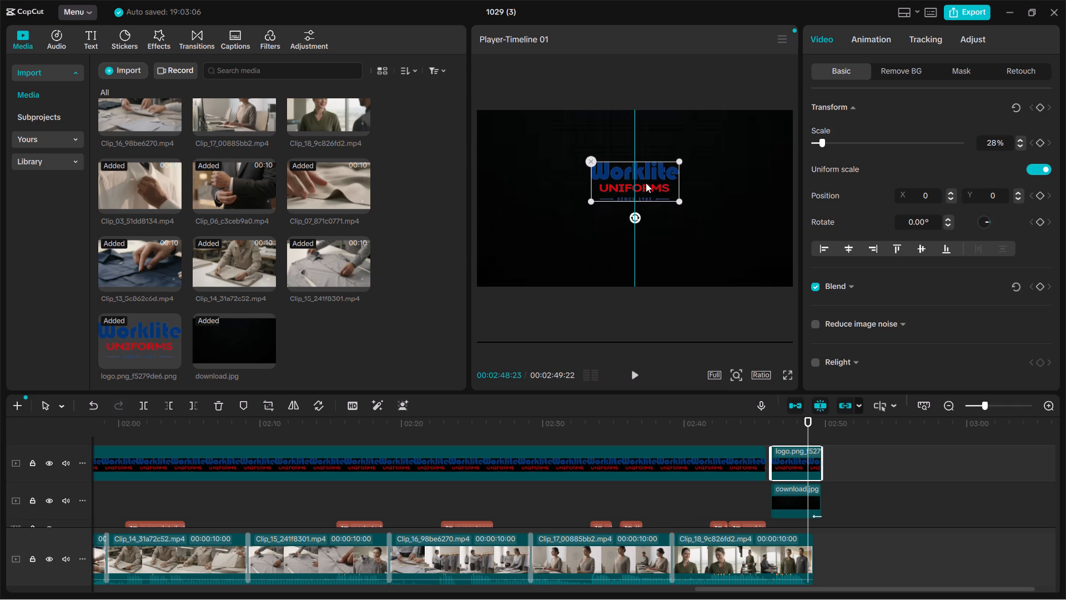
left_click_drag(646, 183, 646, 182)
left_click(674, 236)
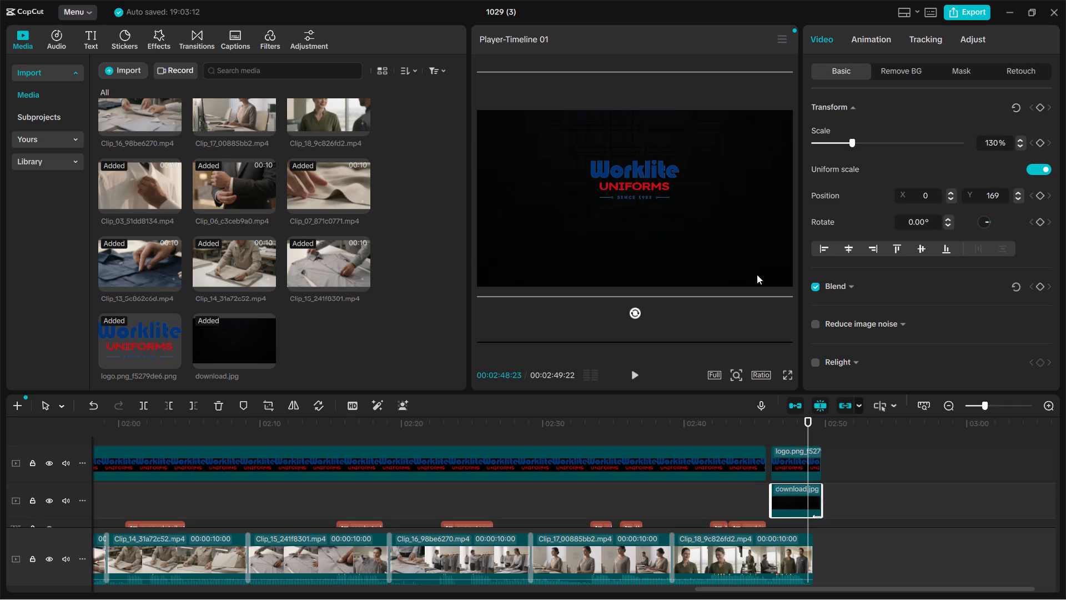
Add a default text clip at 00:02:46:05 on the caption track beneath download.jpg.
left_click(82, 38)
left_click(127, 93)
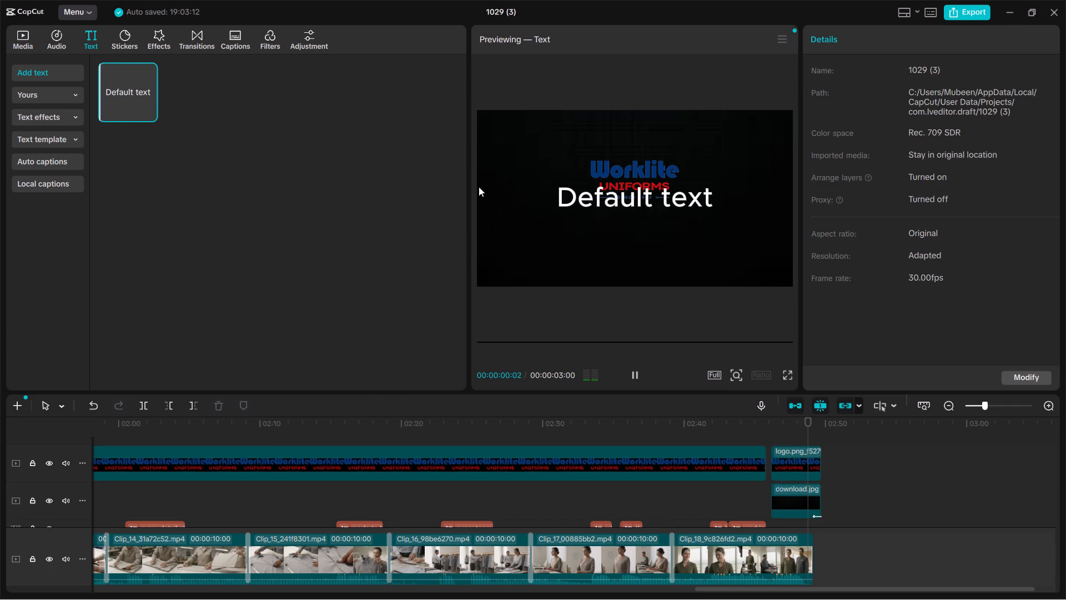
left_click(587, 184)
left_click(610, 202)
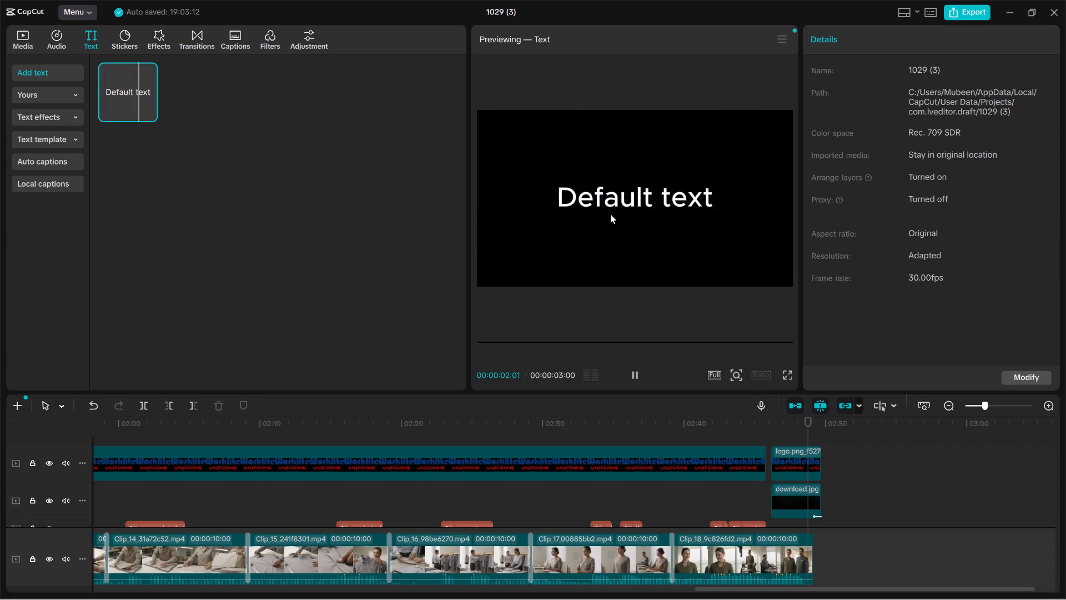
left_click(922, 539)
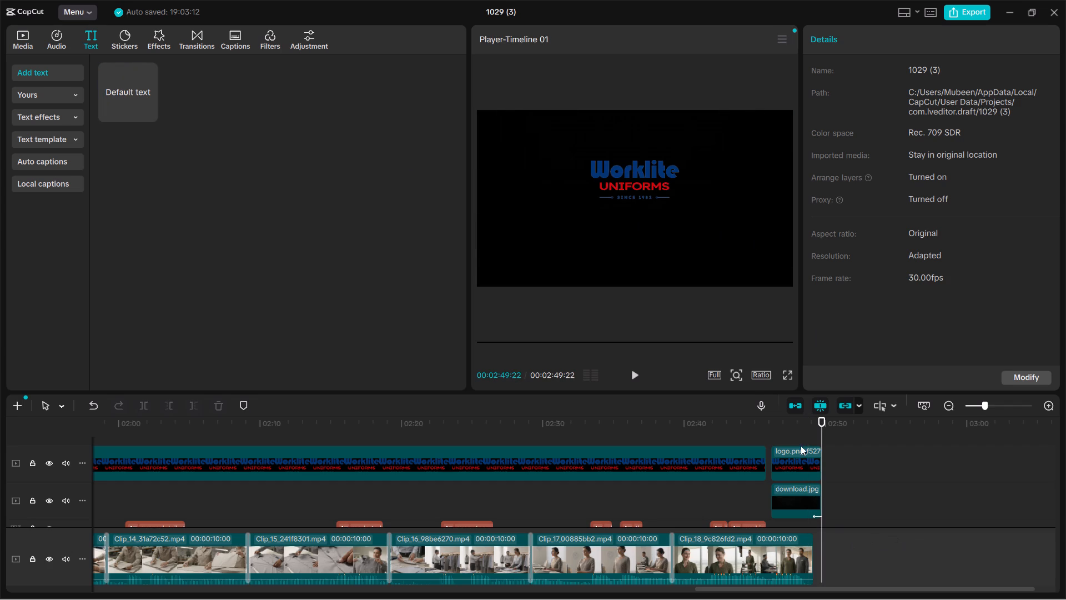
left_click_drag(819, 520, 784, 519)
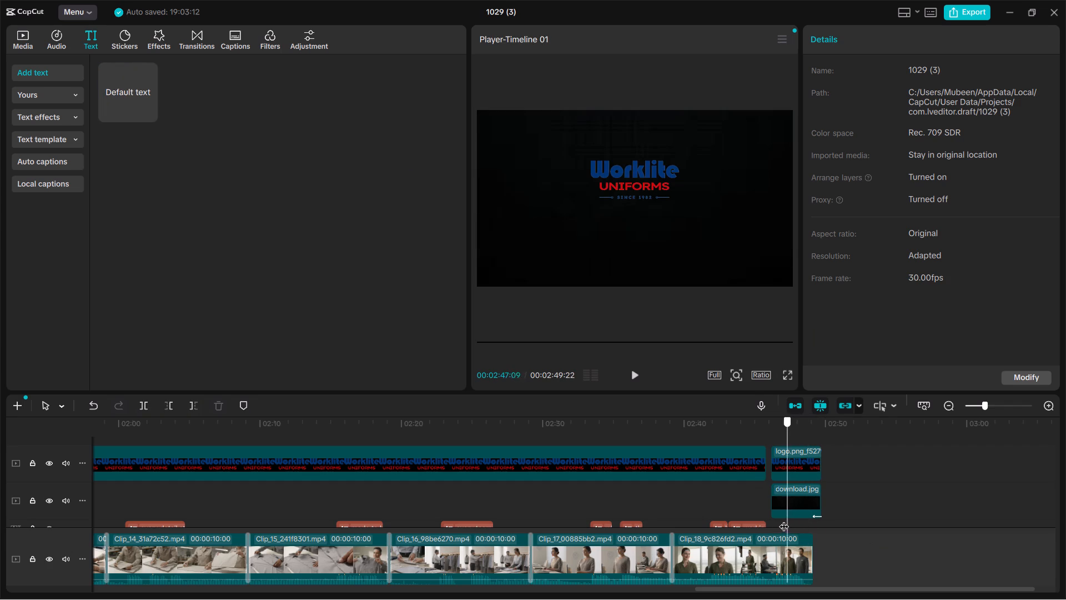
left_click_drag(784, 519, 773, 519)
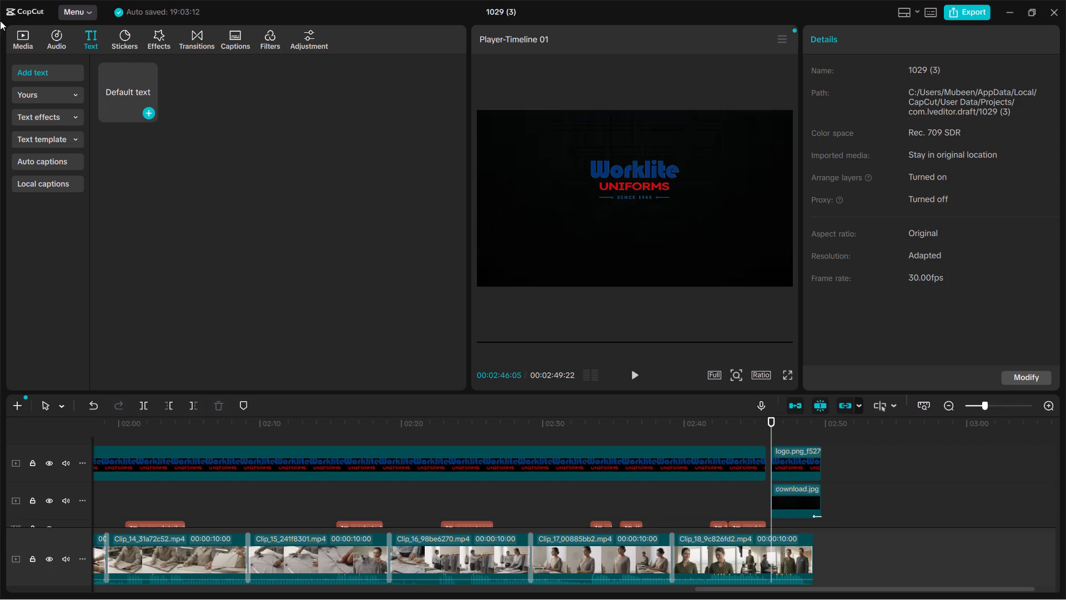
left_click(122, 87)
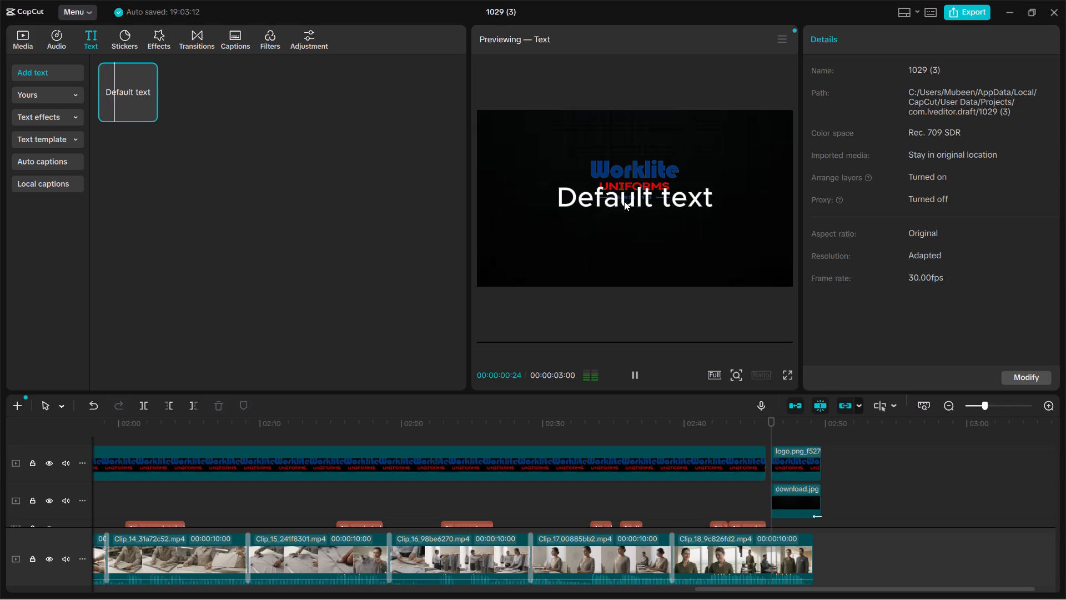
left_click(624, 201)
left_click(624, 201)
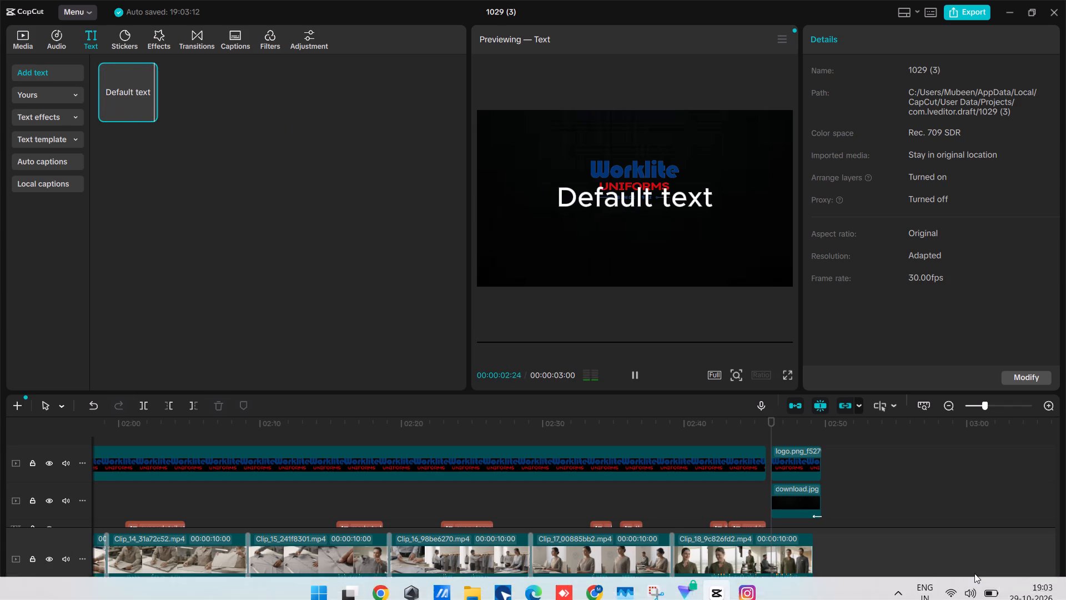
left_click(602, 192)
scroll(749, 479, "down", 1)
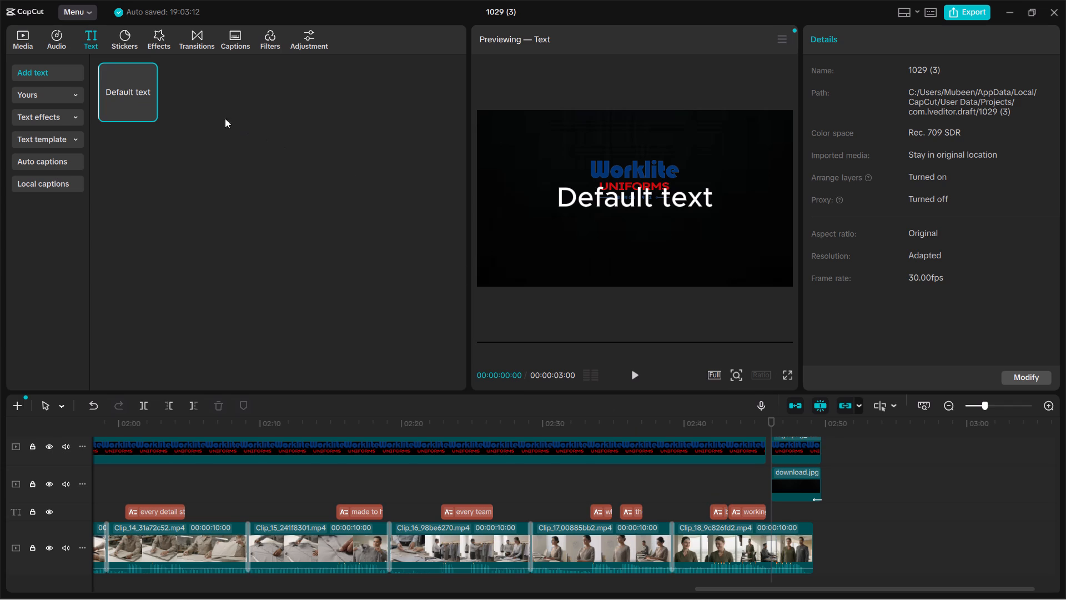
left_click(147, 102)
left_click(153, 112)
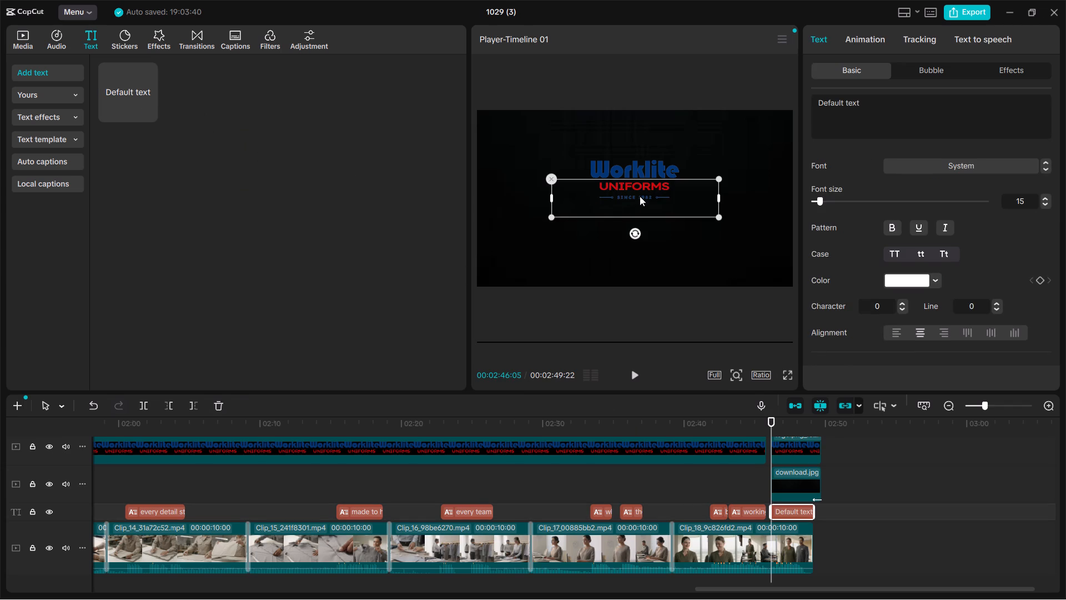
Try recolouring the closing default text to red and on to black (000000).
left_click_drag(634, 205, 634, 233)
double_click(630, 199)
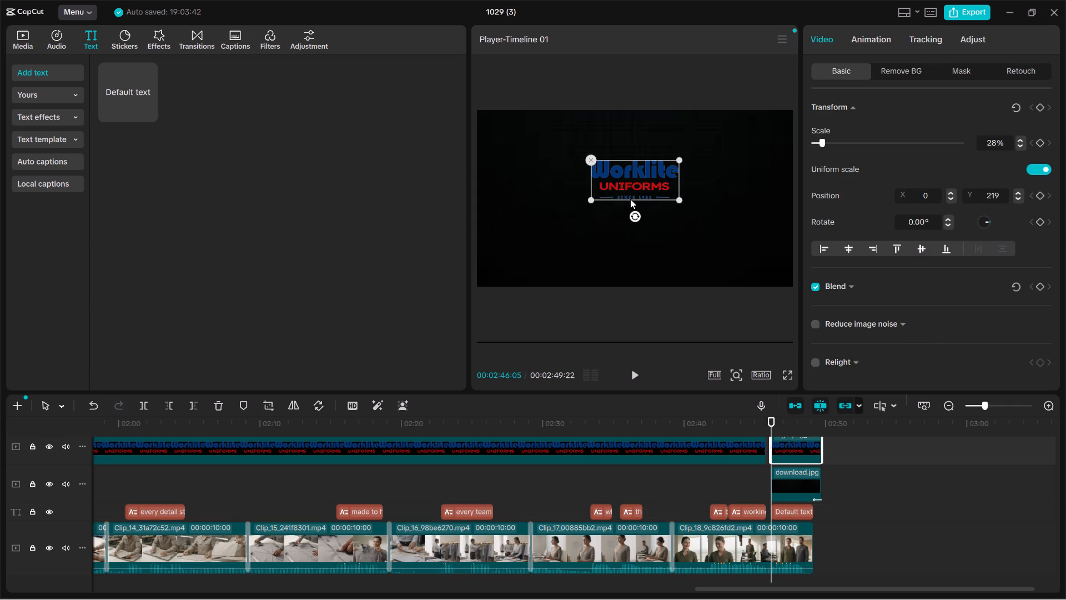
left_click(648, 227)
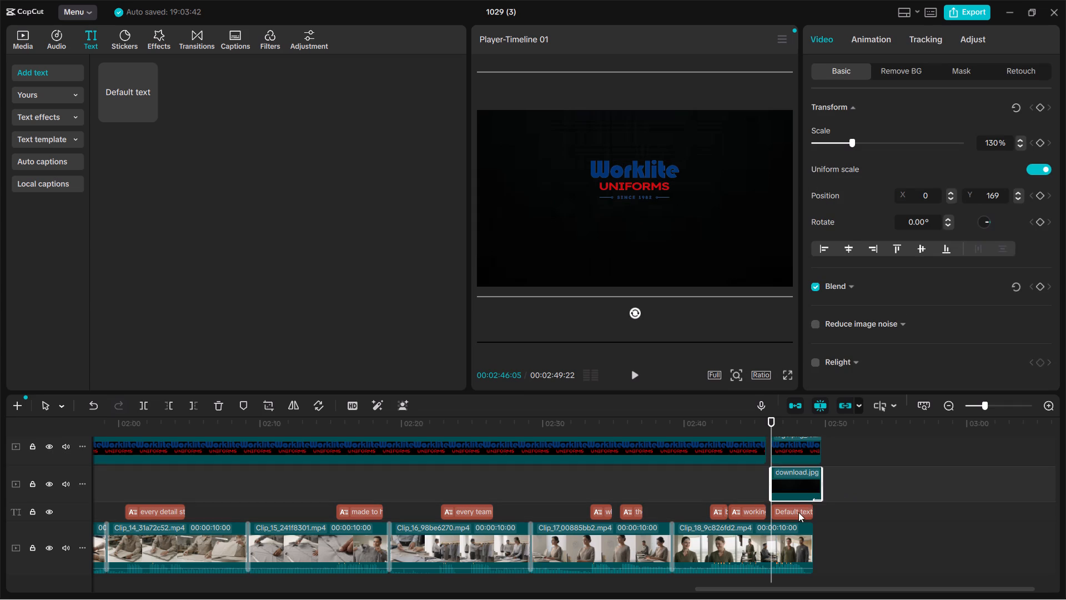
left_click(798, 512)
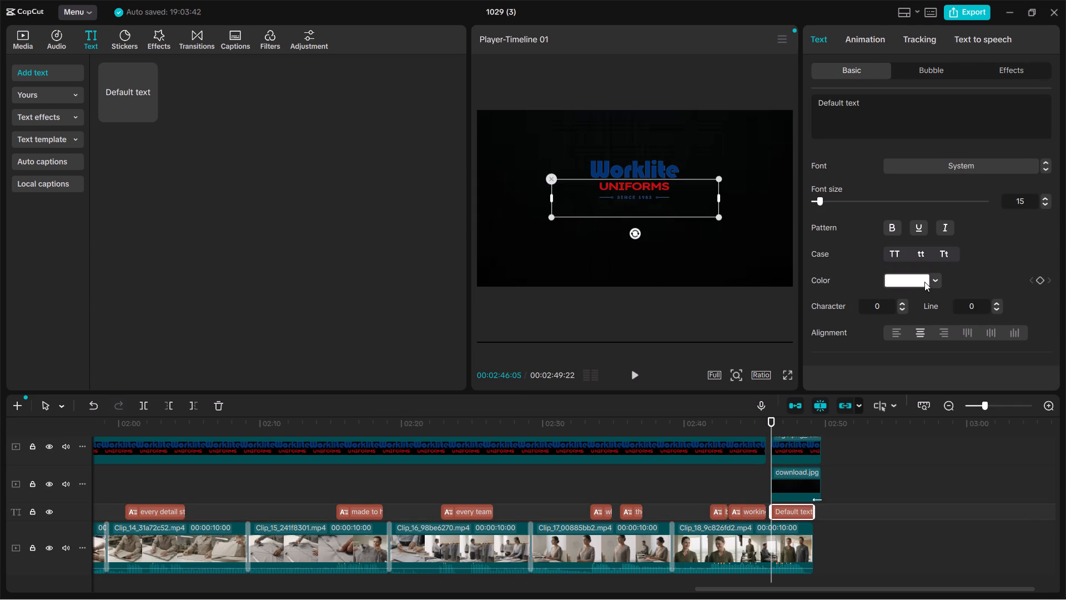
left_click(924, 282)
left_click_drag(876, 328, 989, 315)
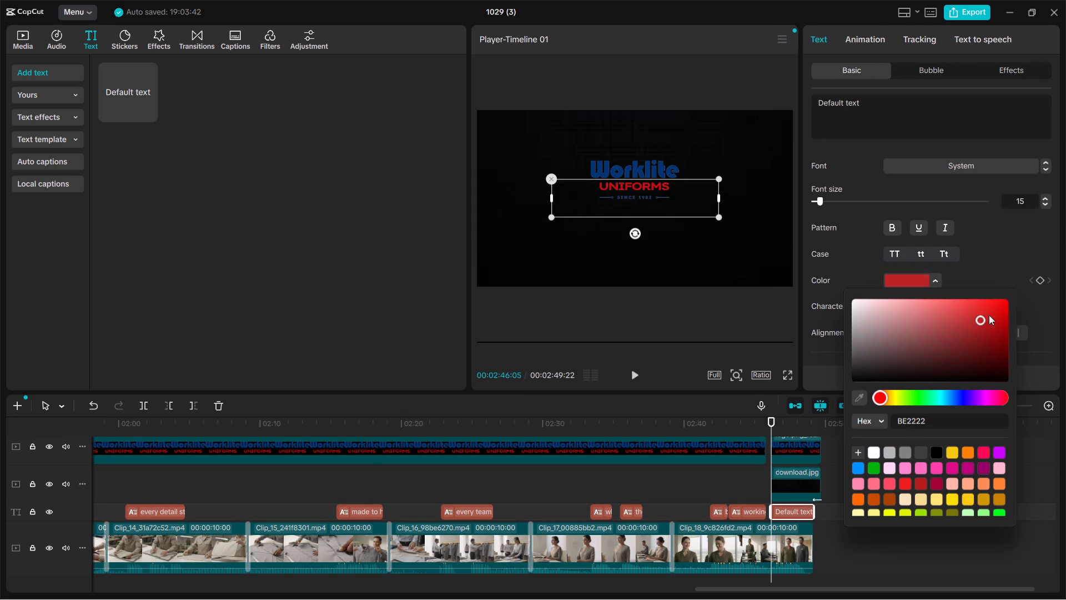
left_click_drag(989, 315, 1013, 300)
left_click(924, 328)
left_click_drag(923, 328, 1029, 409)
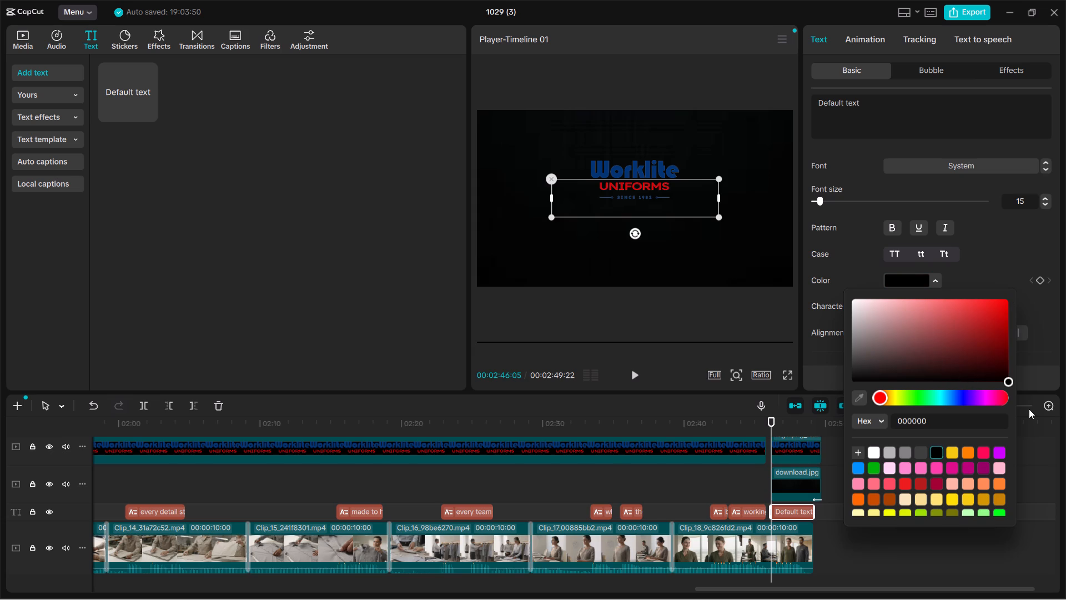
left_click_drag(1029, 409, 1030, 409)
Move the closing text down so it sits below the Worklite logo on the black frame.
left_click_drag(626, 181, 621, 224)
Set the closing text colour to white (FFFFFF).
left_click(903, 281)
left_click(864, 314)
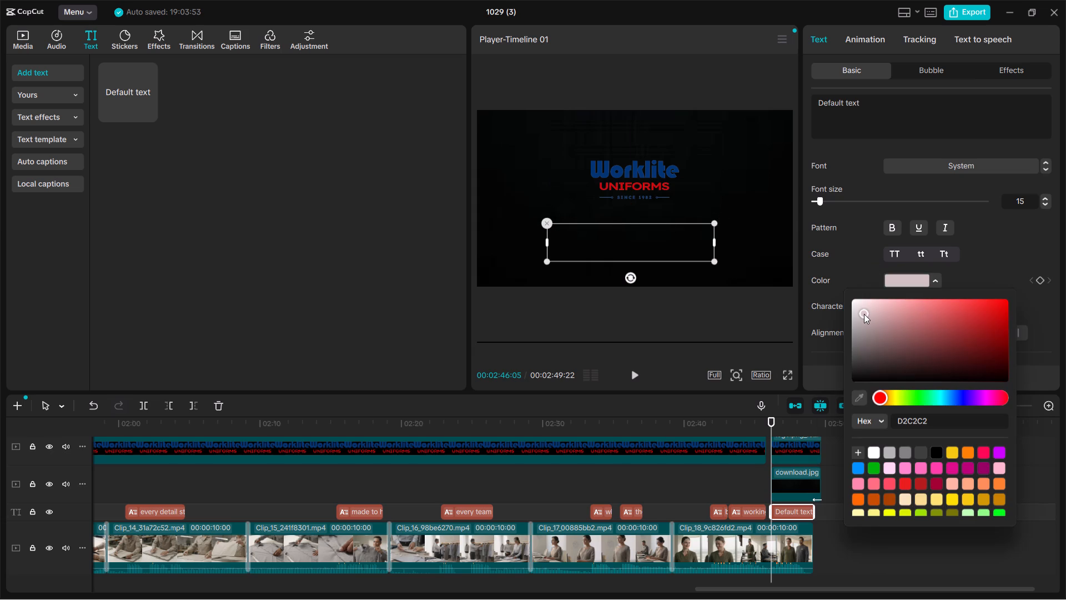
left_click_drag(864, 314, 832, 289)
left_click(1004, 564)
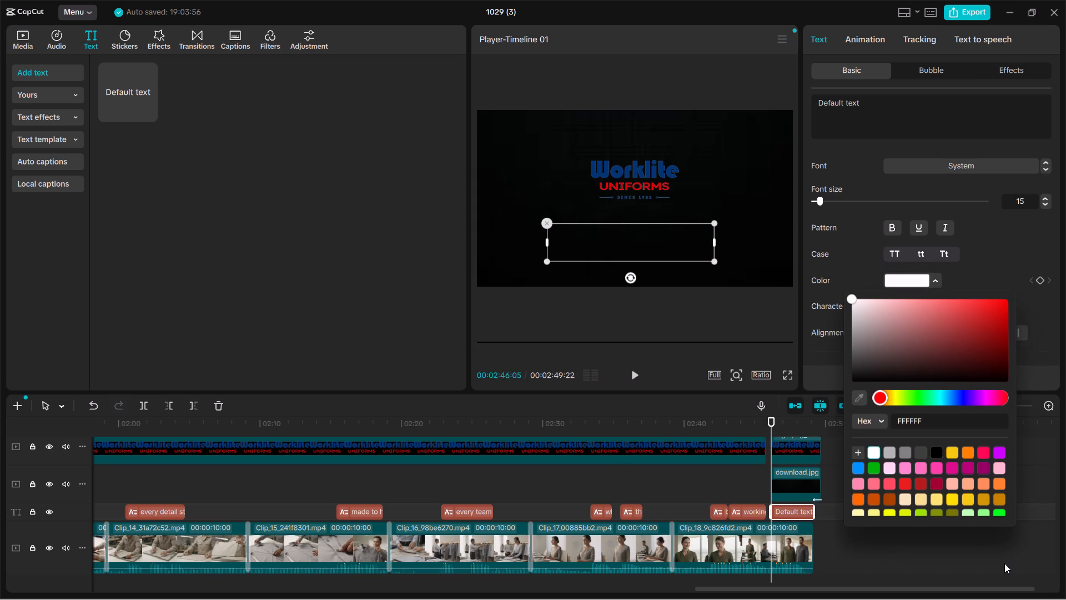
double_click(597, 238)
double_click(617, 241)
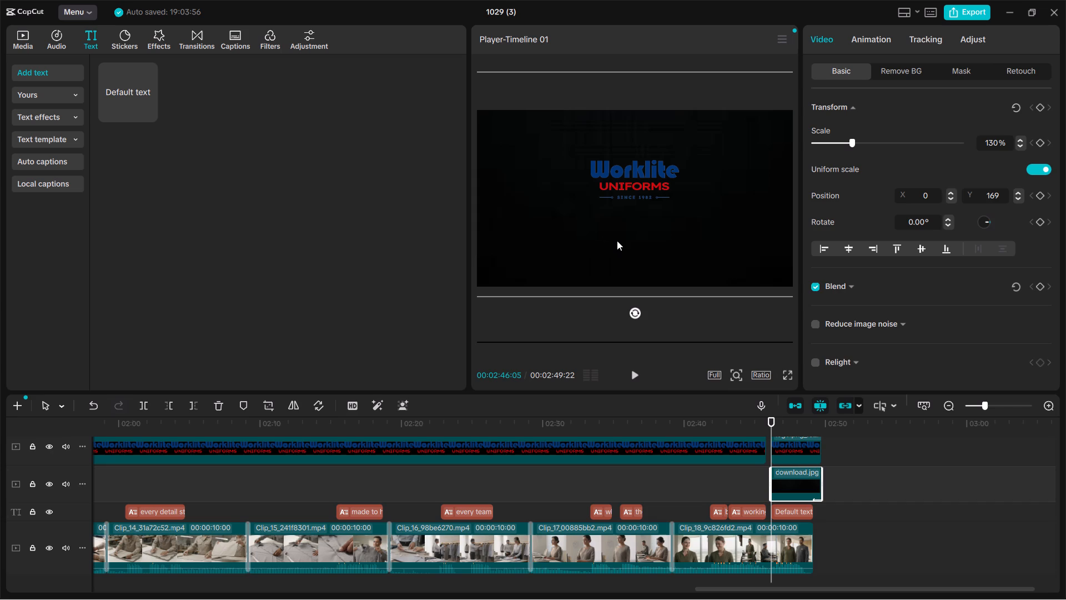
double_click(792, 506)
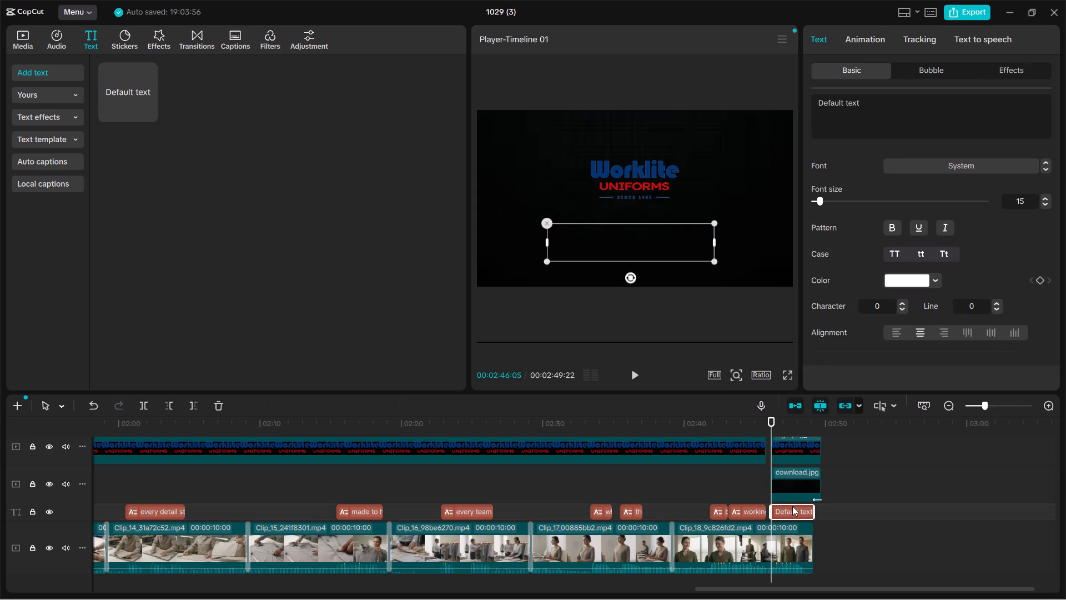
double_click(791, 509)
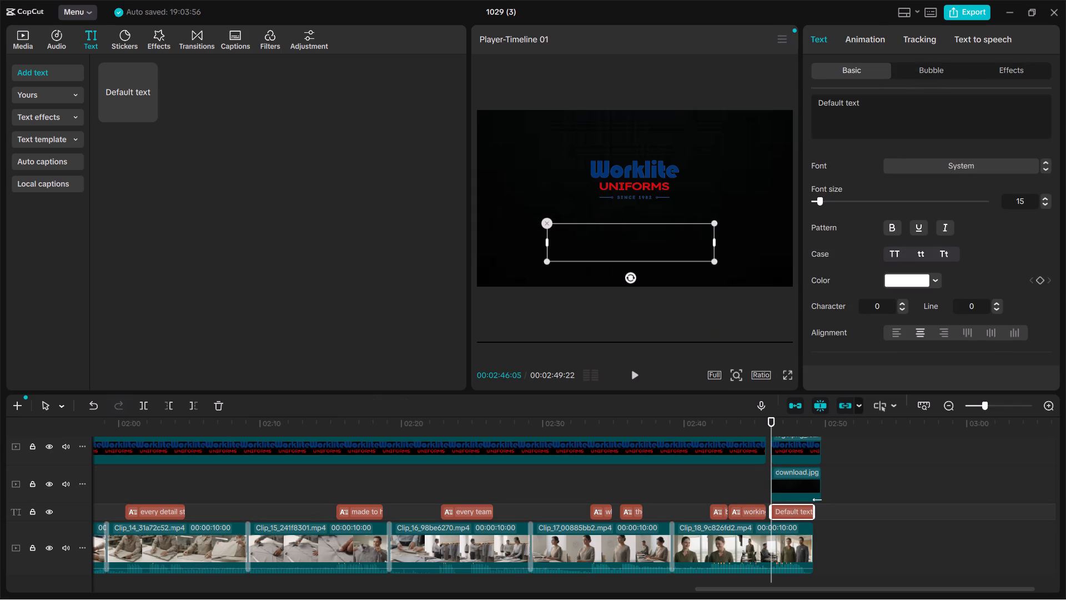
triple_click(873, 109)
left_click(873, 109)
double_click(873, 109)
left_click_drag(872, 109, 740, 100)
type("ww")
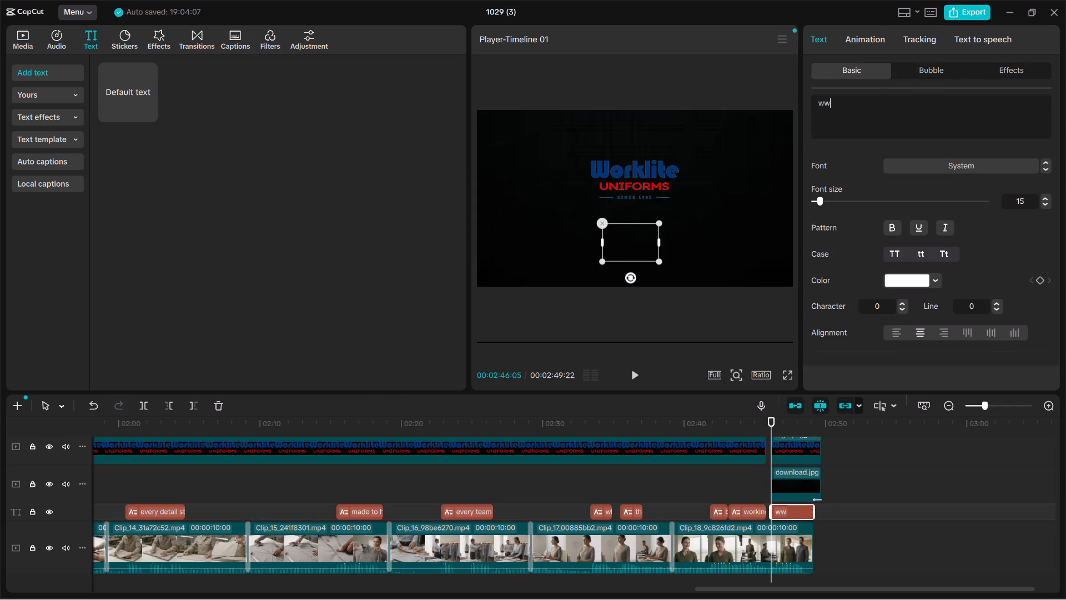
key("w")
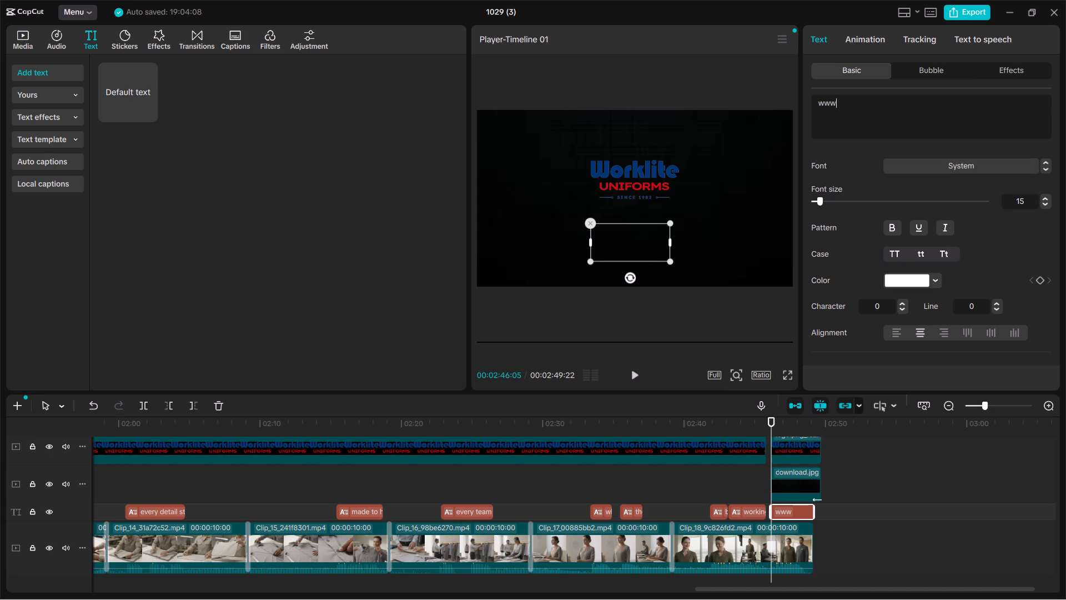
type(".worl")
key("BackSpace")
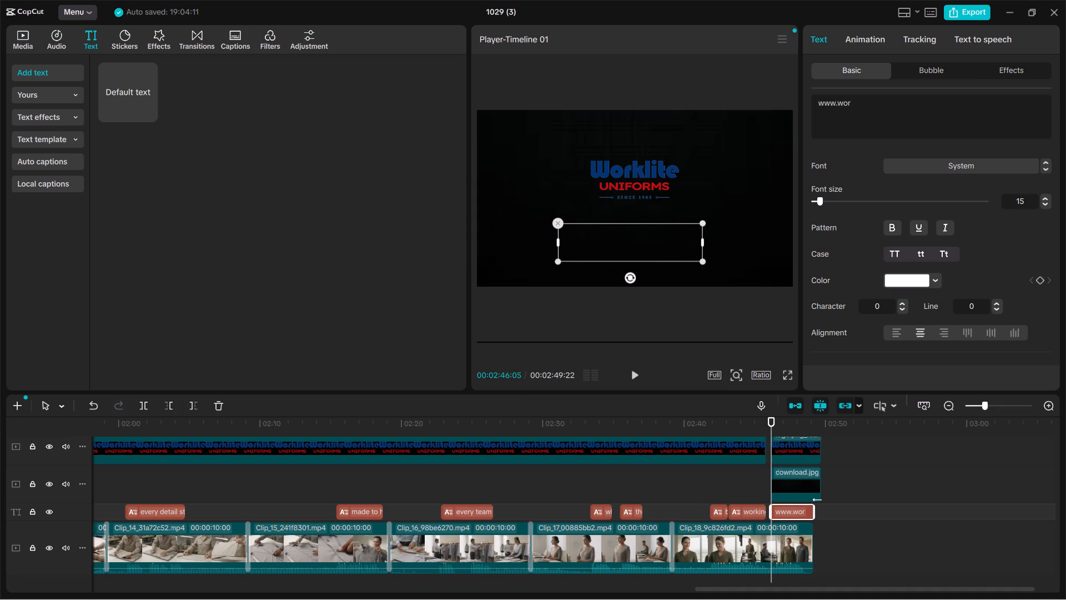
type("kliteuni")
type("forms")
type(".com")
key("ctrl+a")
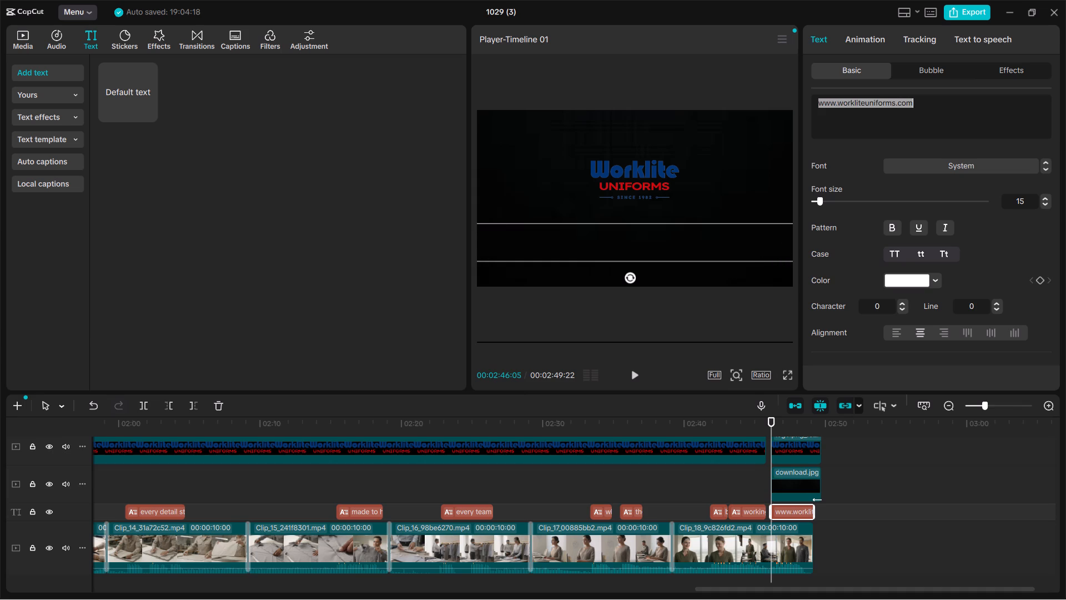
key("ctrl+c")
key("ctrl+c")
key("alt+Tab")
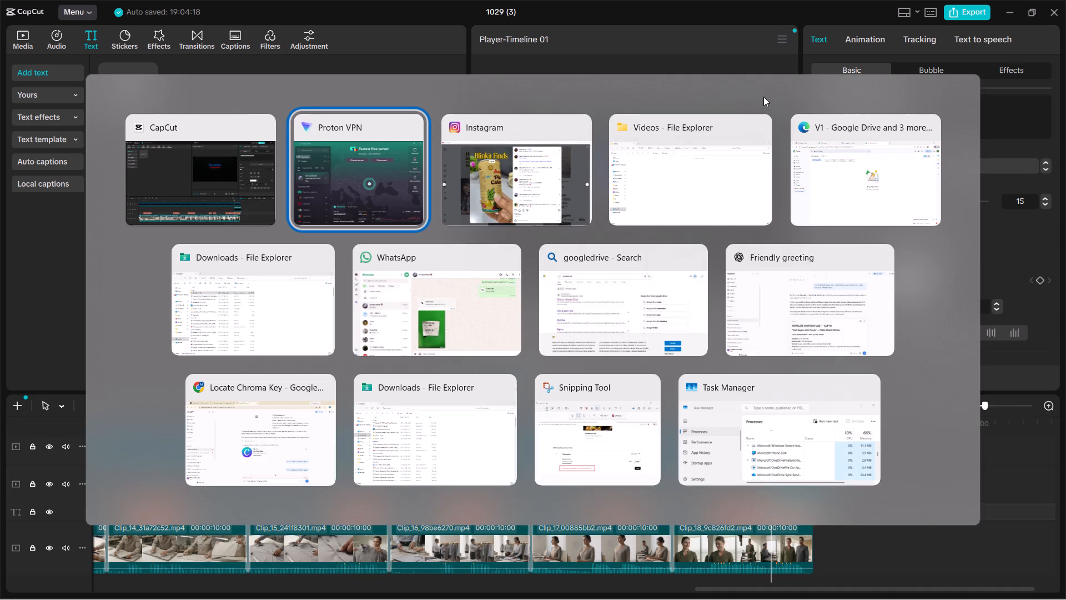
key("alt+Tab")
key("alt+Tab")
key("alt+Tab")
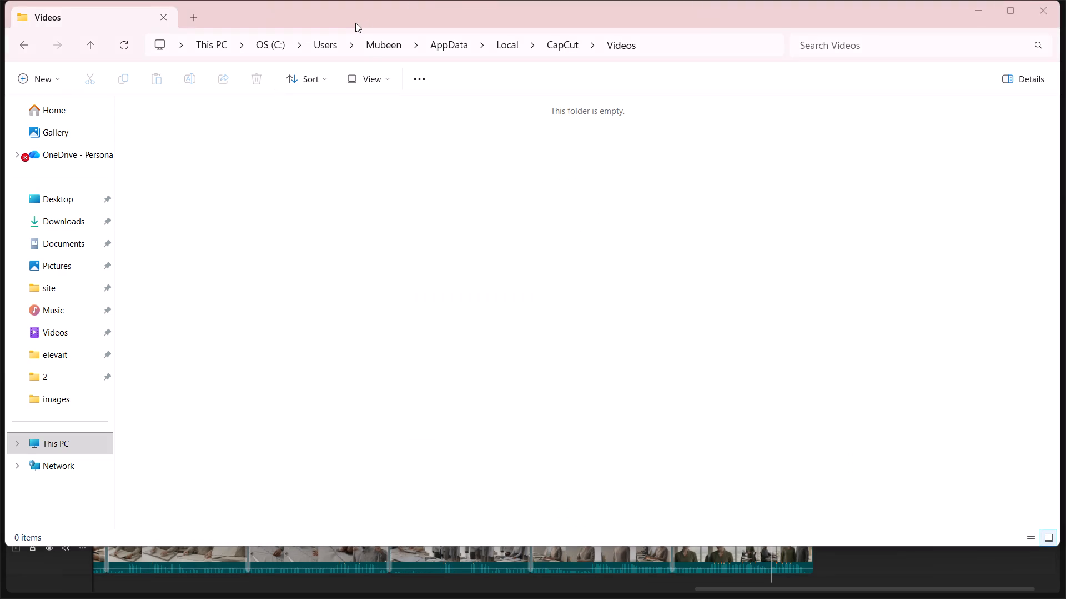
key("alt+Tab")
key("alt+Tab")
key("alt+Tab")
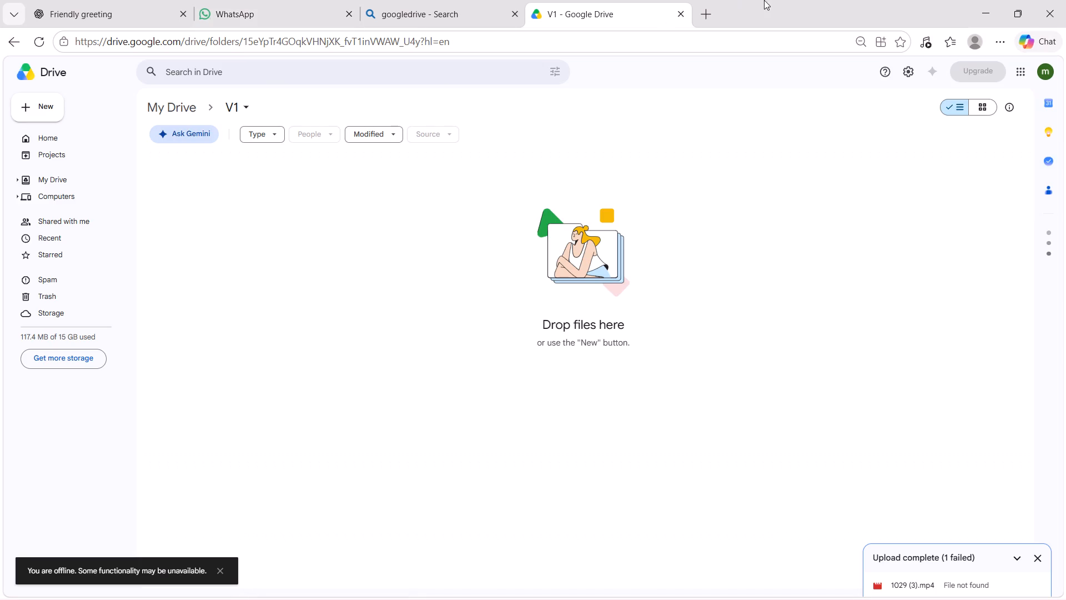
left_click(706, 18)
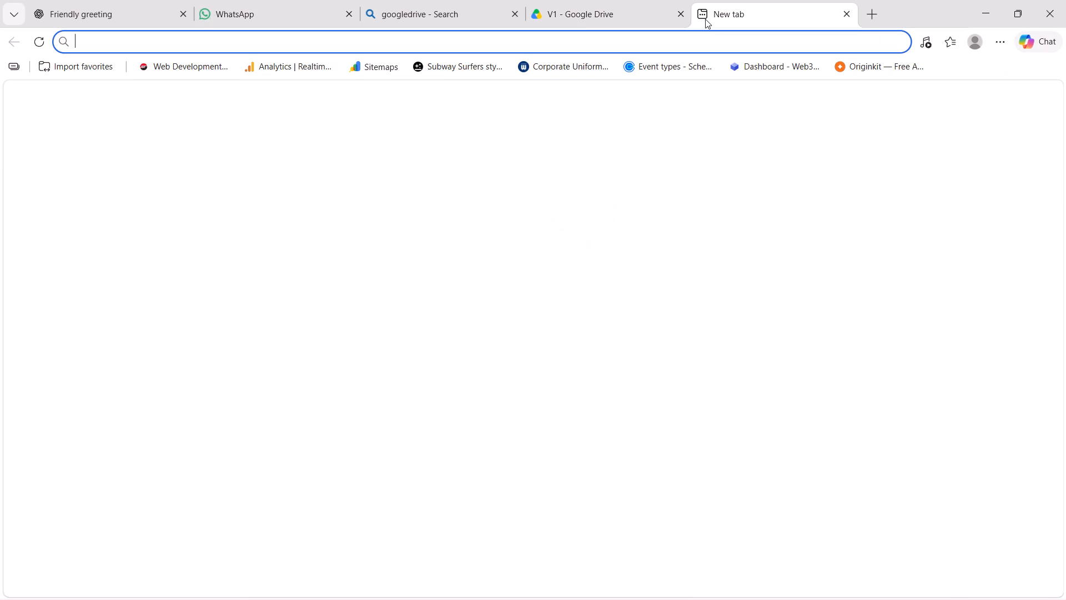
key("ctrl+v")
key("Return")
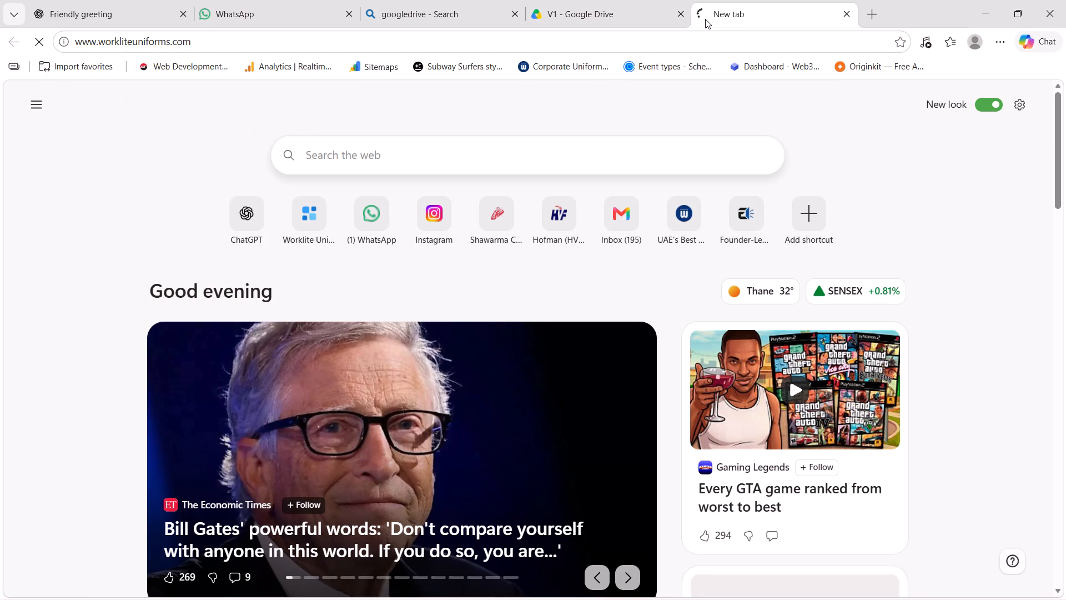
Load the previously visited workliteuniforms.com site, without the www prefix, in the same browser tab.
key("alt+Tab")
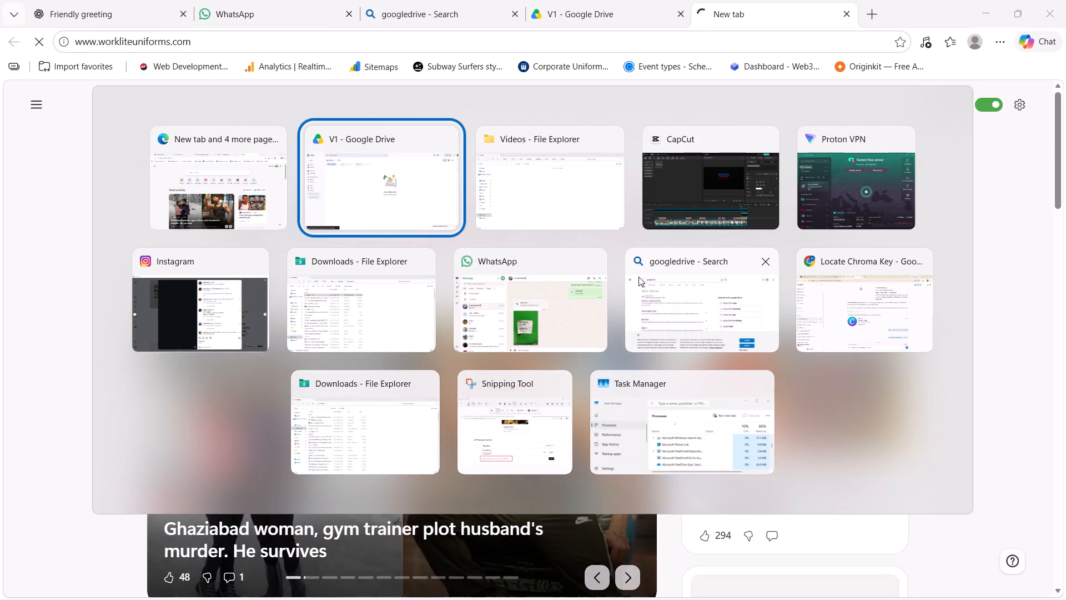
key("alt+Tab")
key("alt+Tab")
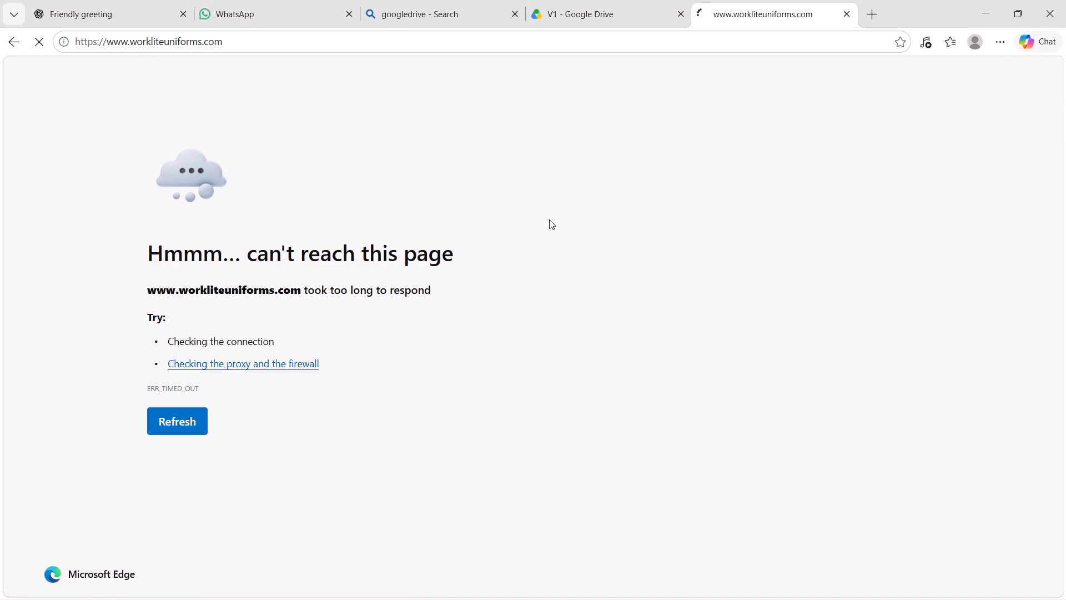
left_click(252, 39)
key("w")
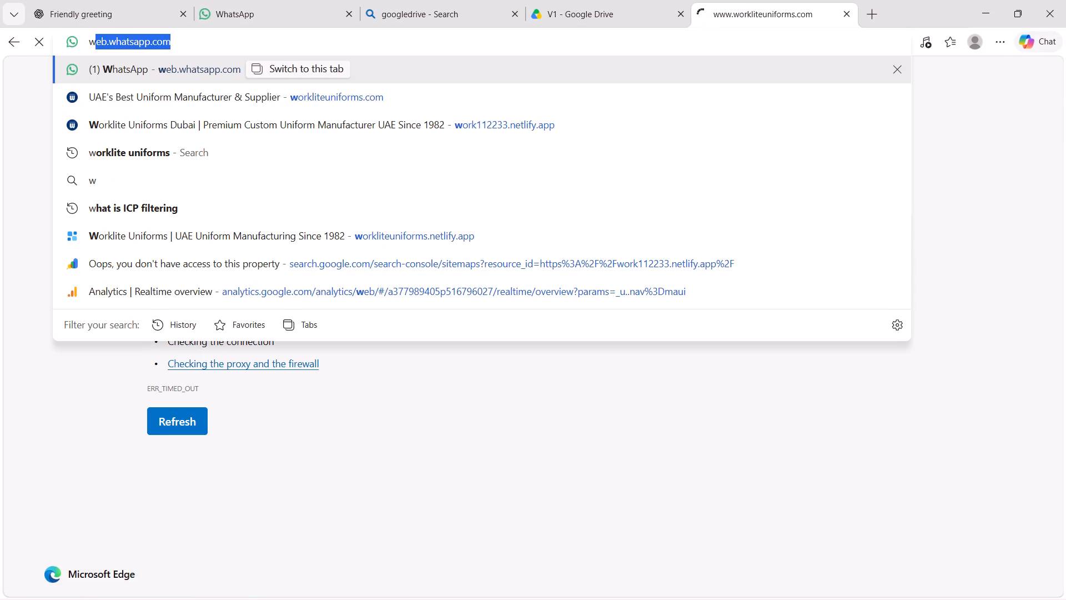
left_click(273, 101)
left_click(218, 36)
left_click(218, 36)
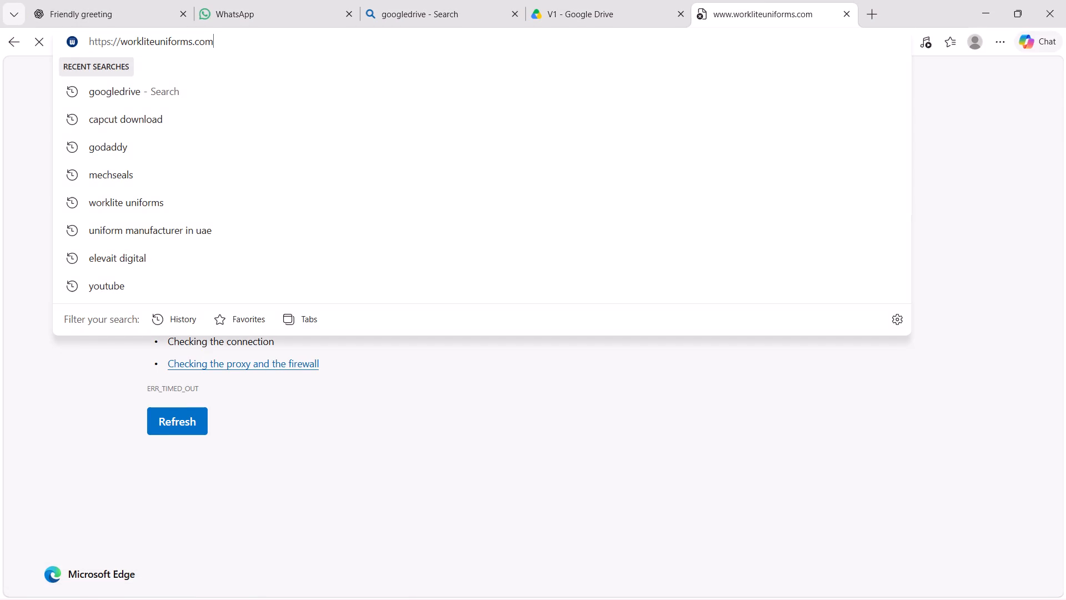
left_click(218, 36)
left_click_drag(218, 36, 203, 36)
left_click(249, 47)
left_click(251, 47)
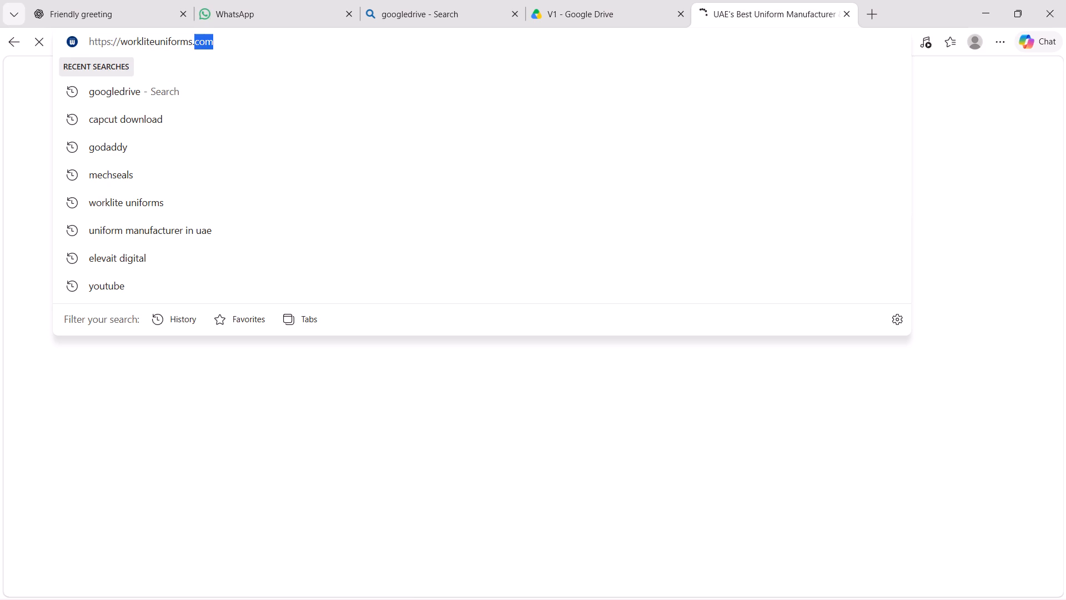
left_click_drag(251, 47, 197, 47)
left_click(226, 56)
left_click(230, 44)
left_click_drag(230, 44, 119, 43)
key("ctrl+c")
key("ctrl+c")
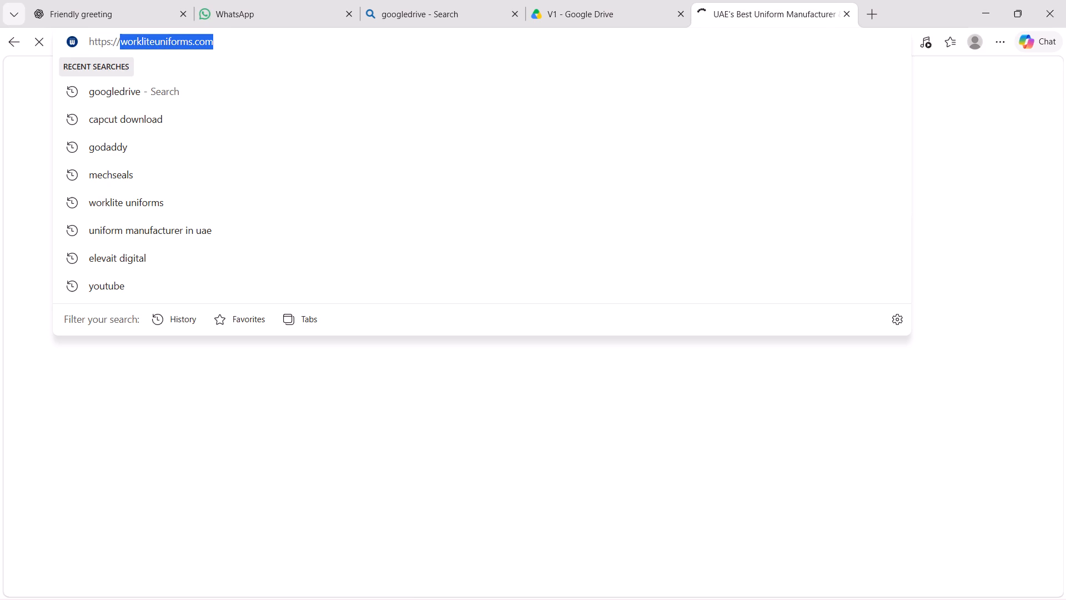
key("ctrl+c")
key("alt+Tab")
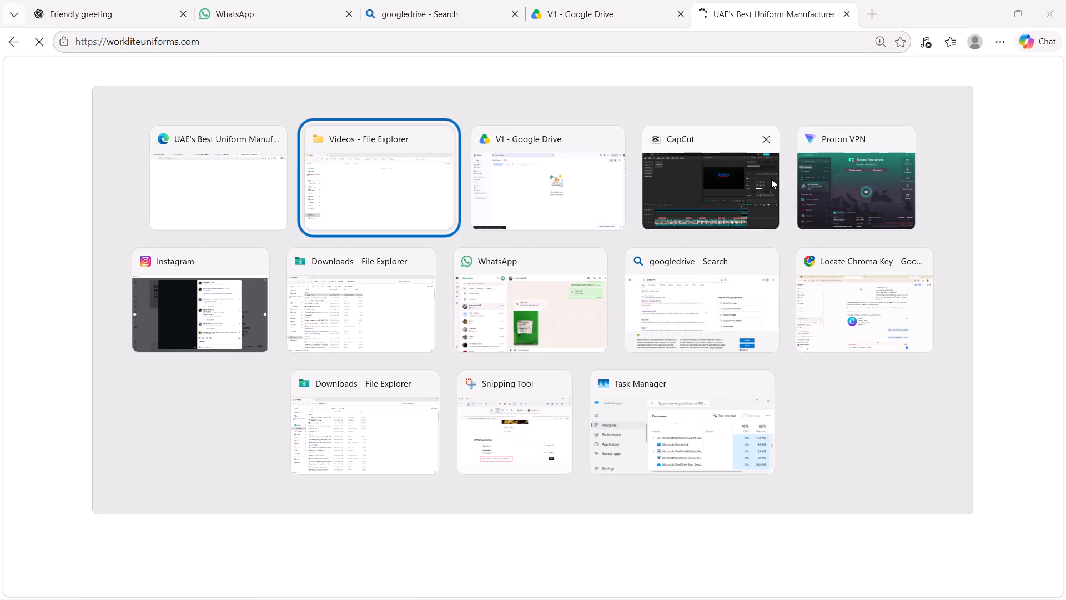
key("alt+Tab")
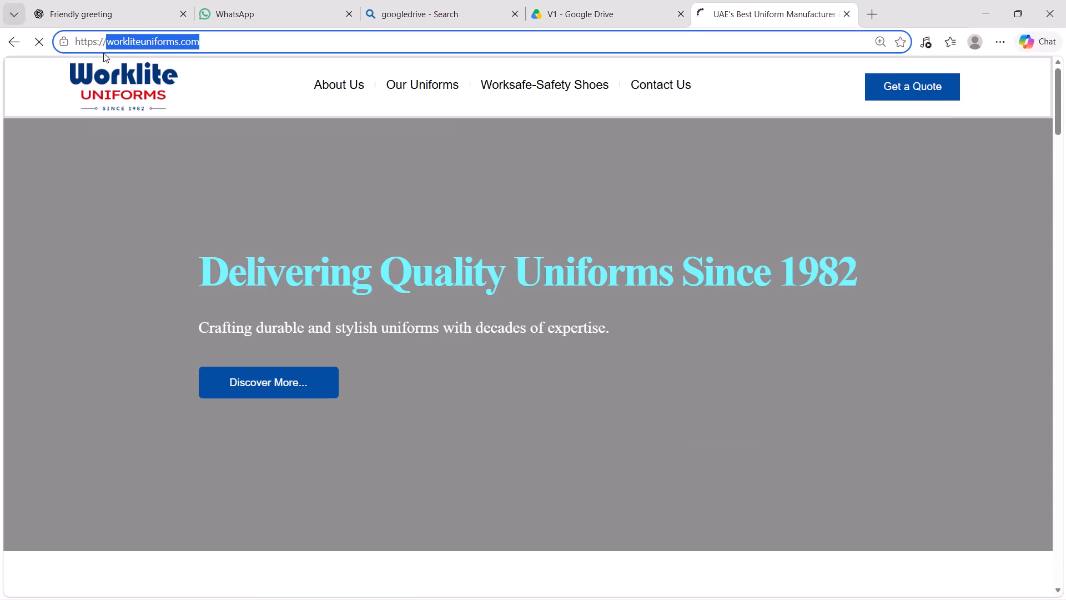
left_click(98, 36)
left_click_drag(109, 38, 53, 37)
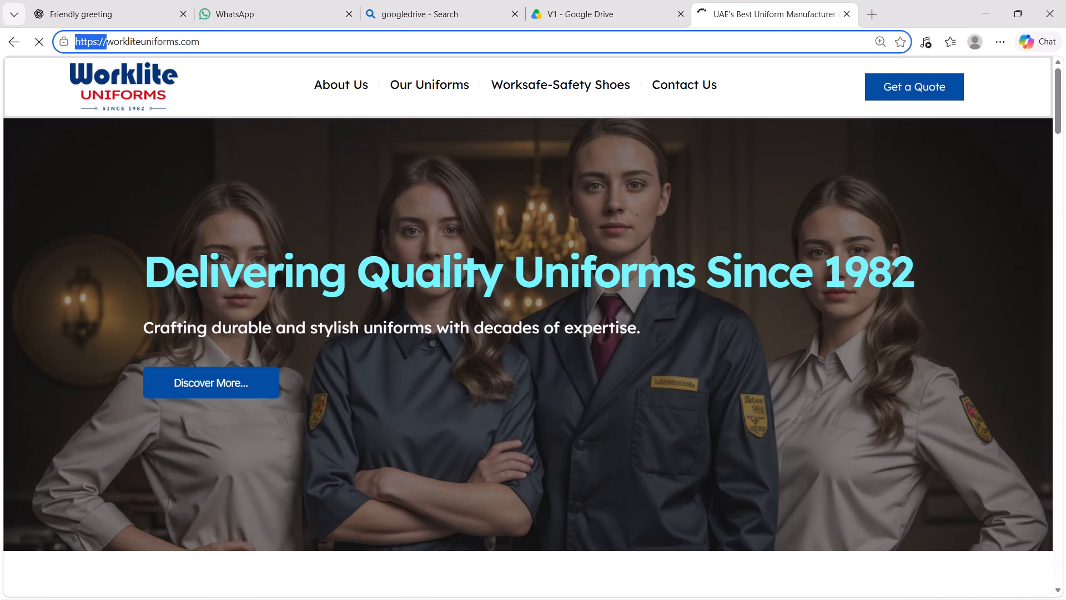
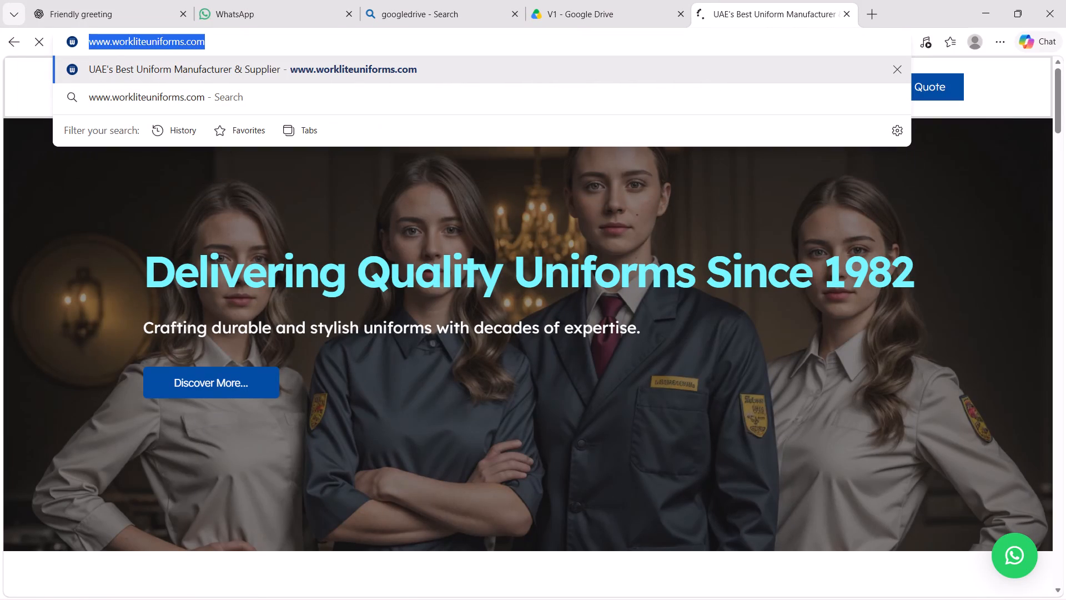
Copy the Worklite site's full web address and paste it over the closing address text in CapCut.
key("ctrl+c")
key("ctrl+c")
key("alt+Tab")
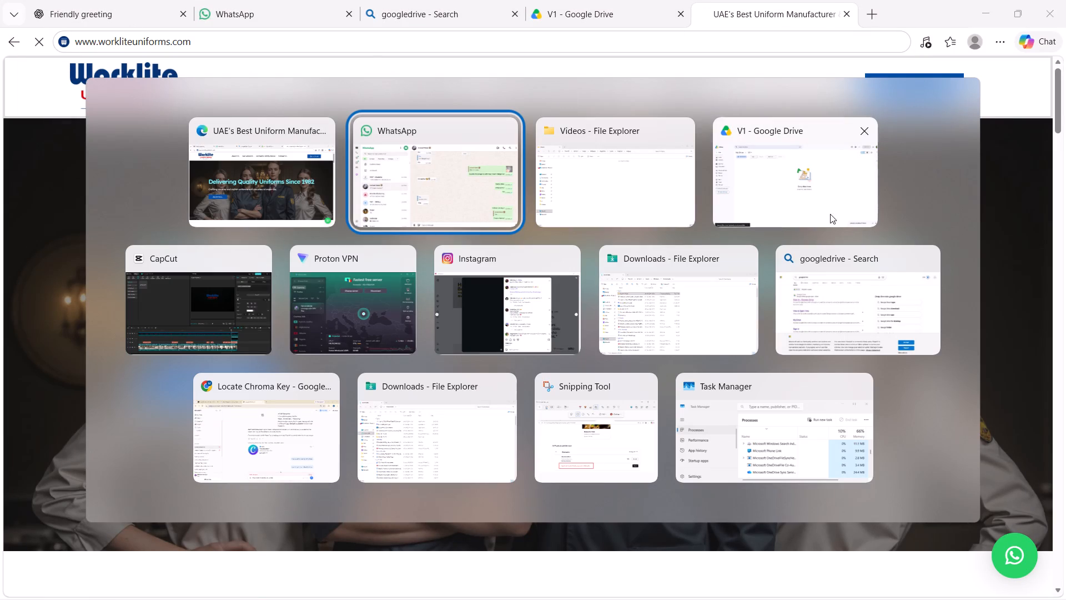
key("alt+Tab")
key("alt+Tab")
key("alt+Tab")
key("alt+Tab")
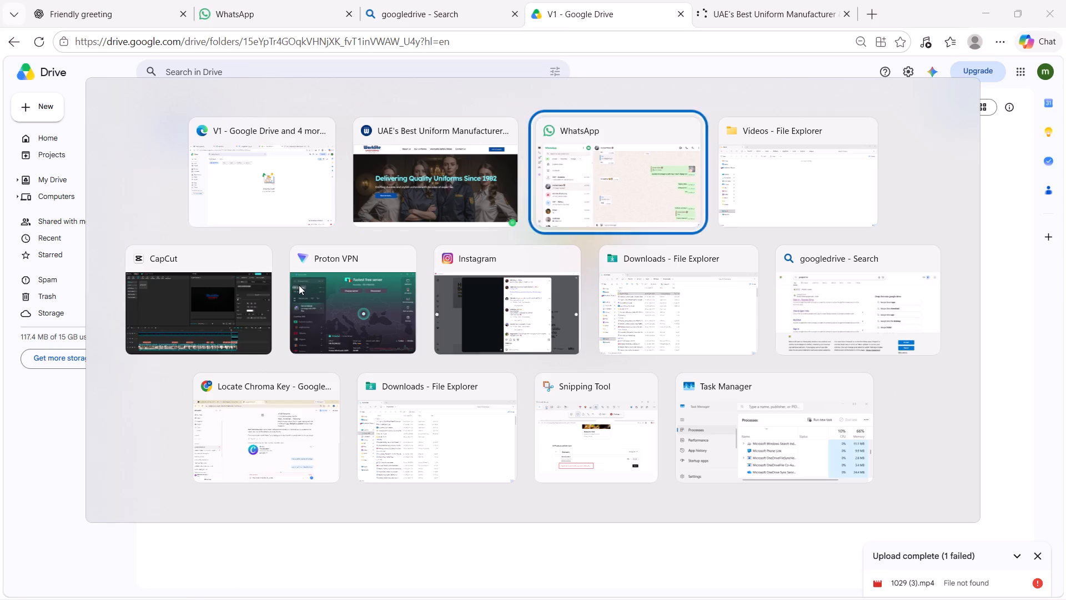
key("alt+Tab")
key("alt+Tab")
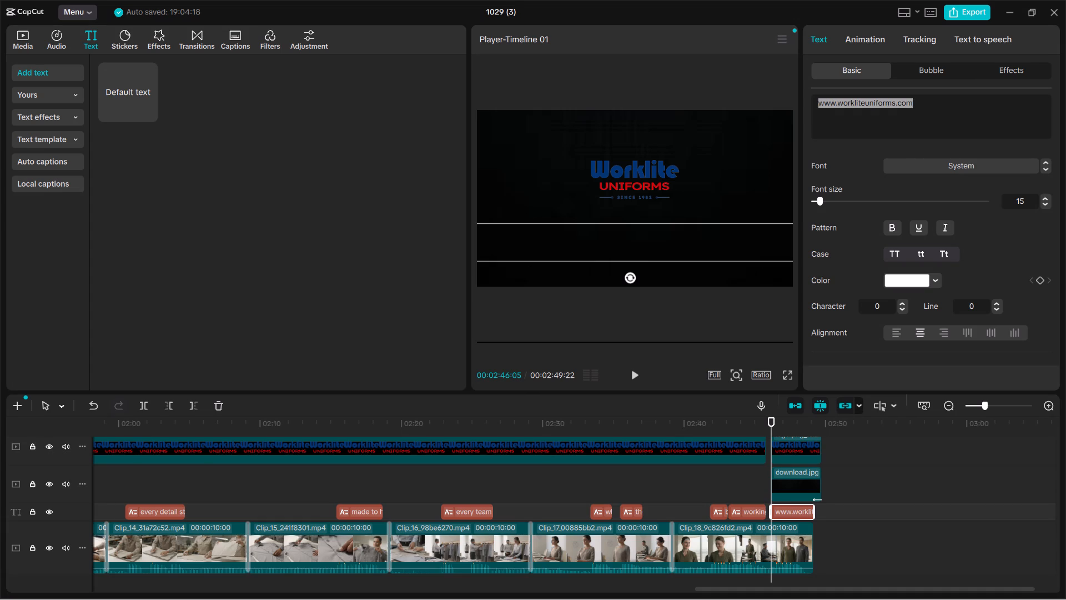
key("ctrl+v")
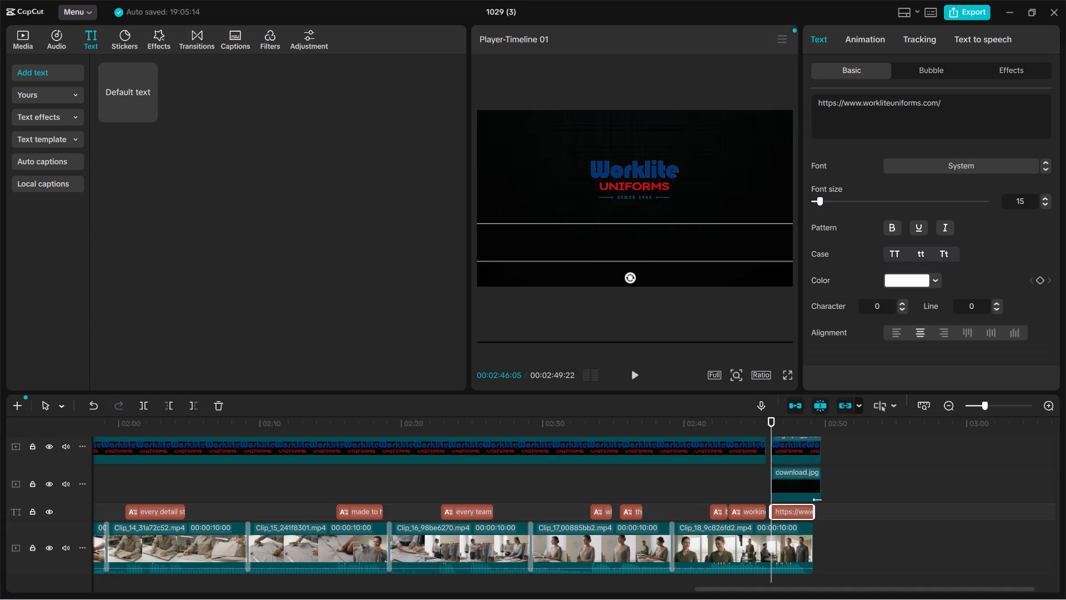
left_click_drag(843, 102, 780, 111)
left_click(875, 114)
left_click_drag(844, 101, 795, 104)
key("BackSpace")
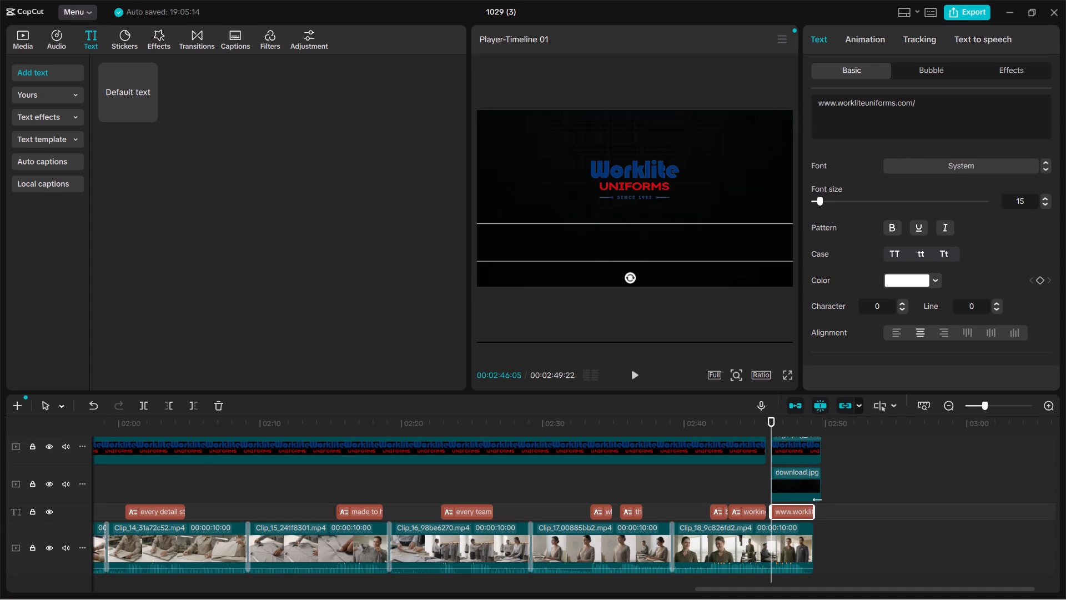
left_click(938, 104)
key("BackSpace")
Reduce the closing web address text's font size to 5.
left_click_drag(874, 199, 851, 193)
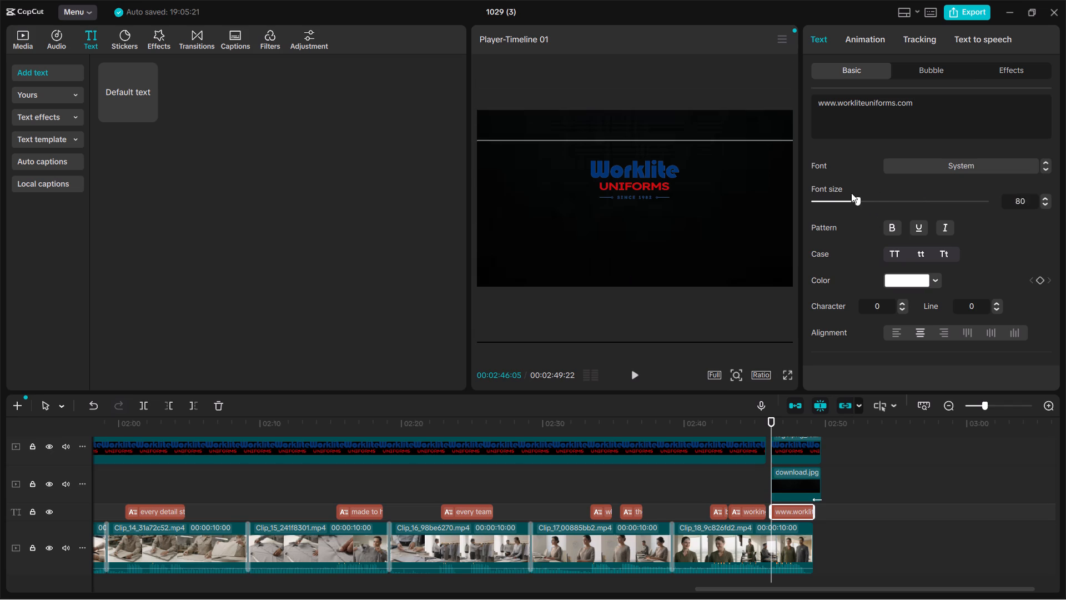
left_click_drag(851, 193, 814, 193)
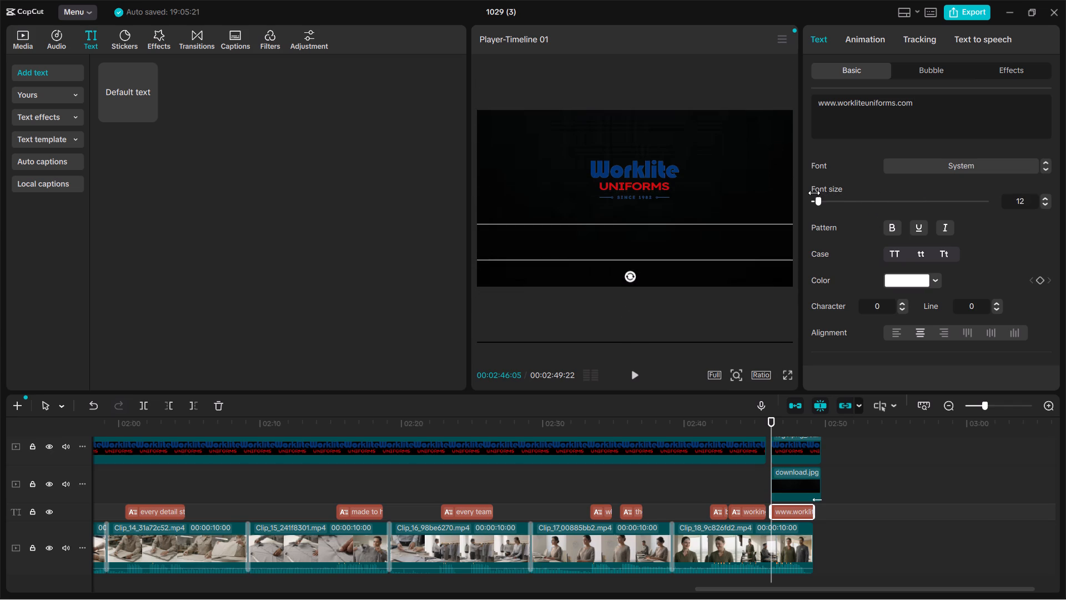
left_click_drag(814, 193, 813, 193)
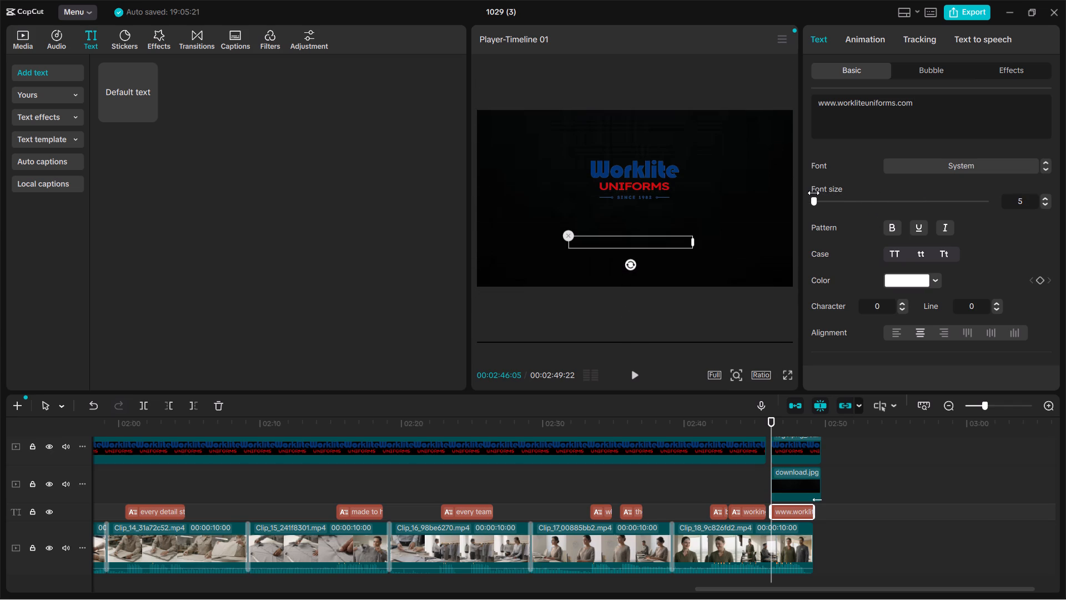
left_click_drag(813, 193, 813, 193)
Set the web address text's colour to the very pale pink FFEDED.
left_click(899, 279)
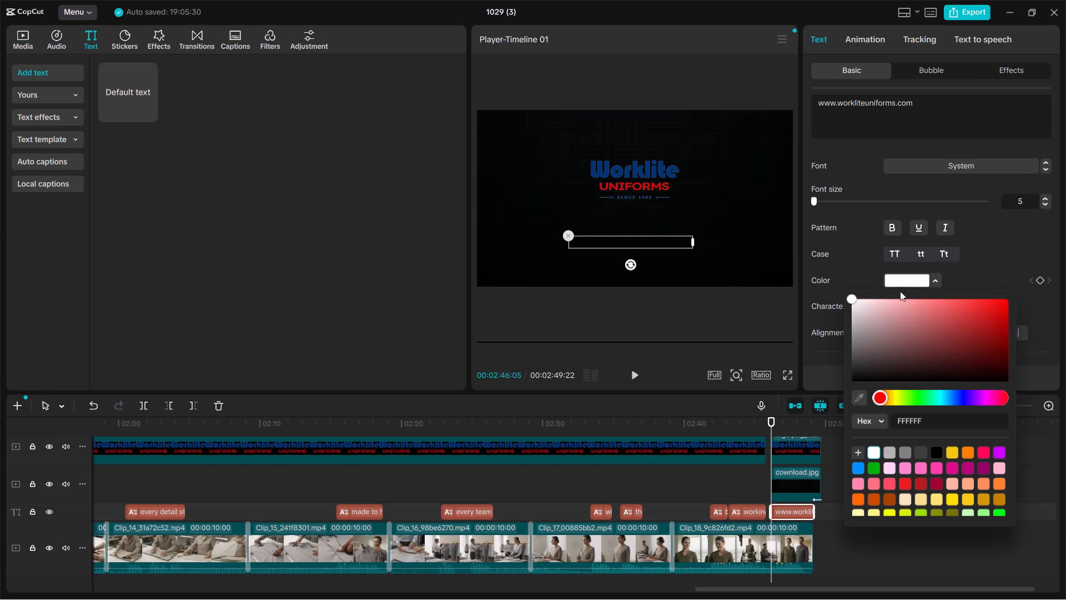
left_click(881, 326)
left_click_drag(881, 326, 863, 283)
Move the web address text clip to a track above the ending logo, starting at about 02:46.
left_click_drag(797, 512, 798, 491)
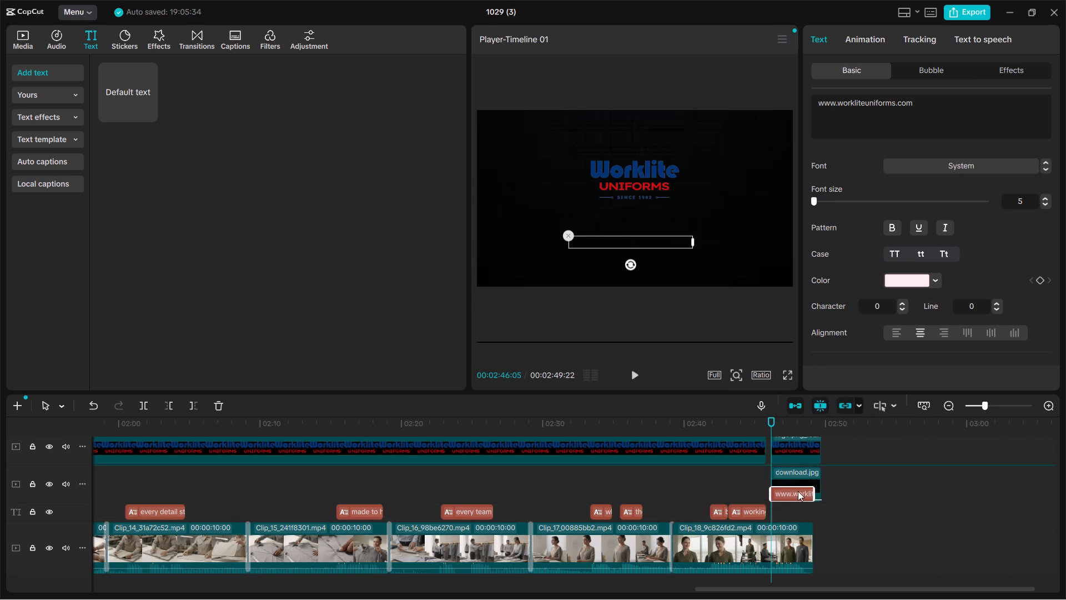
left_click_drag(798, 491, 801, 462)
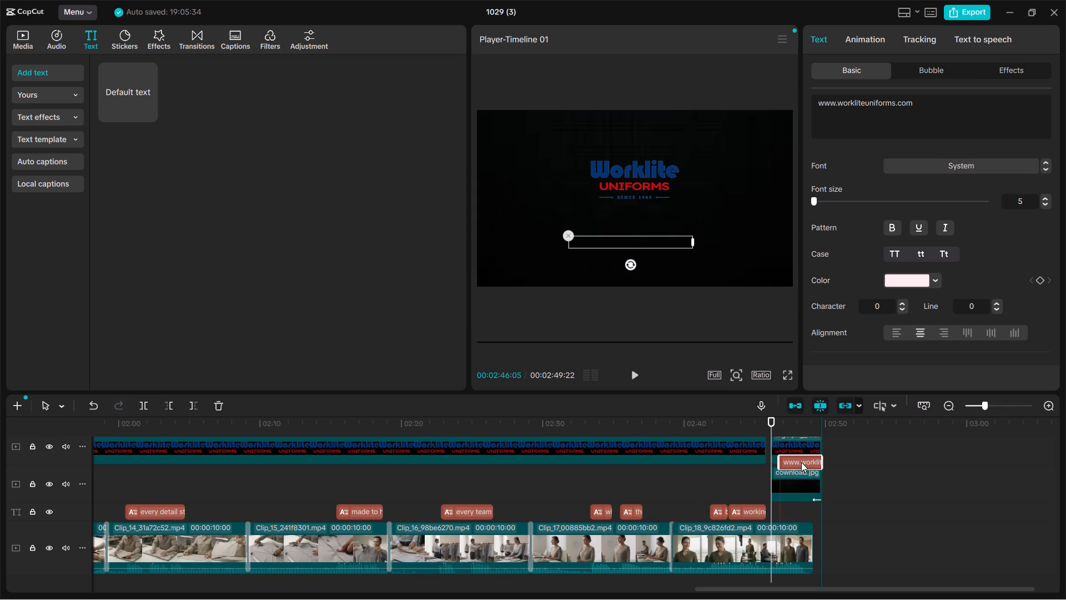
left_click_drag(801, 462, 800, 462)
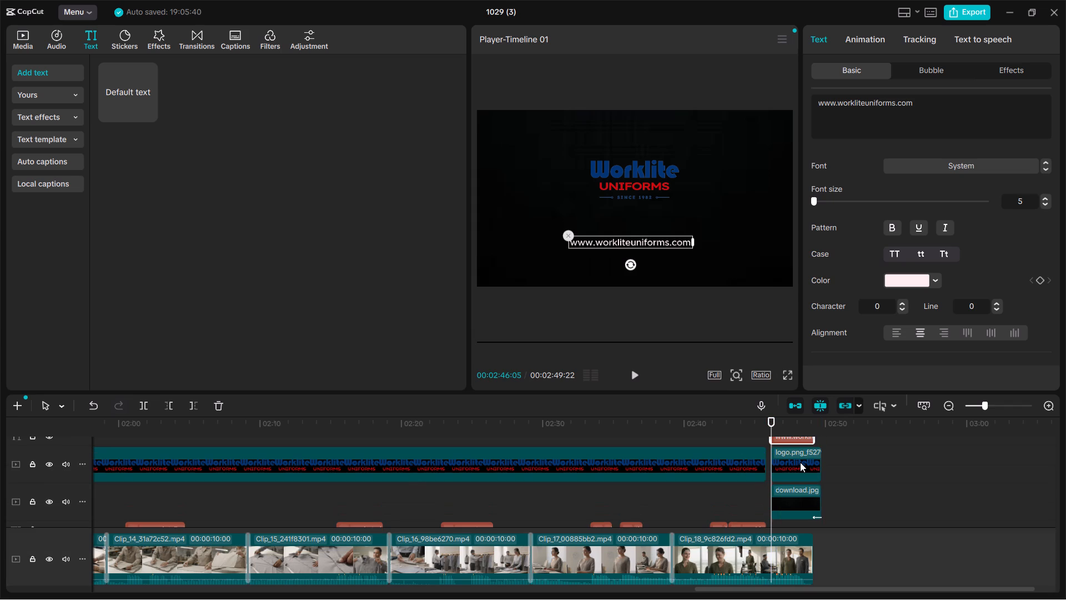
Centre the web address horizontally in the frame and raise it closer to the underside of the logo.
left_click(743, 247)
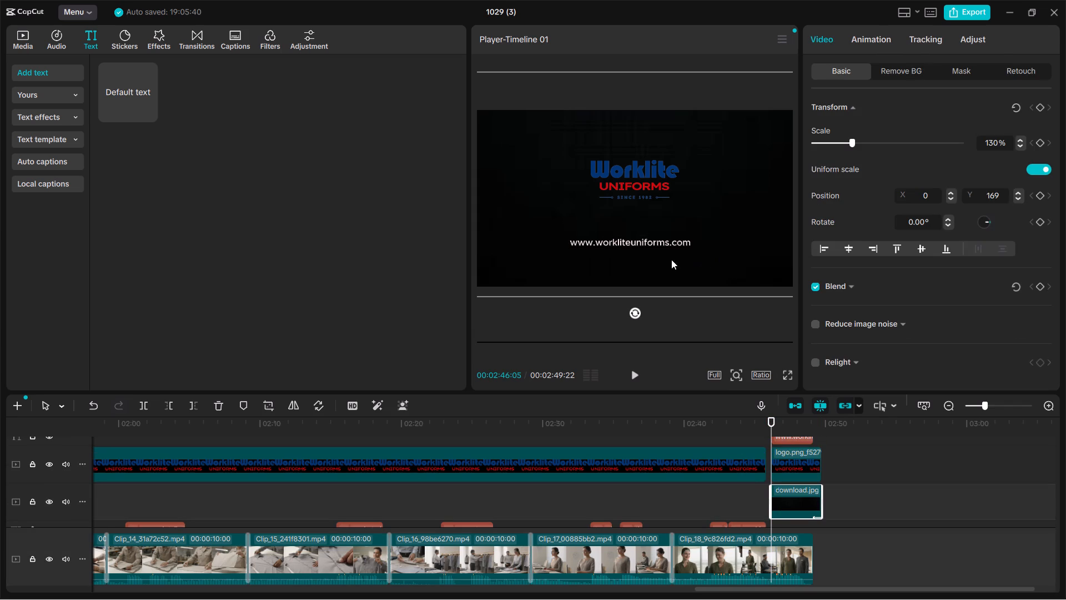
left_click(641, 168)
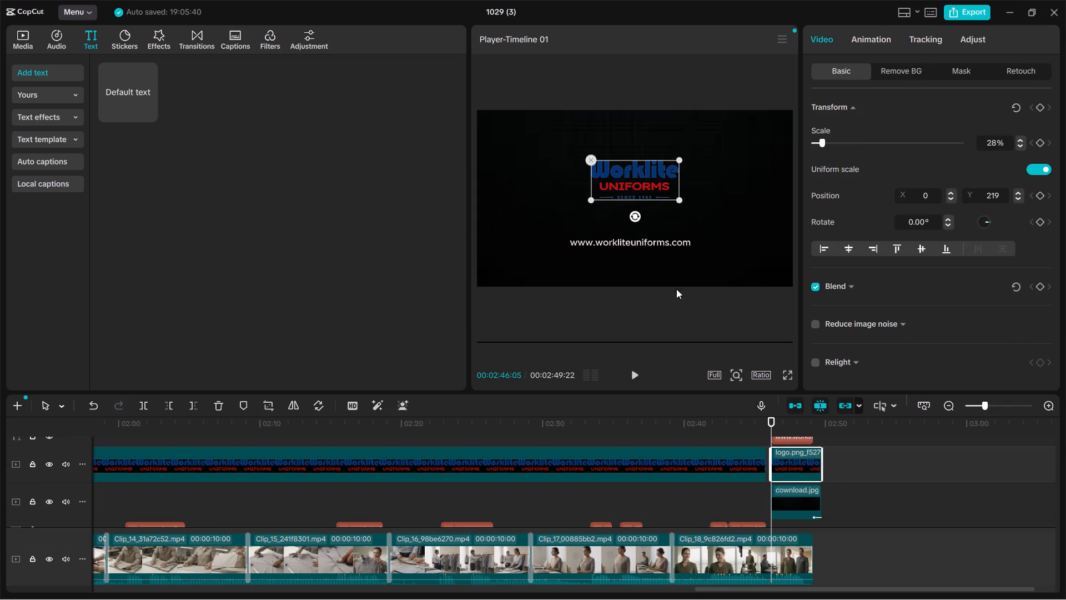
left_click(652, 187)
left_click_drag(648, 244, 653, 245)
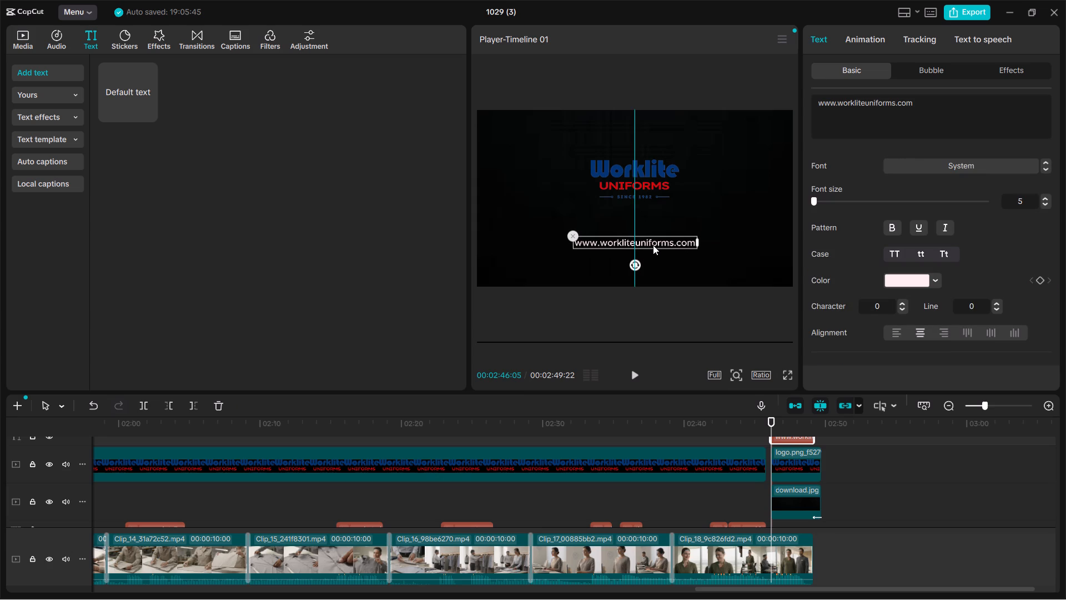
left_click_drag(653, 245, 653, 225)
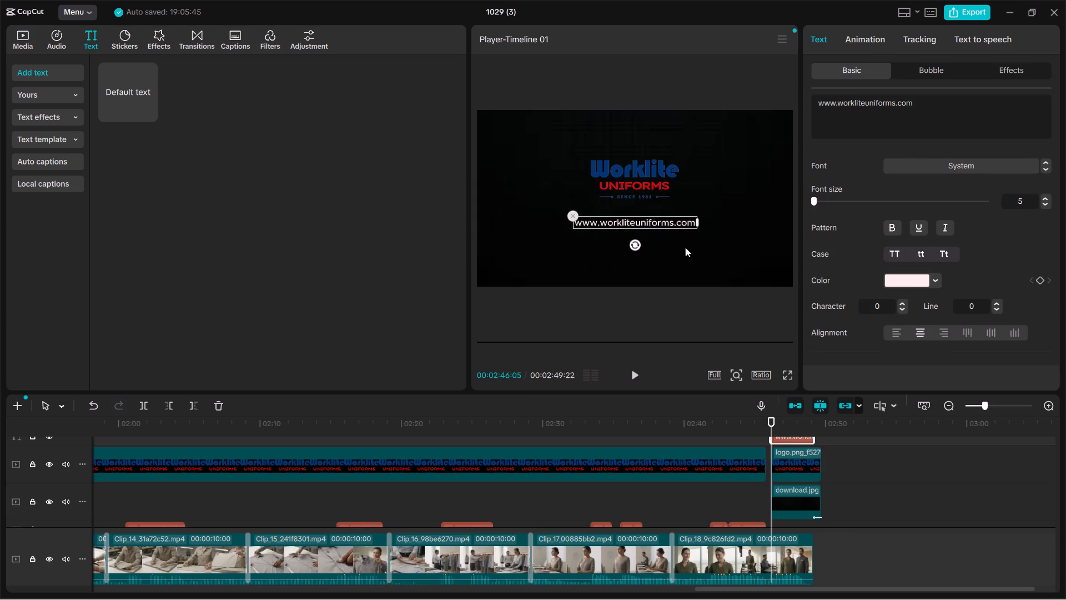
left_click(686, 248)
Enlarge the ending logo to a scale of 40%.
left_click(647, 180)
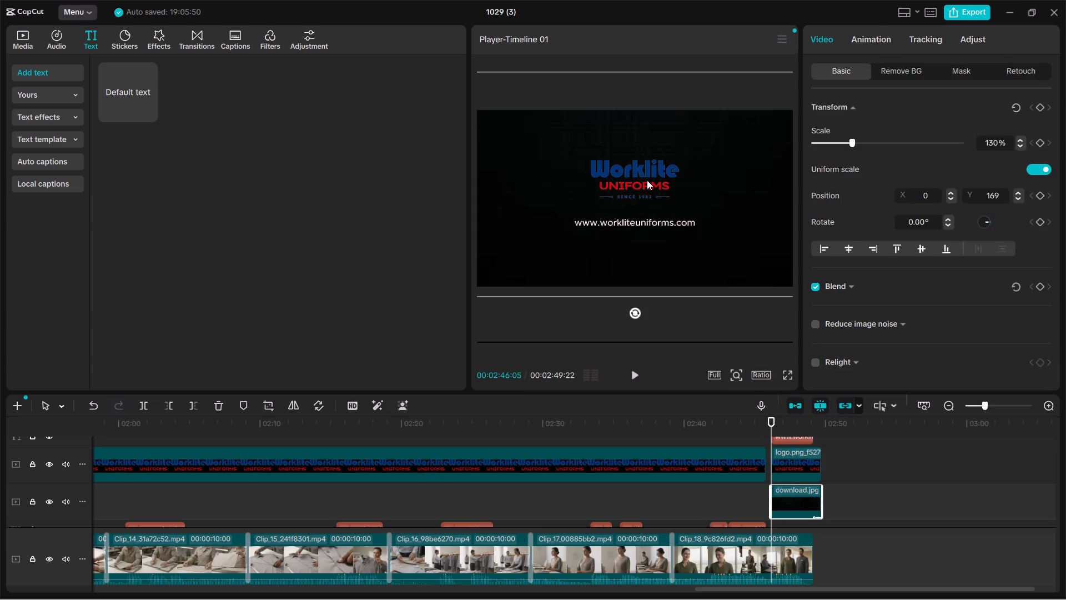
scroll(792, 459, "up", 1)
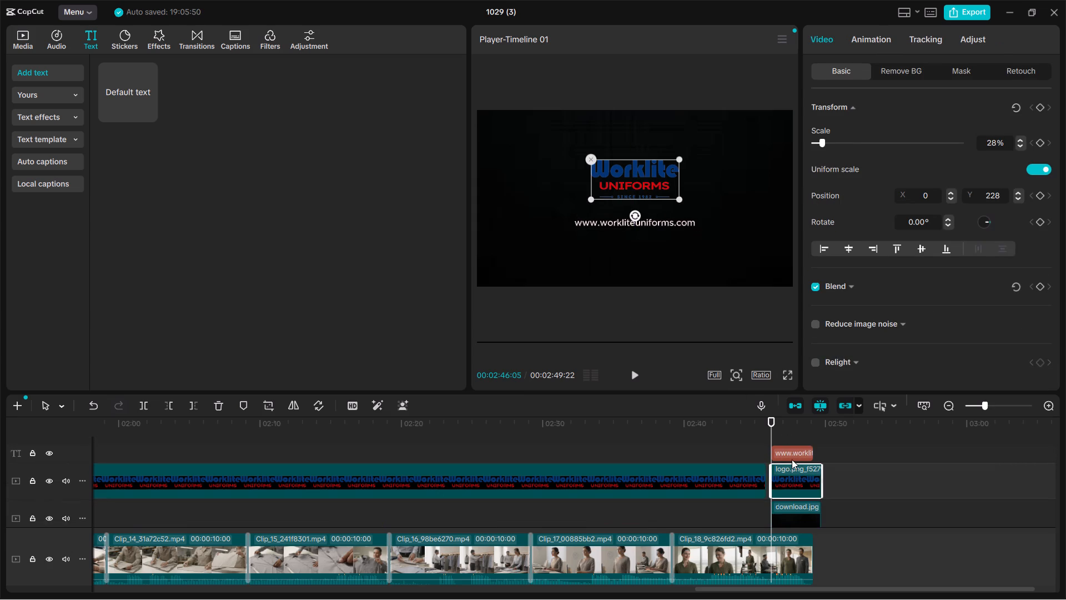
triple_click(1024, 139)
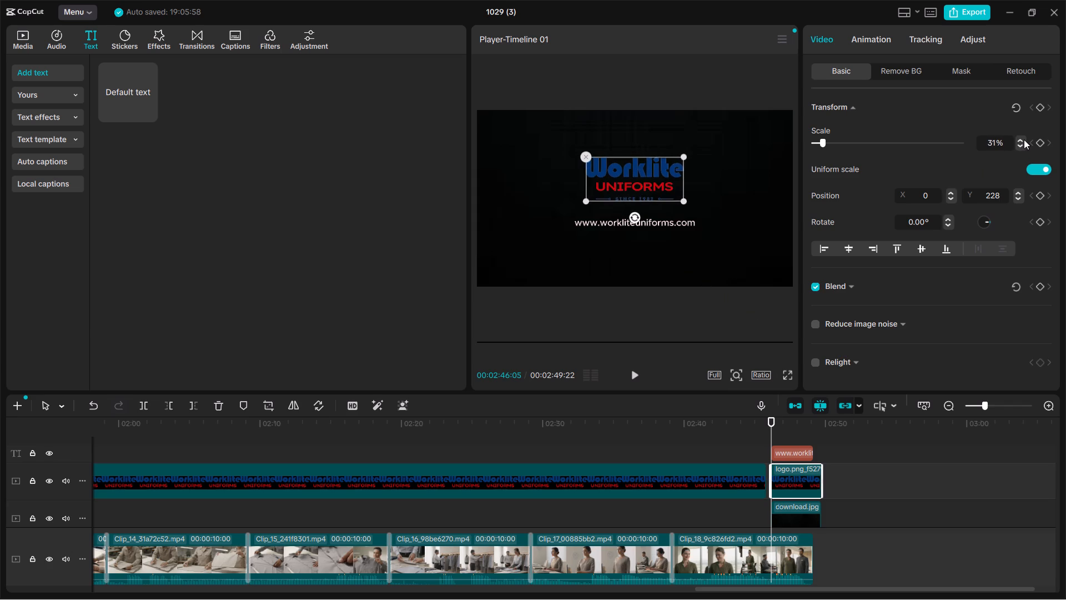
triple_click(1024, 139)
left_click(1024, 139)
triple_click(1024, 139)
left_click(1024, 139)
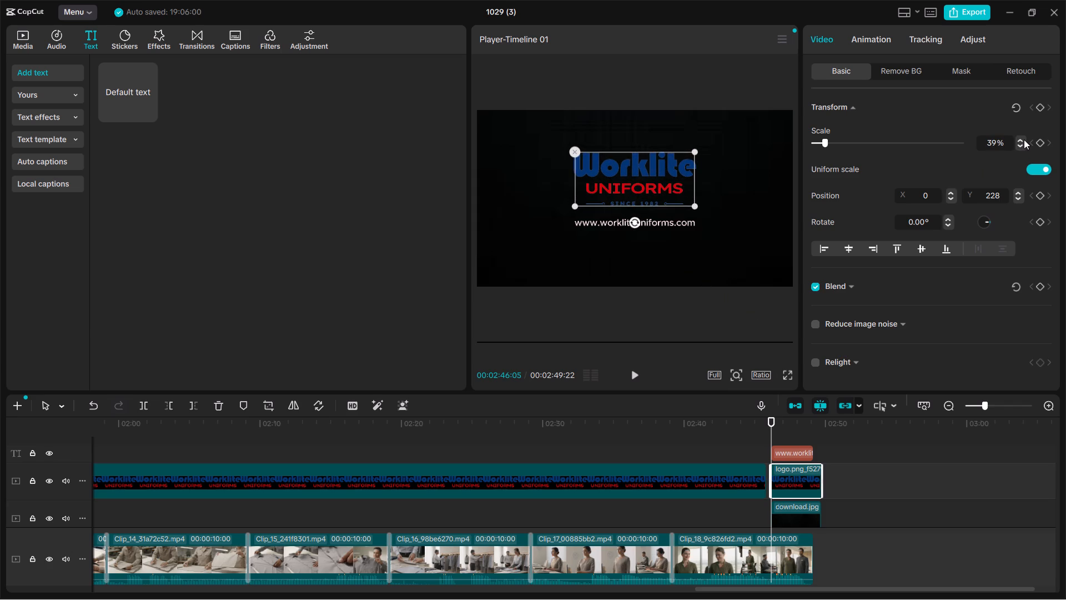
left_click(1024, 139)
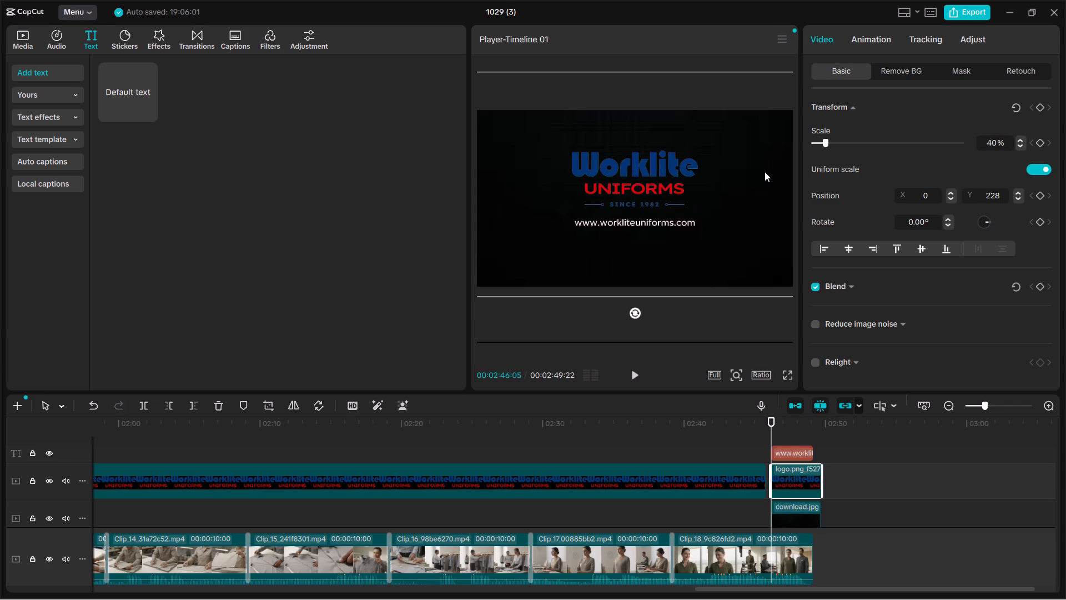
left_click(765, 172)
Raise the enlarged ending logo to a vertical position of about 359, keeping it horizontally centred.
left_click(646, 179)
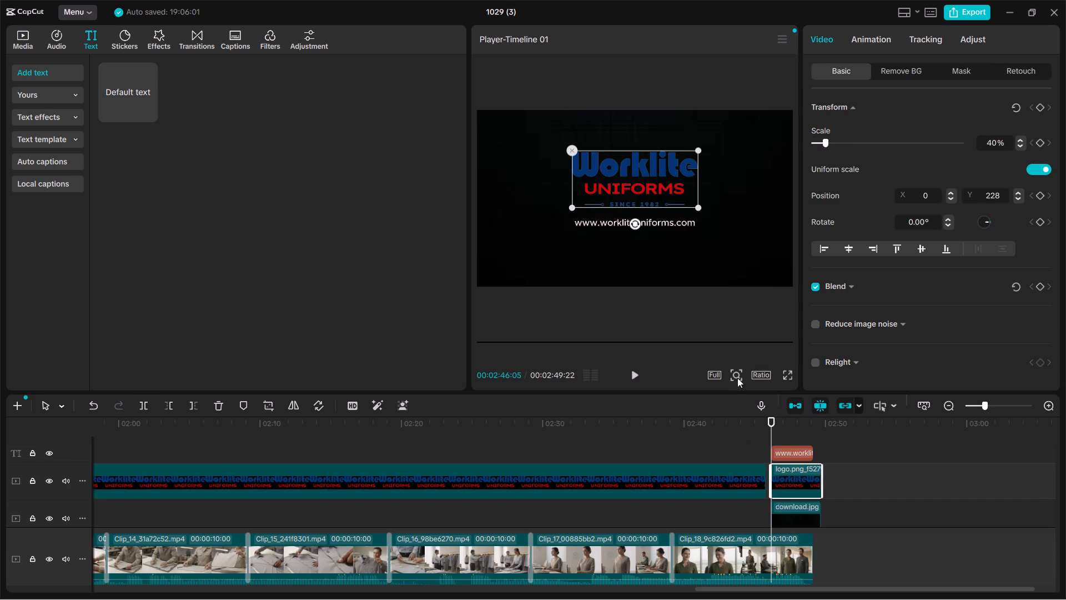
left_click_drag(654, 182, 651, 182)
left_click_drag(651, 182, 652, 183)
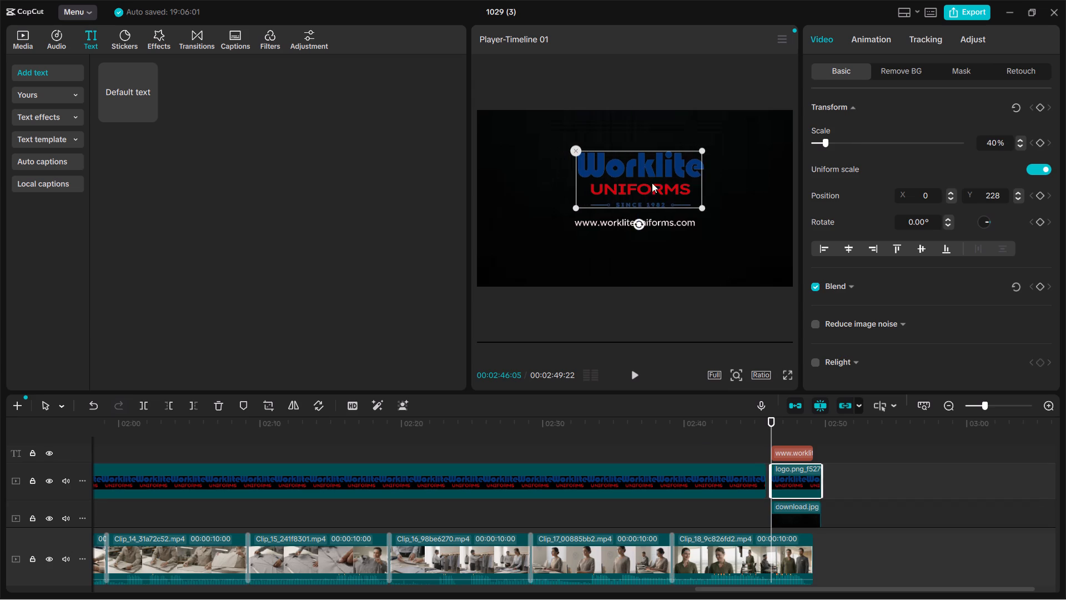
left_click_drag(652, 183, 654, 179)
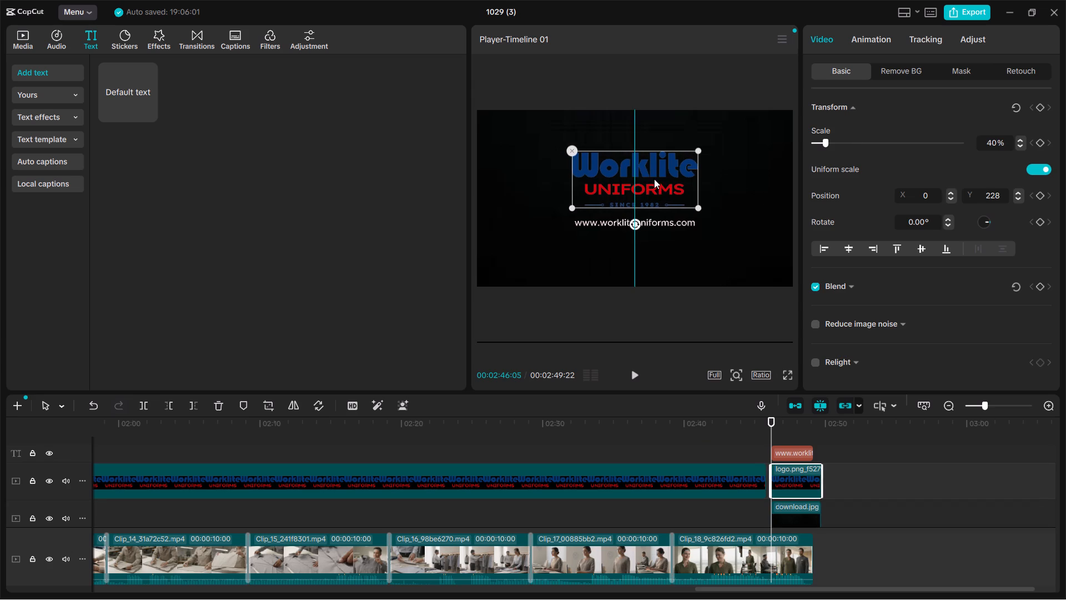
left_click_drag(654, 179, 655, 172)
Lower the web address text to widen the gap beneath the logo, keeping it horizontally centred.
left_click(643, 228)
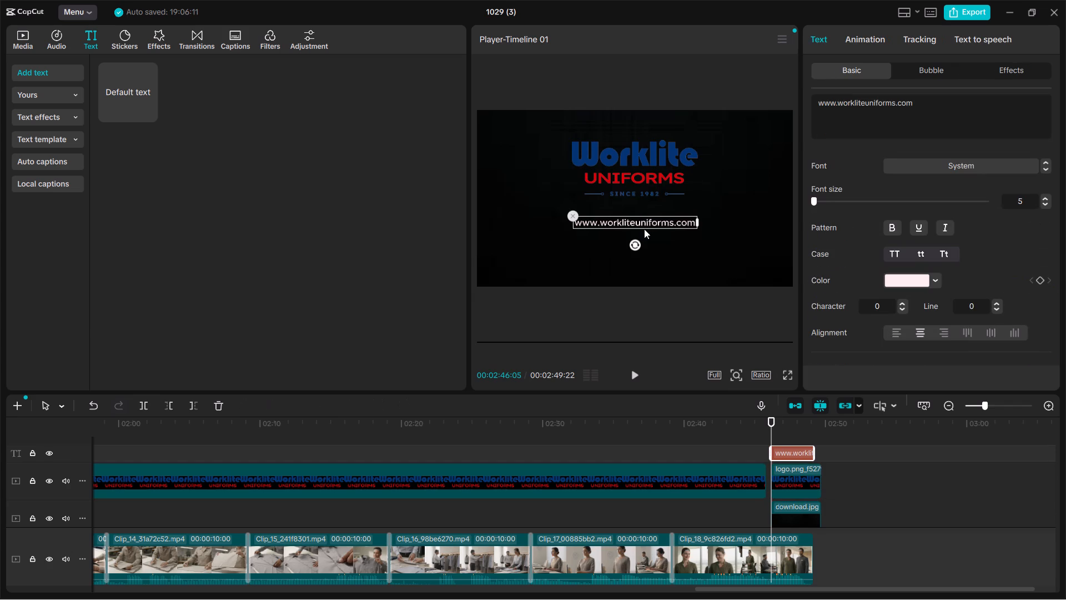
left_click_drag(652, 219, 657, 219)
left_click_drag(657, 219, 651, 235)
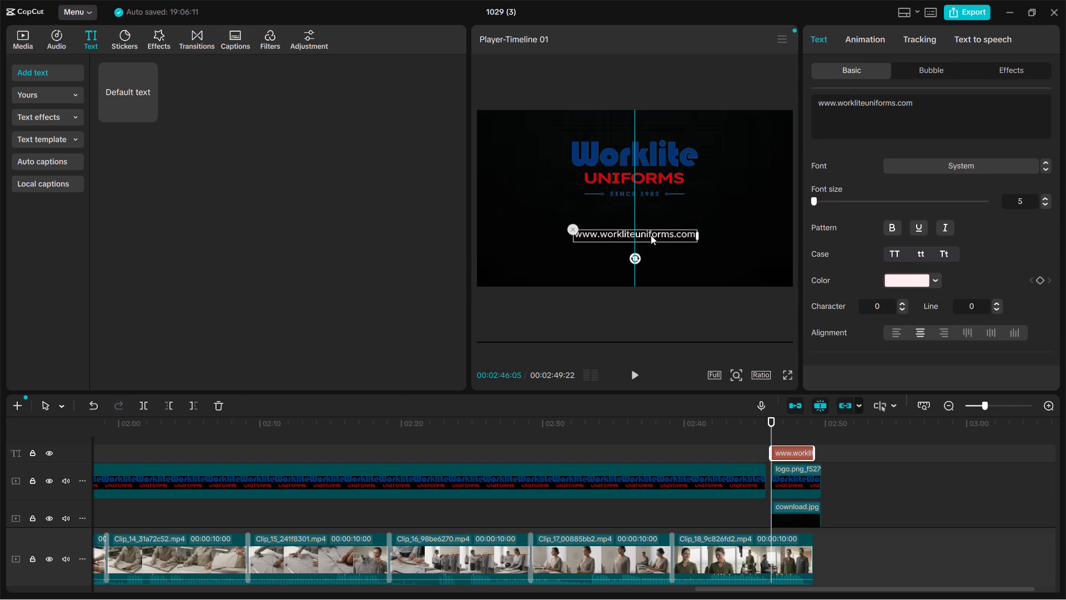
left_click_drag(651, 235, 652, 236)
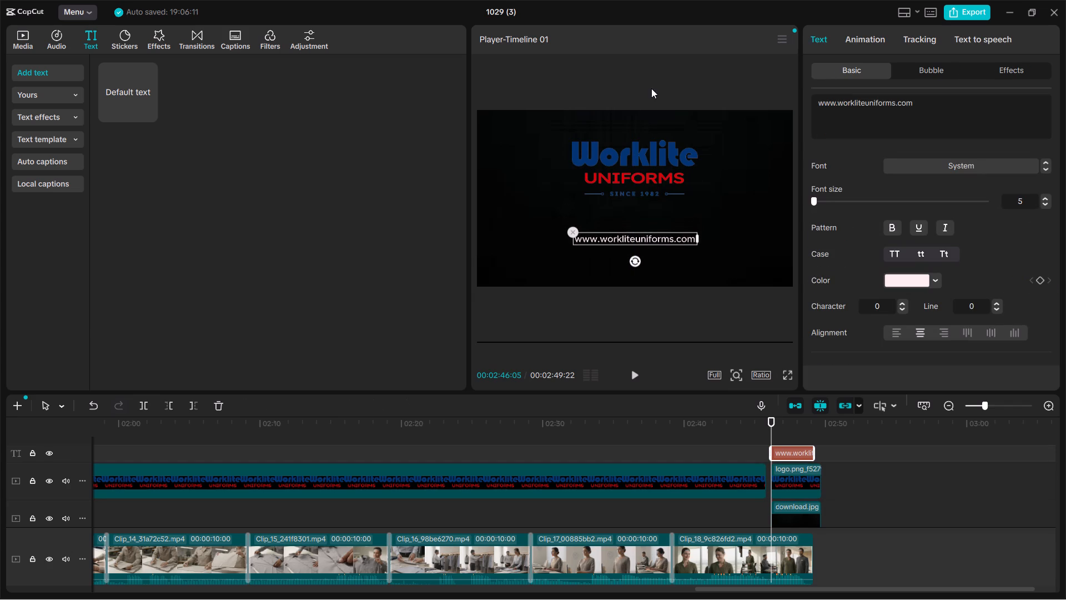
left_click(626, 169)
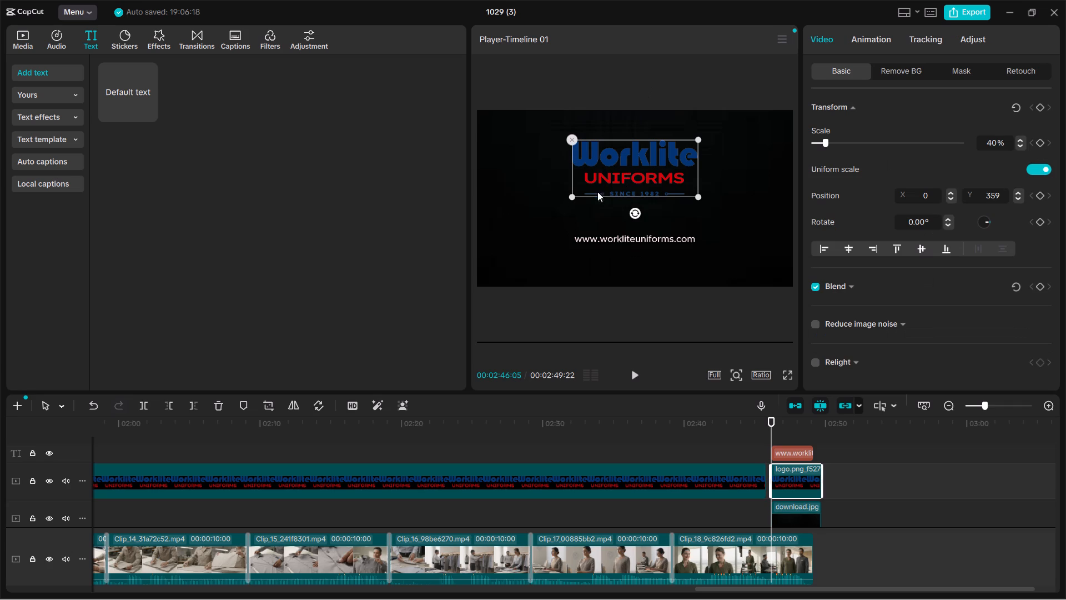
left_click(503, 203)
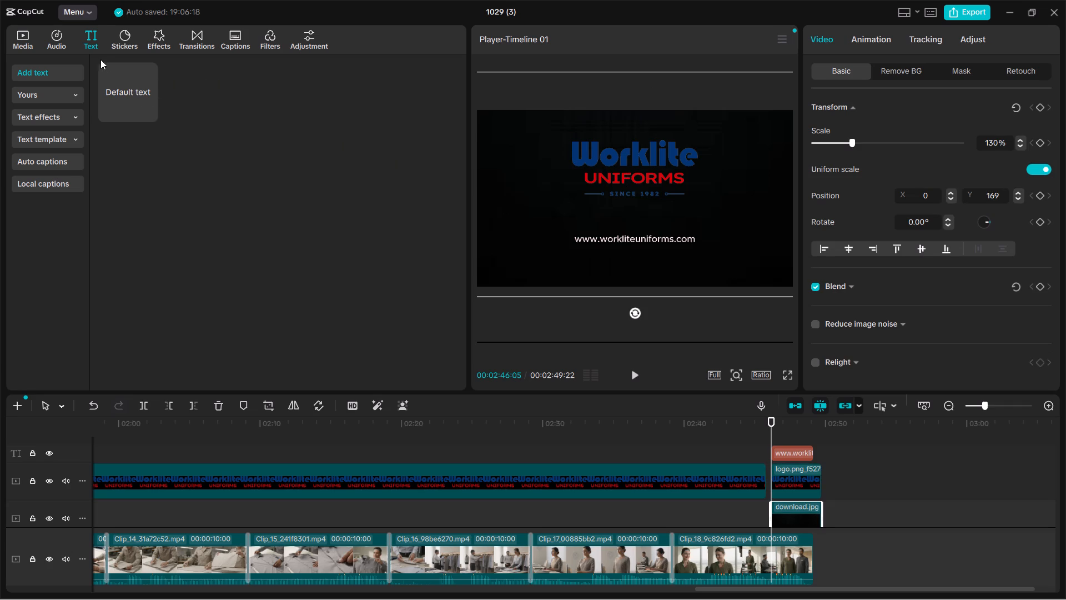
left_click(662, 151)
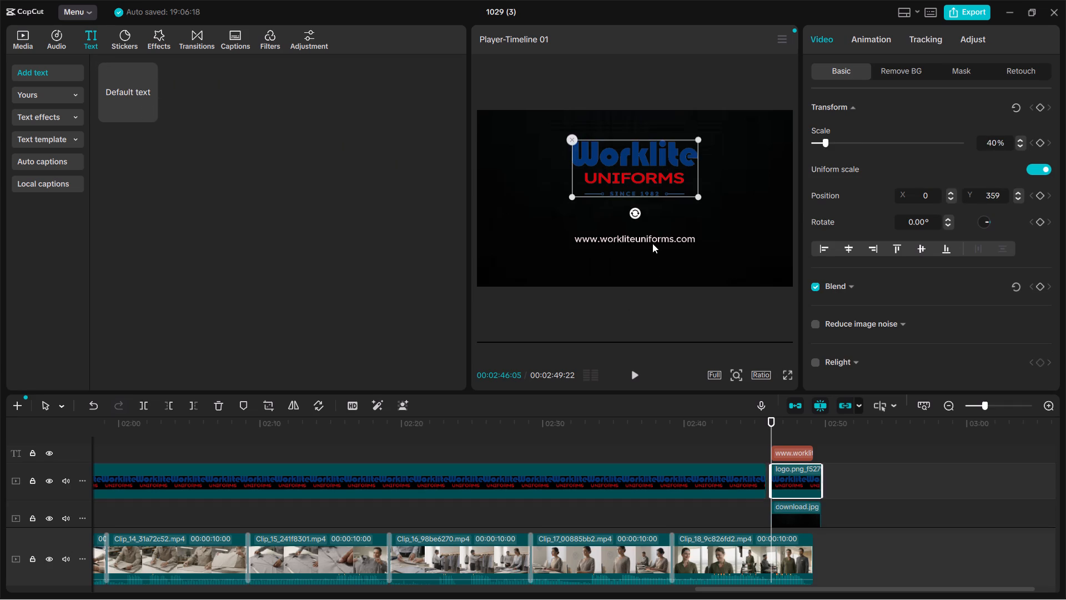
Delete the web address text and the logo clip placed over the black ending screen.
left_click(652, 242)
key("Delete")
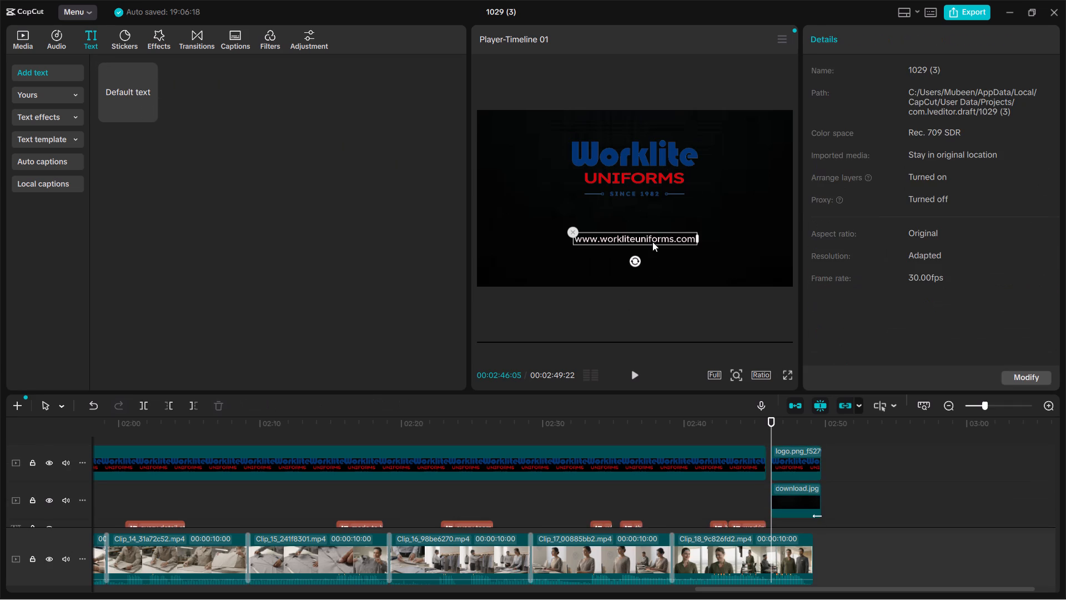
left_click(652, 161)
key("Delete")
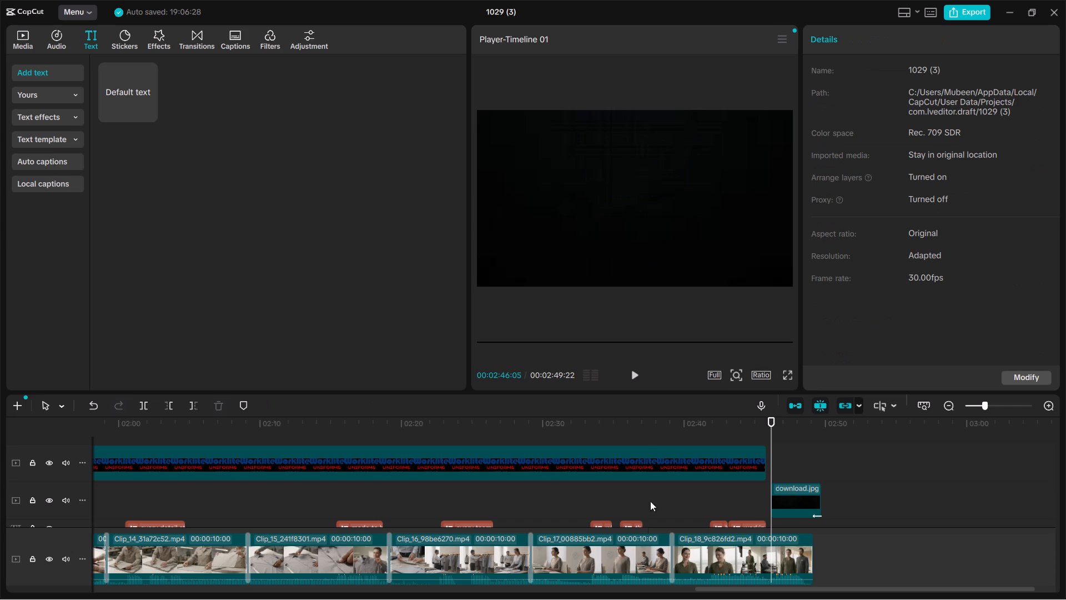
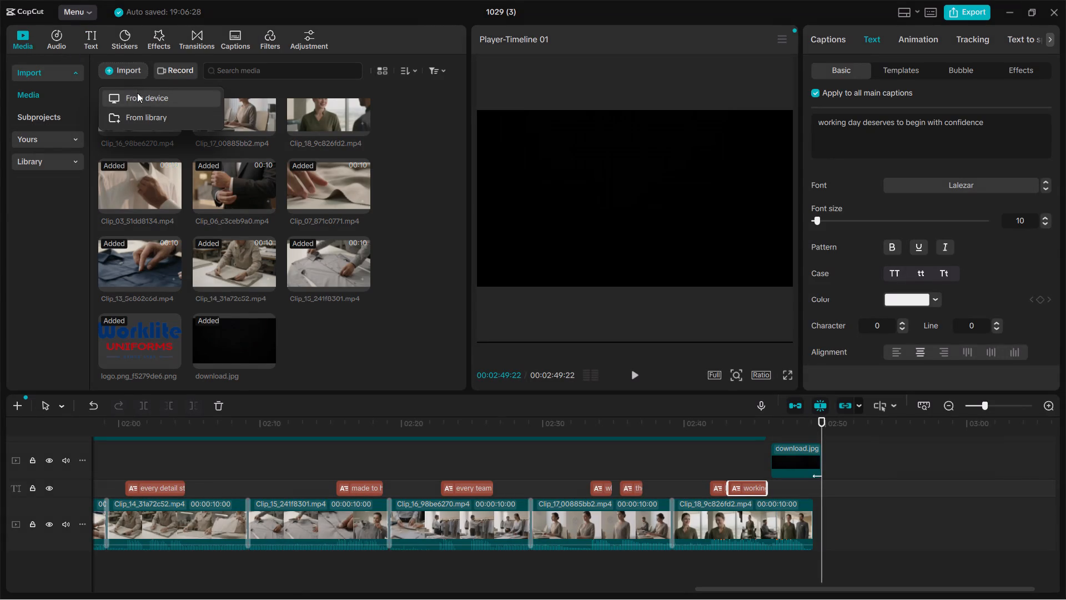
Import the Worklite Uniforms Logo Banner PNG from the Downloads folder into the CapCut project media.
left_click(132, 98)
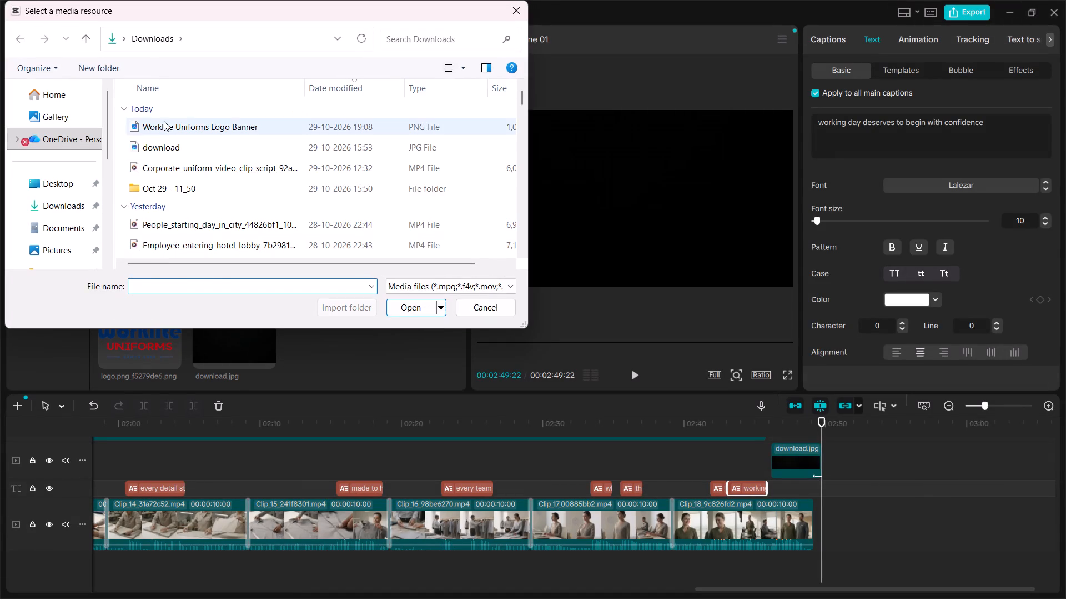
left_click(164, 121)
left_click(412, 304)
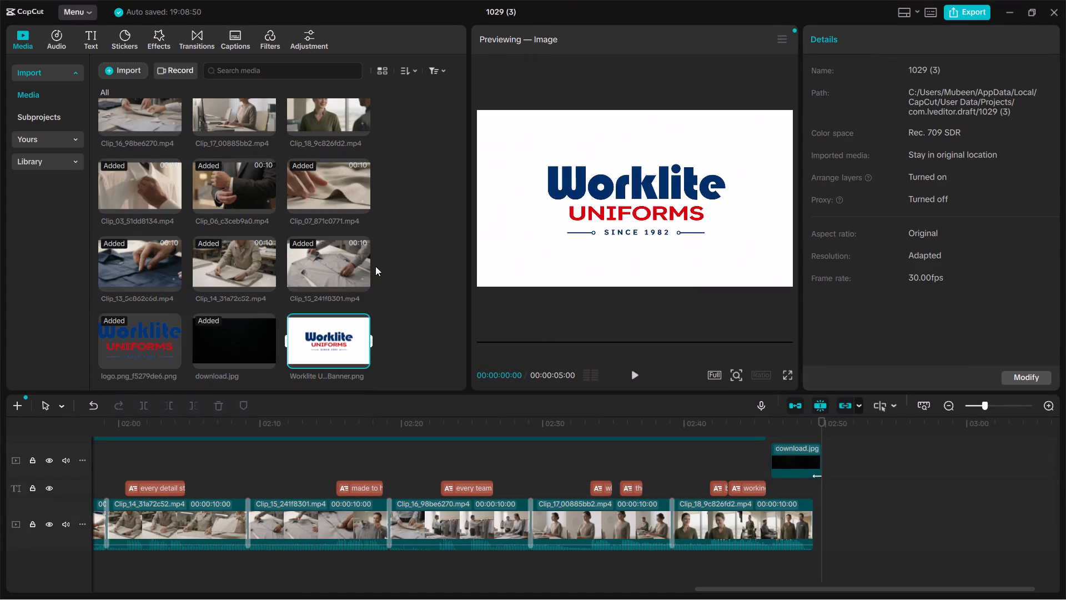
Place the Worklite Uniforms banner image at the timeline's end, above the black download.jpg clip and after the logo overlay.
left_click_drag(330, 334, 330, 336)
left_click_drag(330, 336, 768, 426)
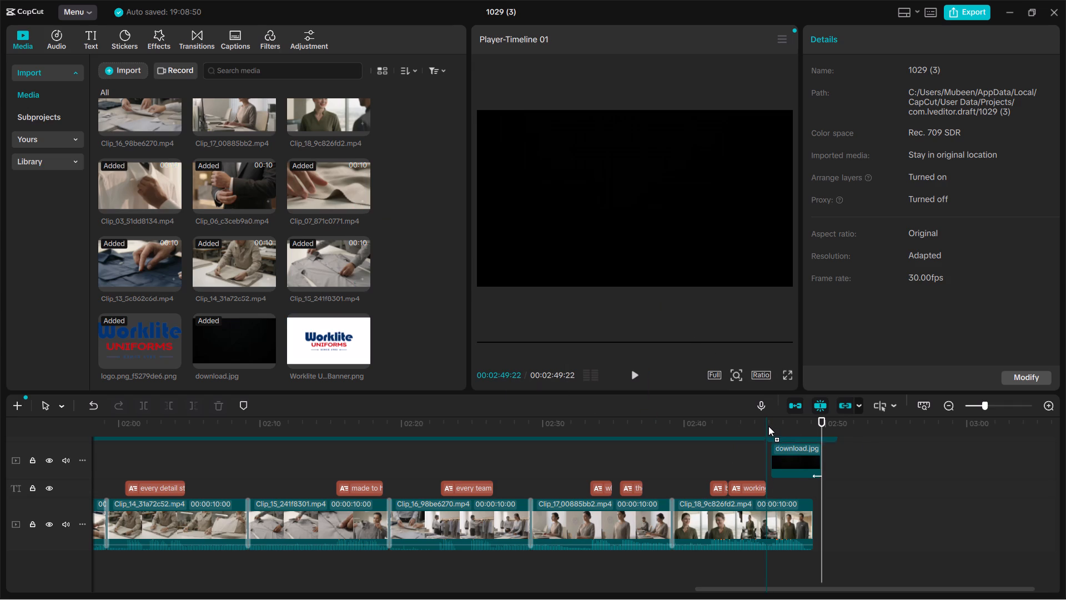
left_click_drag(768, 426, 771, 433)
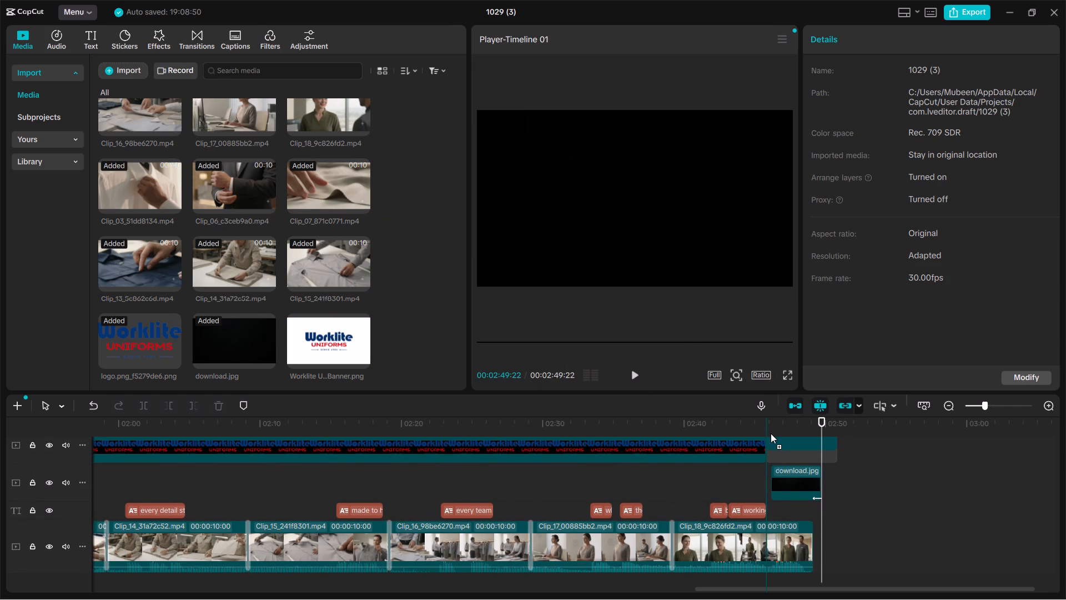
left_click_drag(771, 433, 775, 433)
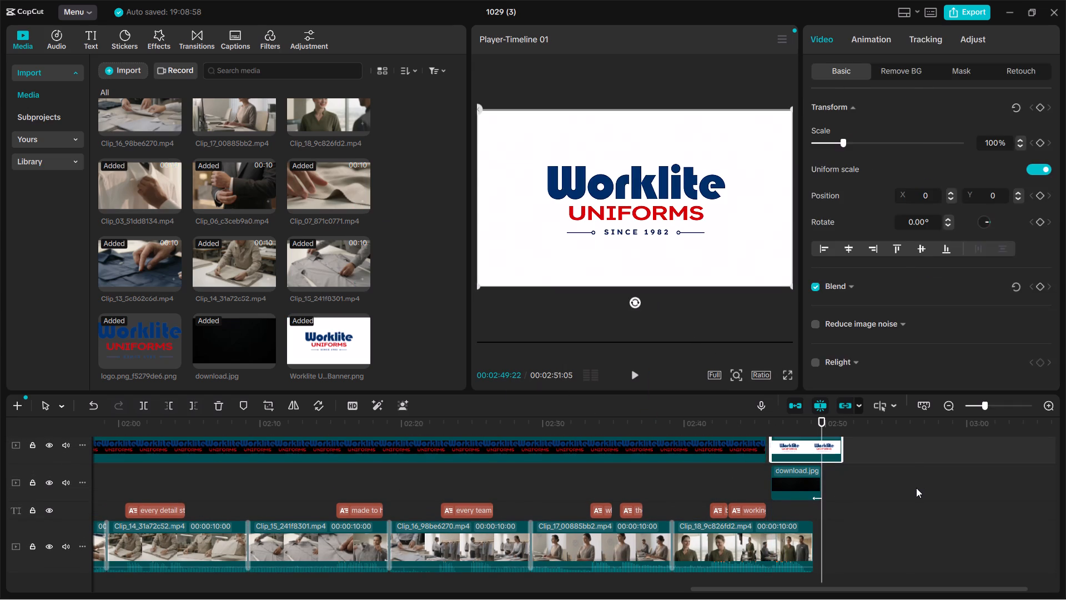
Trim off the banner clip's excess after 00:02:49:22, so it ends together with the black download.jpg clip.
left_click(916, 488)
left_click(809, 453)
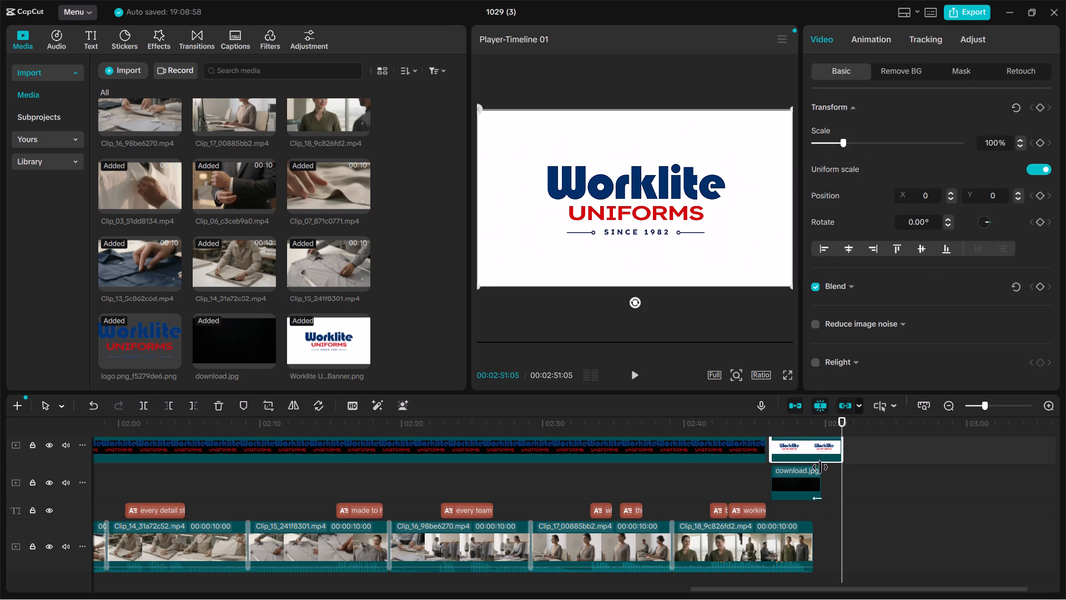
left_click_drag(844, 474, 829, 480)
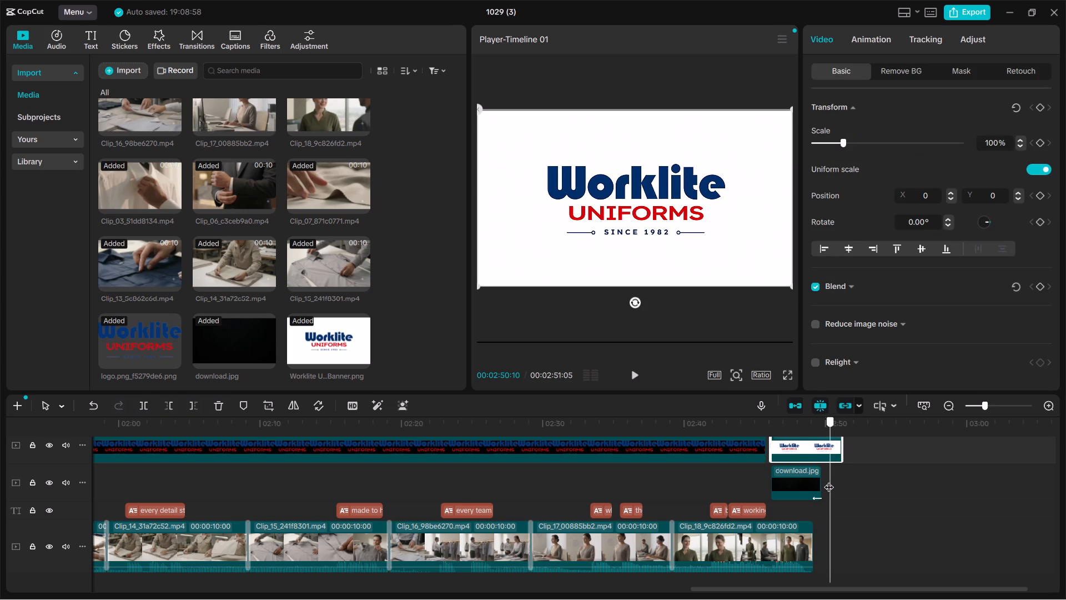
left_click_drag(829, 480, 823, 480)
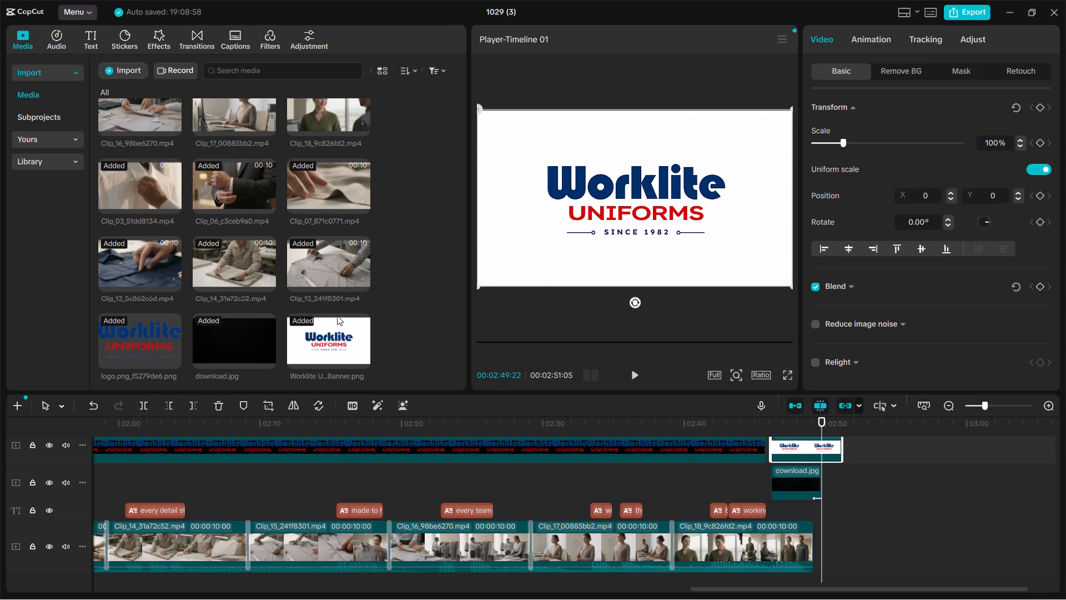
left_click(189, 406)
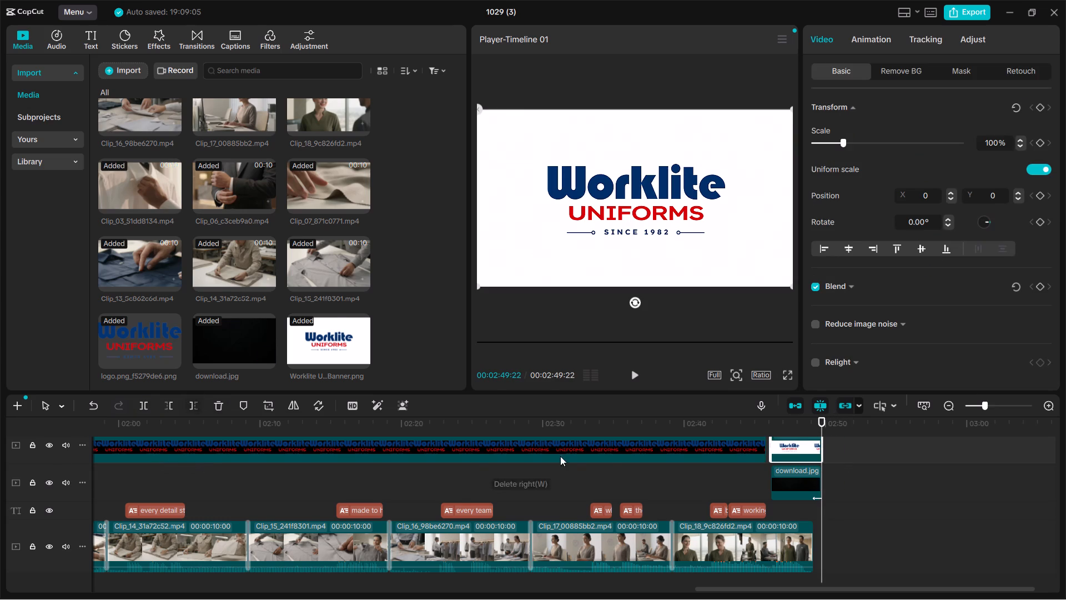
Delete the black download.jpg clip beneath the banner and play back the video's ending from the last captions.
left_click(786, 477)
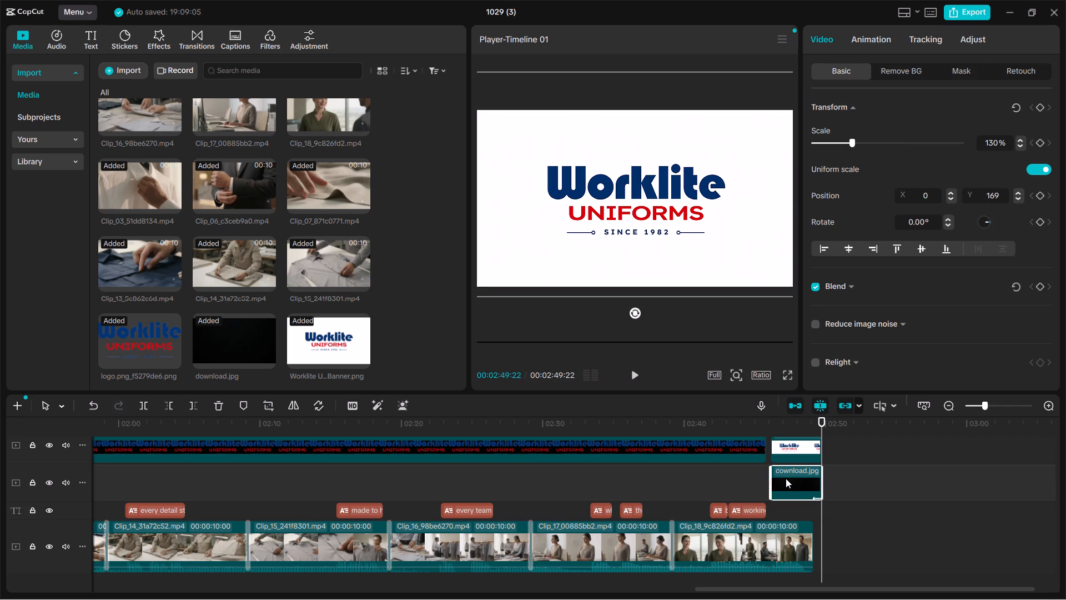
key("Delete")
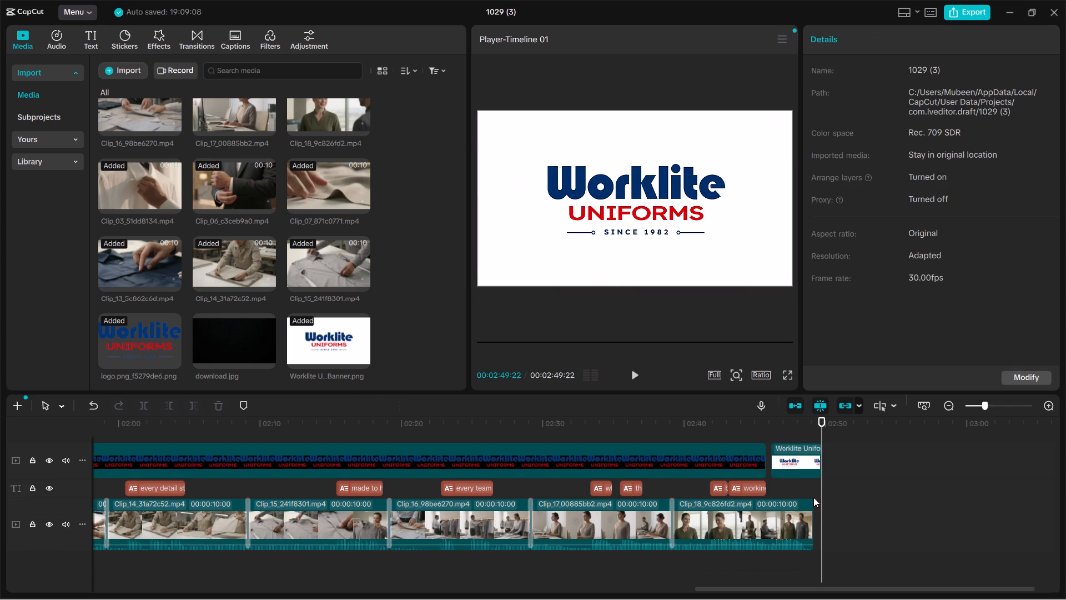
left_click_drag(822, 488, 736, 485)
key("space")
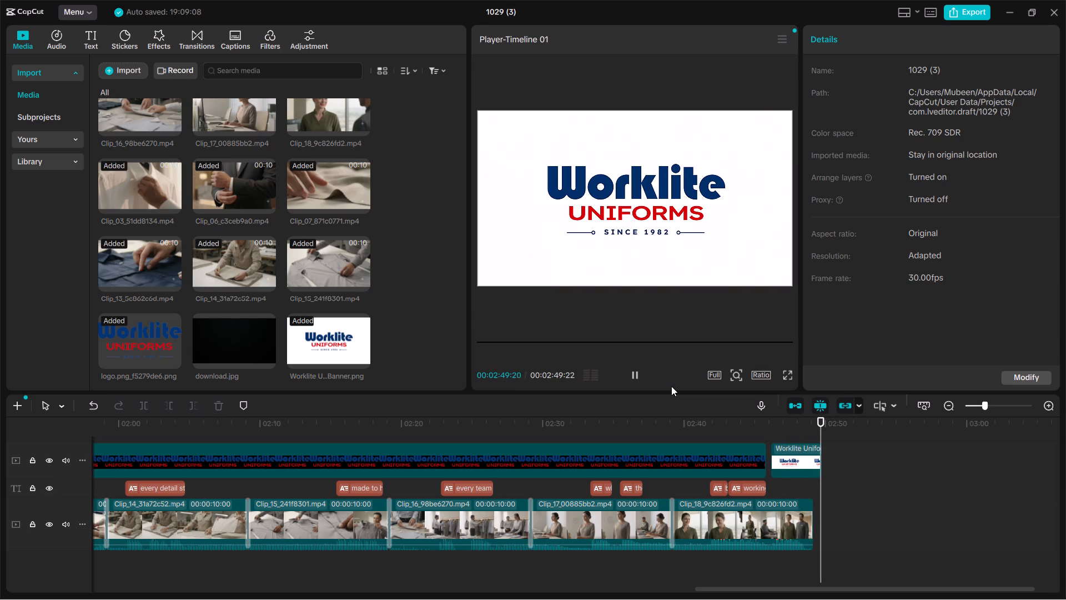
Apply the Fade Out exit animation to the Worklite Uniforms banner clip at the timeline's end.
left_click(803, 461)
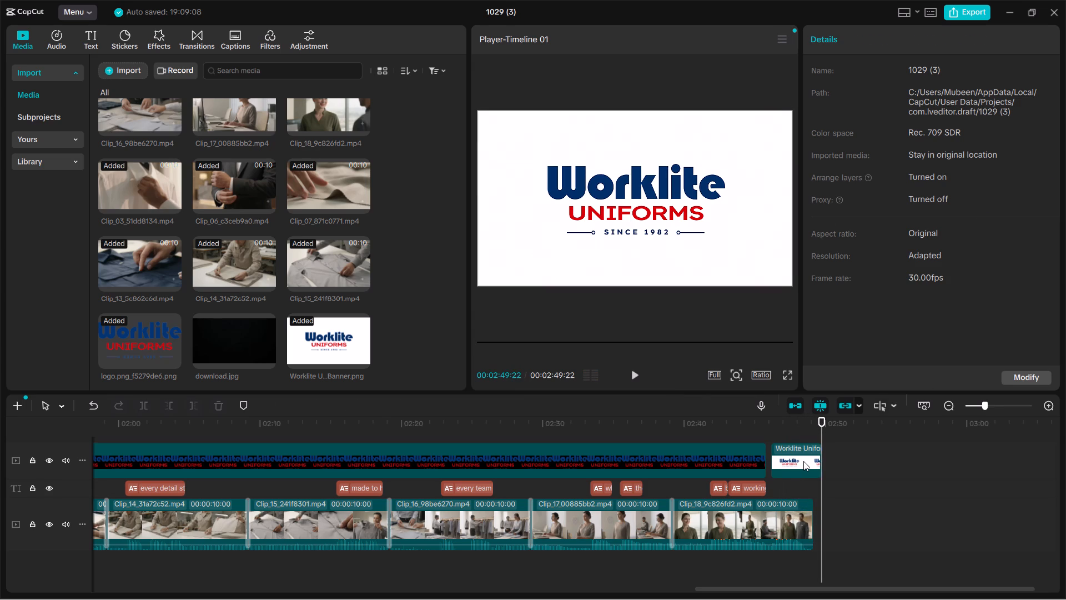
left_click(866, 36)
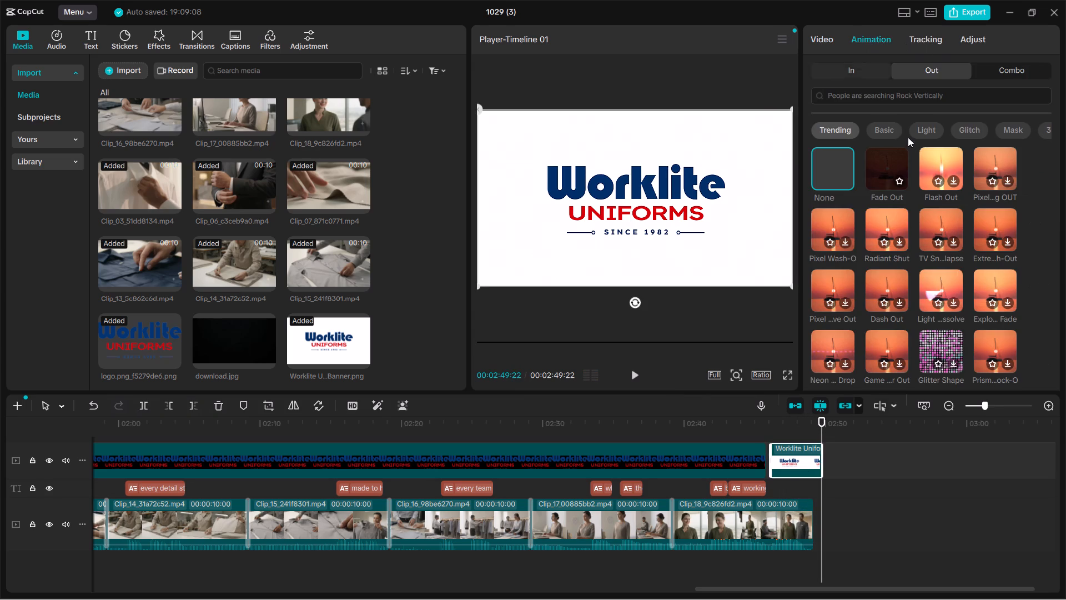
left_click(882, 172)
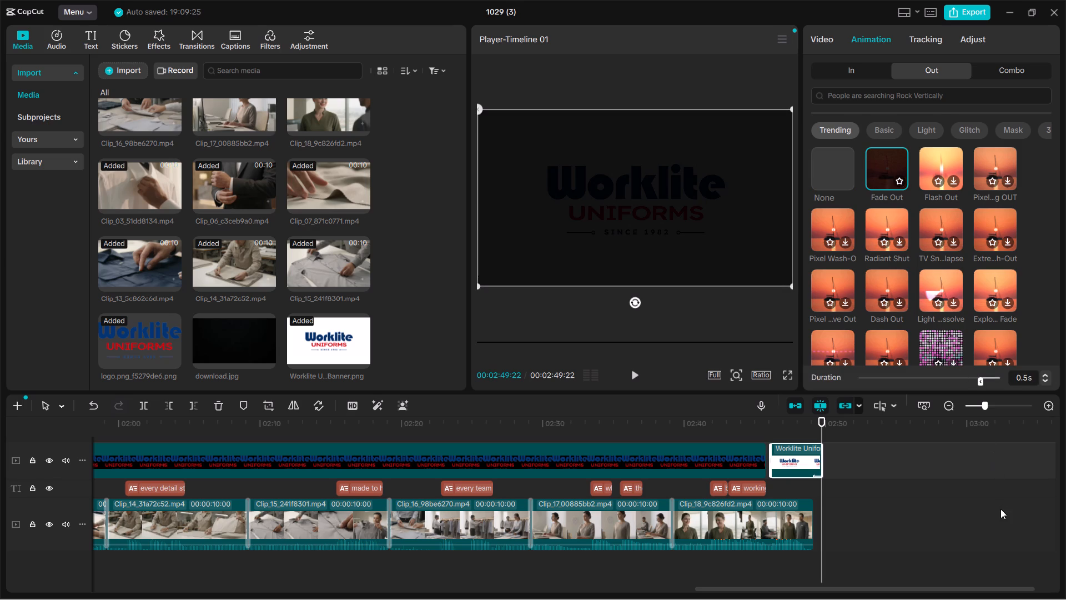
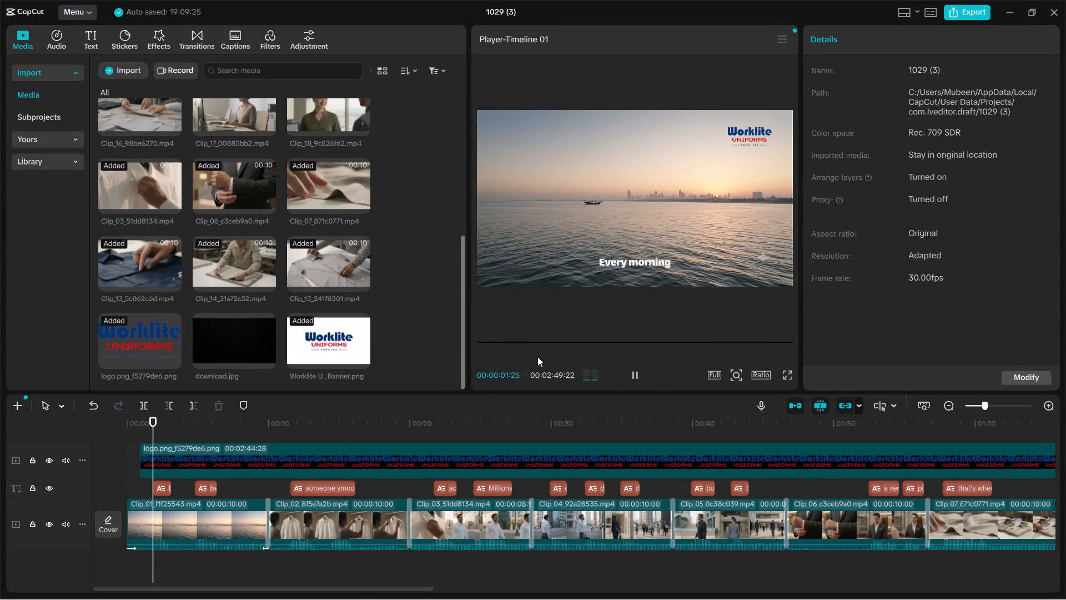
Stop the playback and open the text effects for the first caption, "Every morning", after checking its bubble styles.
key("space")
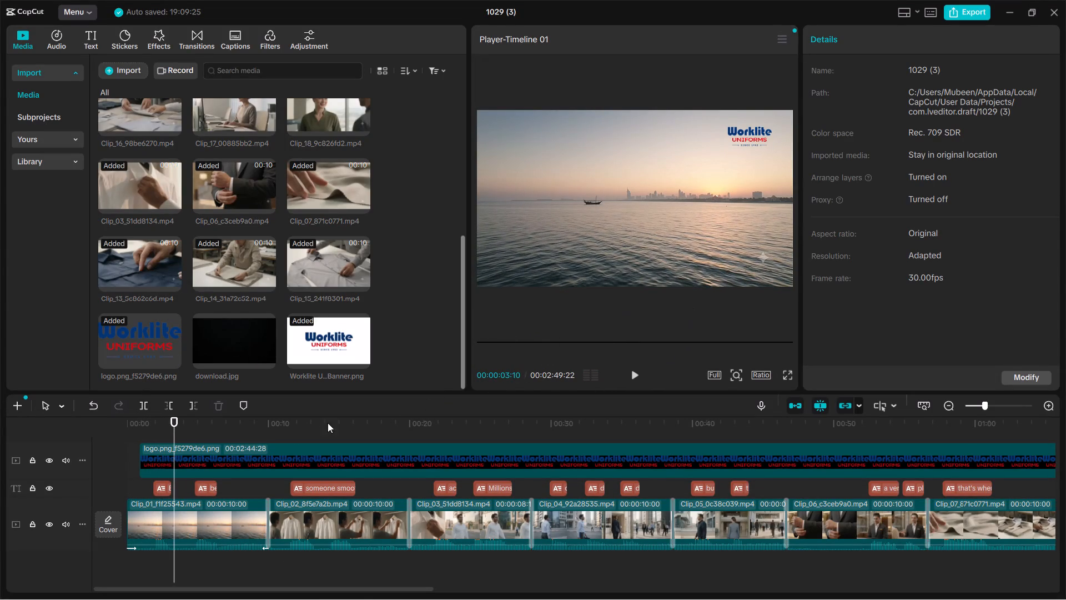
left_click(160, 484)
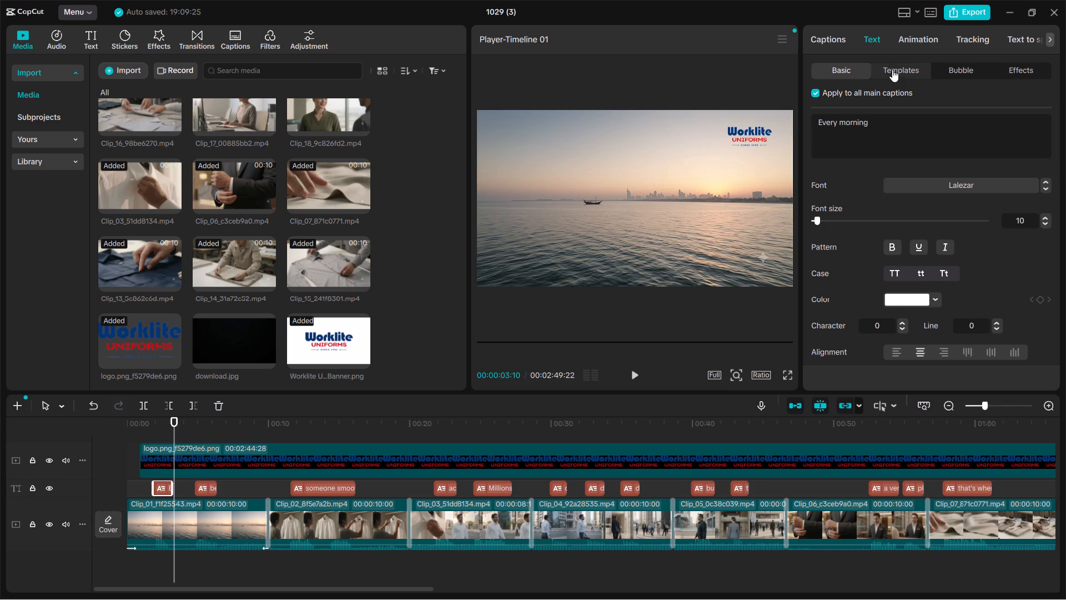
left_click(938, 68)
left_click_drag(1048, 64, 1048, 63)
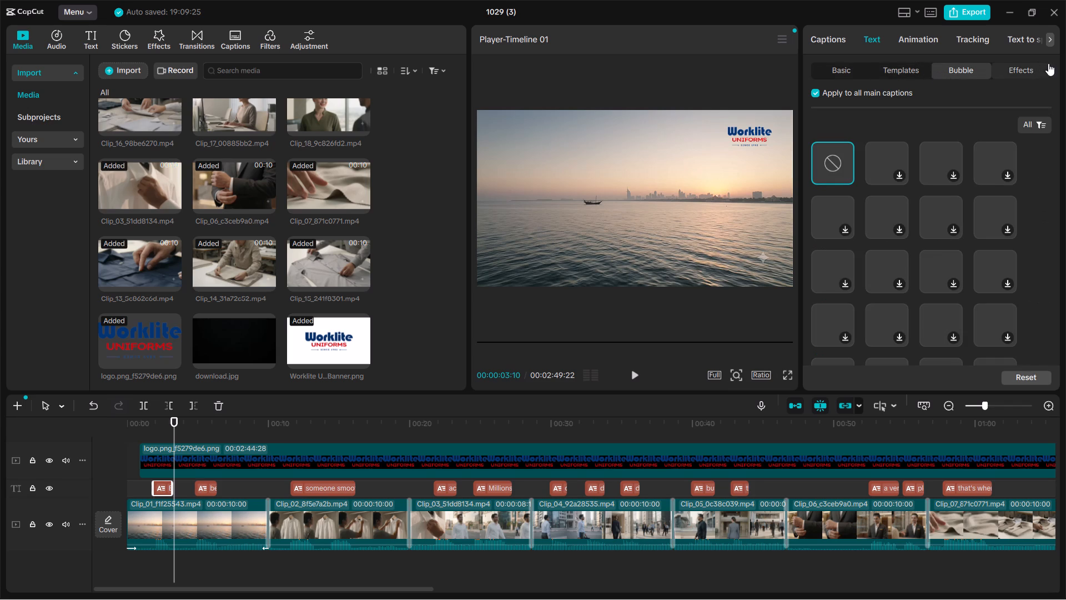
left_click_drag(1048, 63, 1040, 62)
left_click(1027, 66)
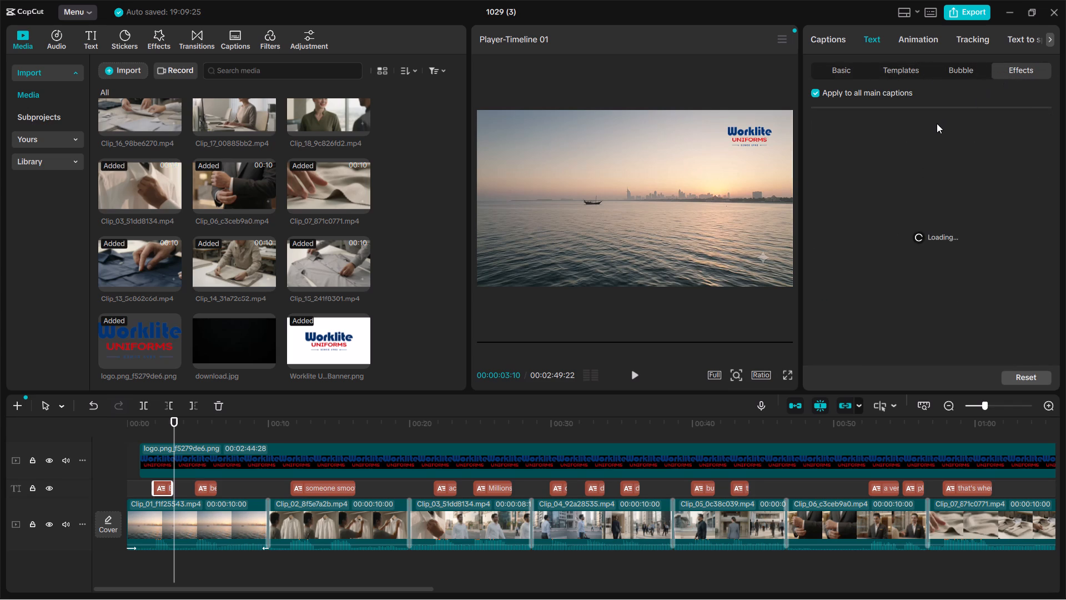
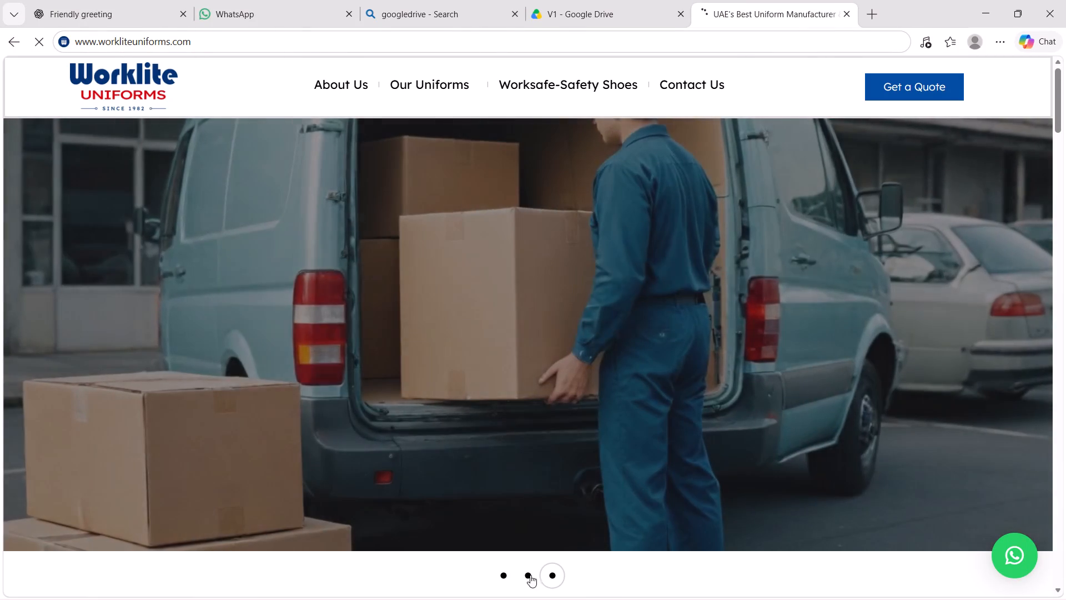
Browse the banner slides on the Worklite Uniforms website and look through its Reach Us contact page.
left_click(515, 573)
left_click(498, 577)
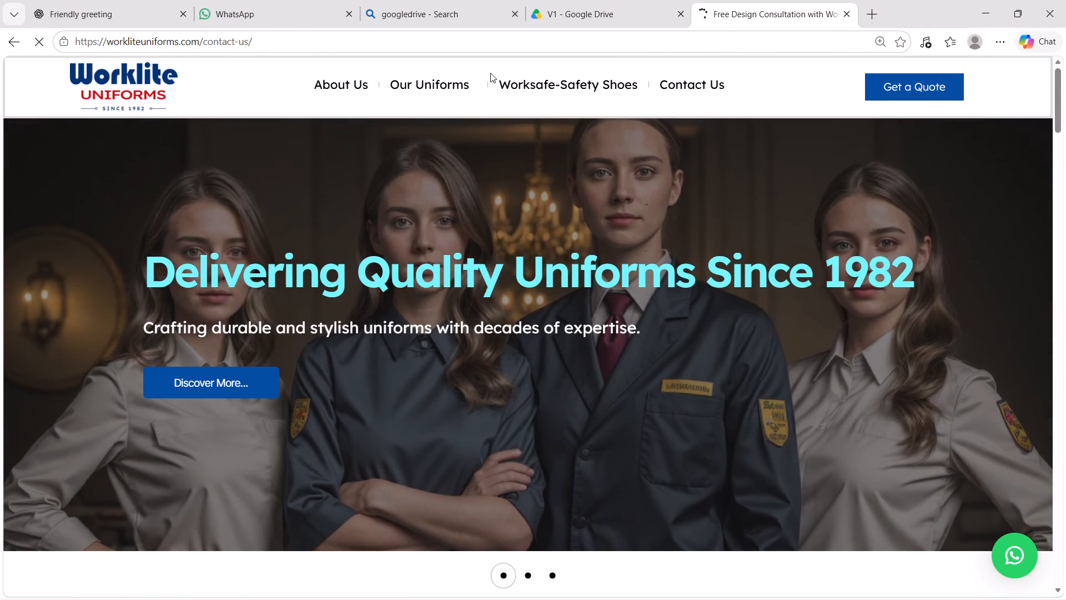
scroll(487, 87, "down", 7)
scroll(326, 384, "down", 11)
scroll(801, 440, "down", 5)
scroll(765, 379, "up", 2)
scroll(767, 336, "down", 1)
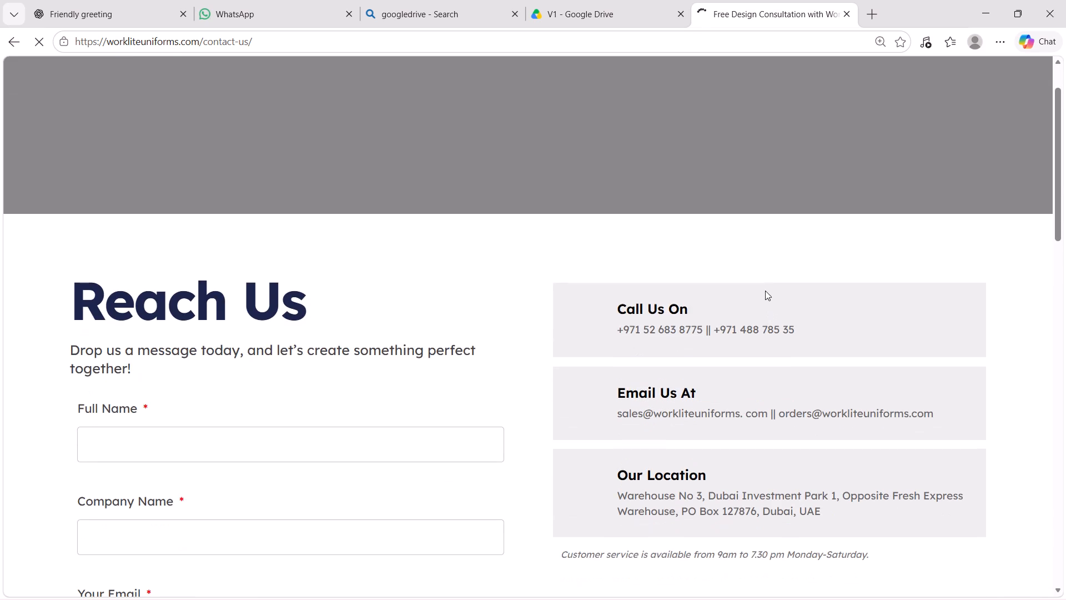
scroll(765, 291, "up", 7)
Return to the Worklite Uniforms home page and examine its content sections from the banner down to the footer.
left_click(134, 81)
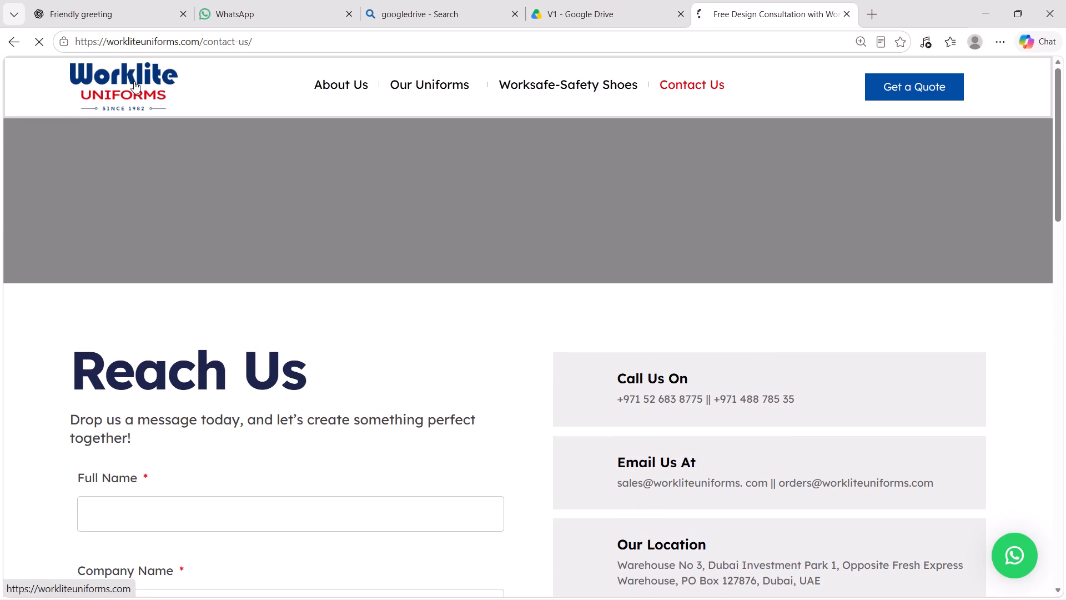
scroll(581, 247, "down", 3)
scroll(570, 232, "up", 2)
scroll(568, 228, "down", 4)
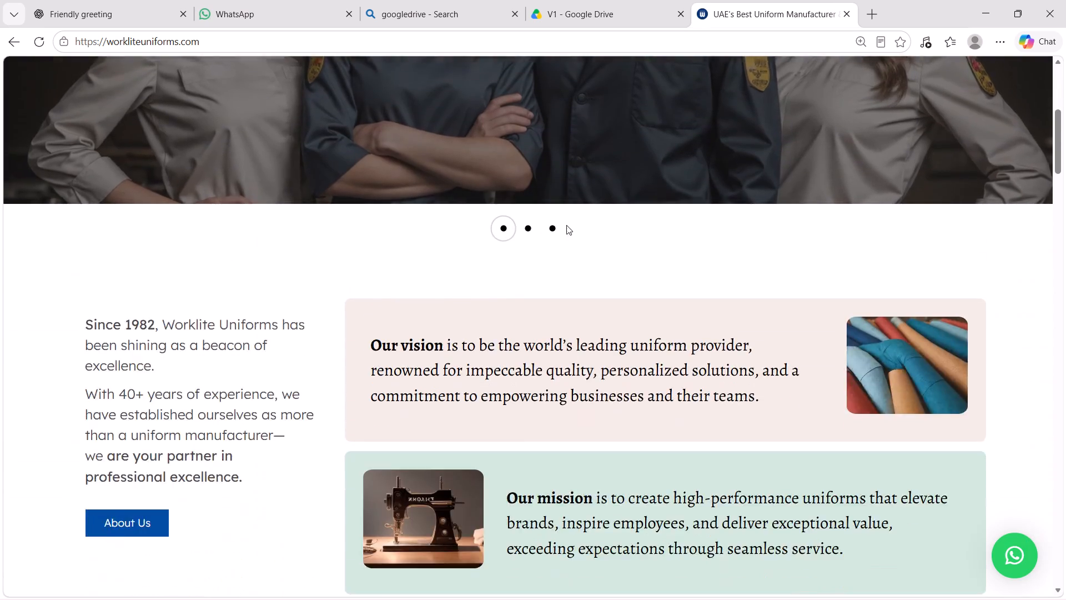
scroll(566, 225, "down", 20)
scroll(566, 225, "down", 11)
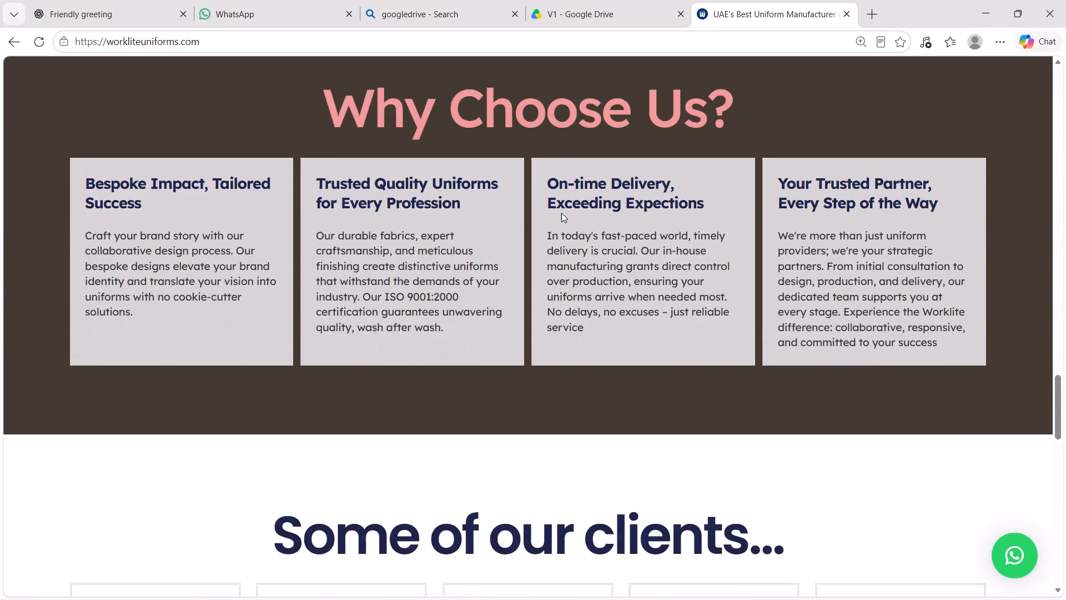
scroll(561, 213, "down", 3)
scroll(560, 211, "down", 20)
scroll(556, 204, "down", 4)
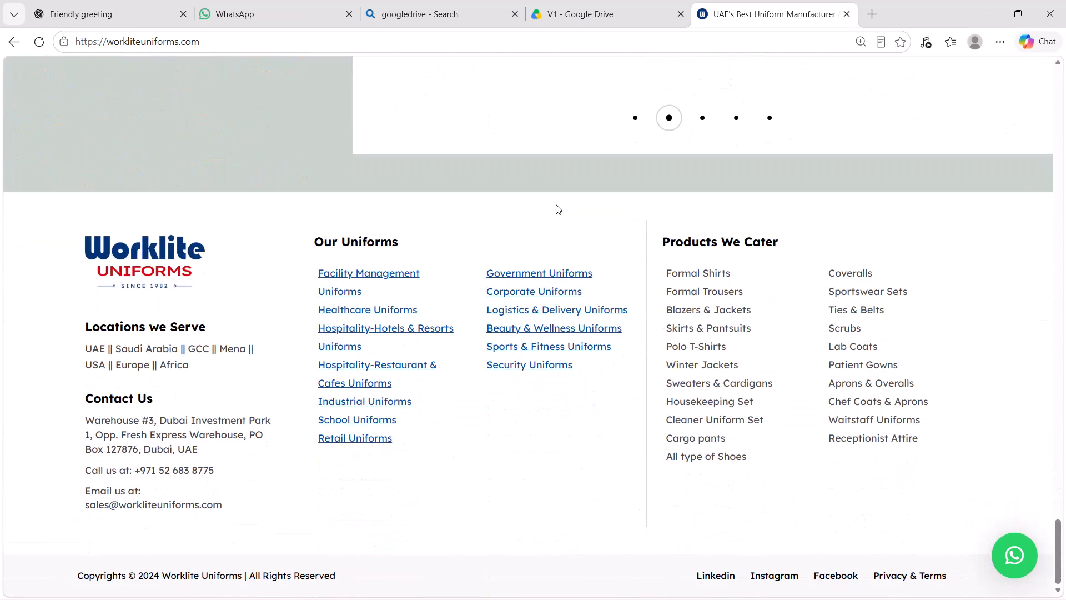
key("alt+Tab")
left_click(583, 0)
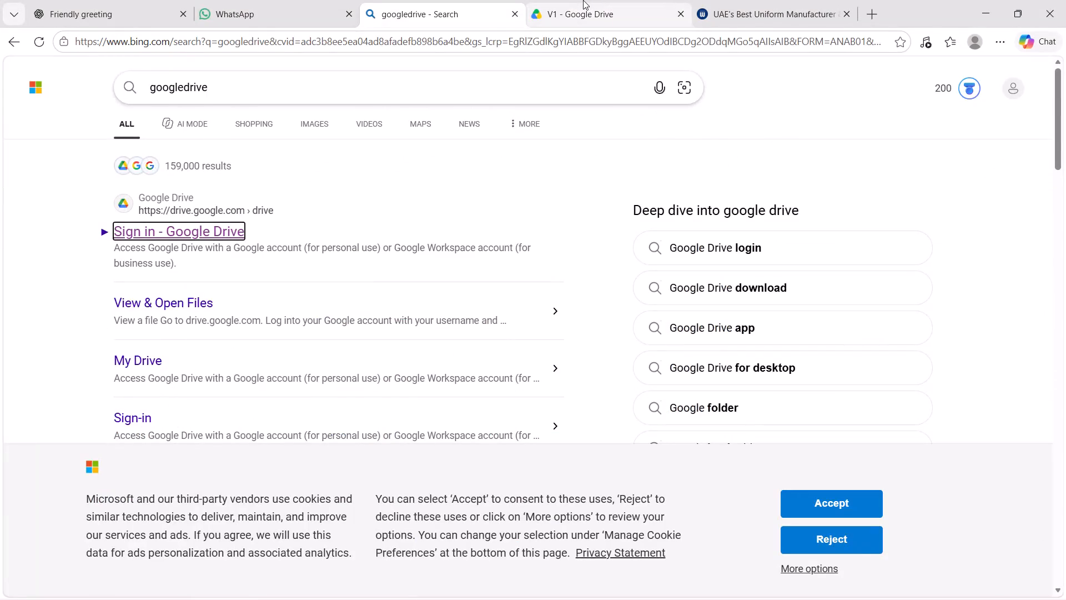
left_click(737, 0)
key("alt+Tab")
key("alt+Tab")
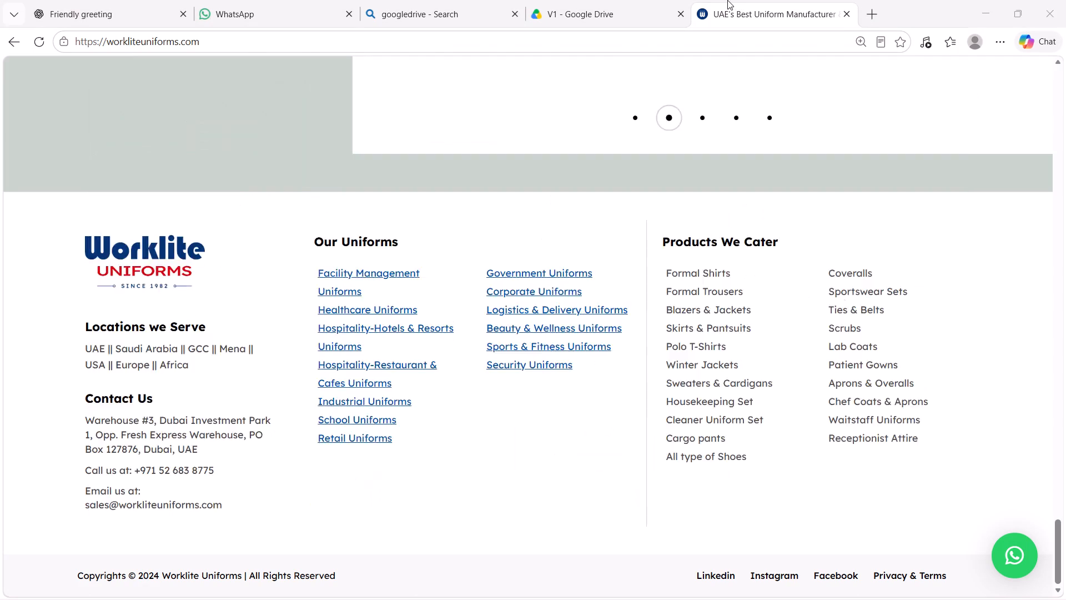
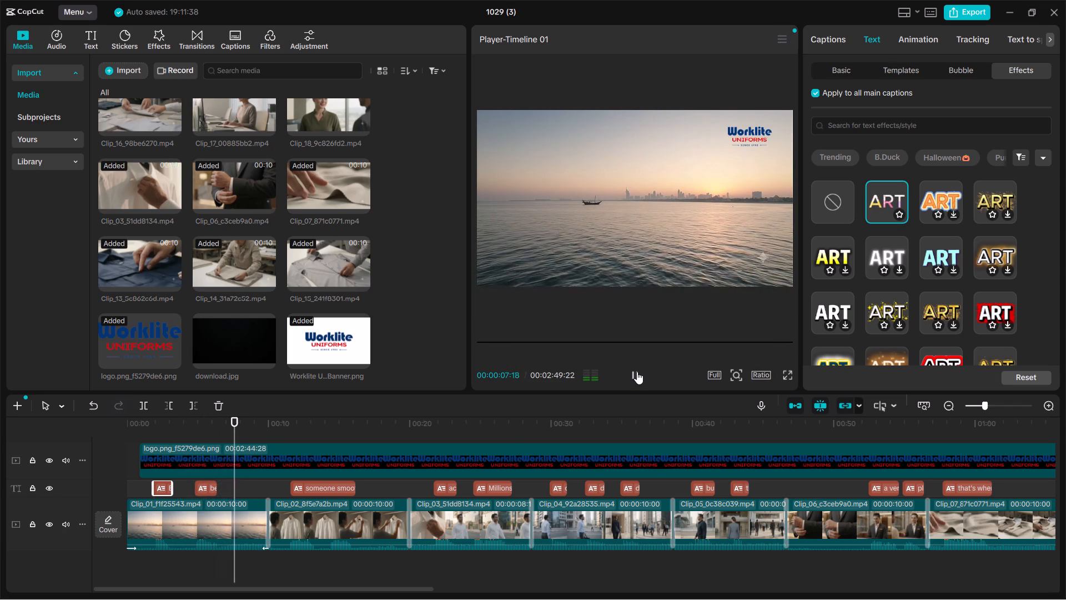
Clear the captions' current text effect, apply the bold white outlined effect to all main captions, and preview it on the shirt clip.
left_click(831, 209, "alt")
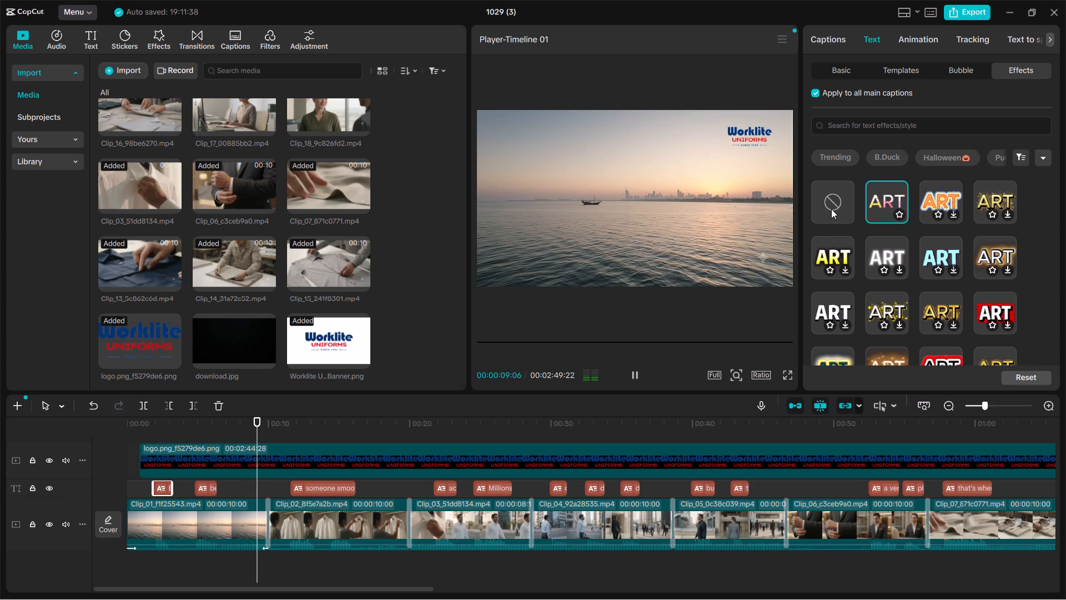
left_click(834, 306, "alt")
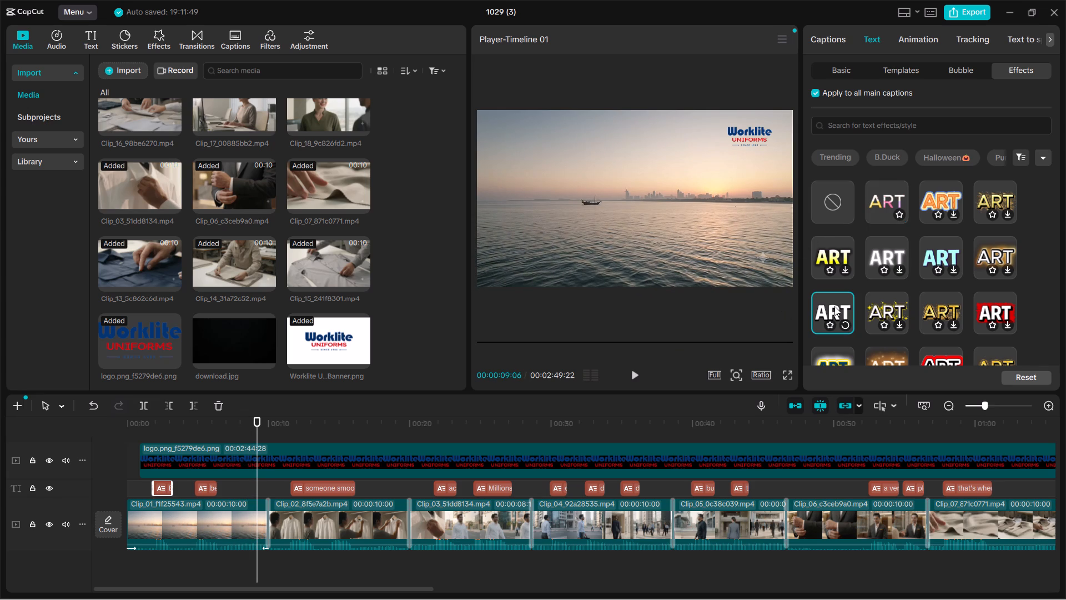
left_click(625, 372, "alt")
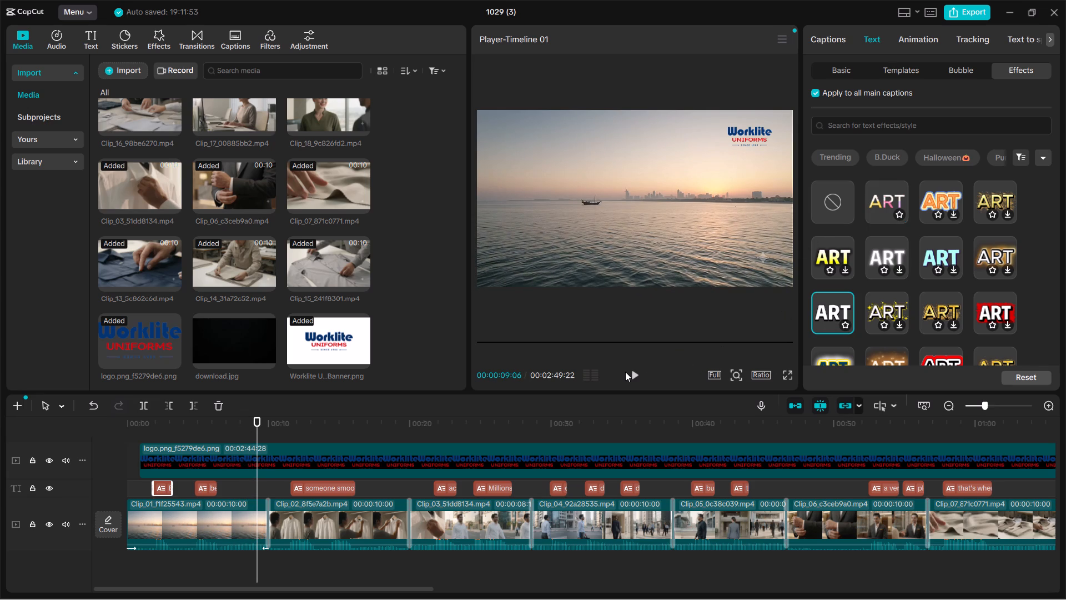
left_click(630, 372, "alt")
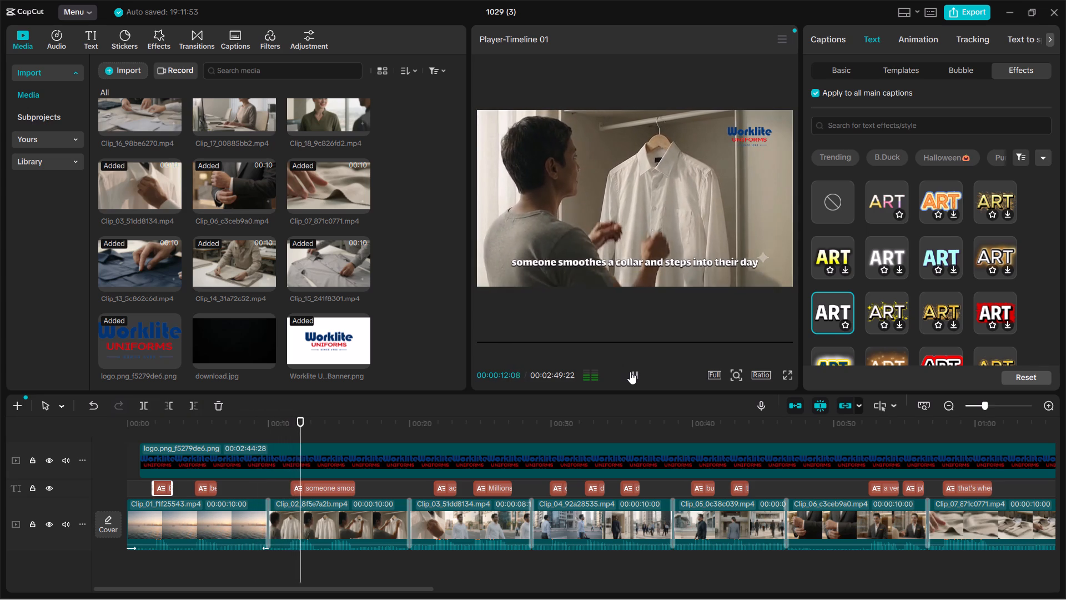
left_click(630, 372, "alt")
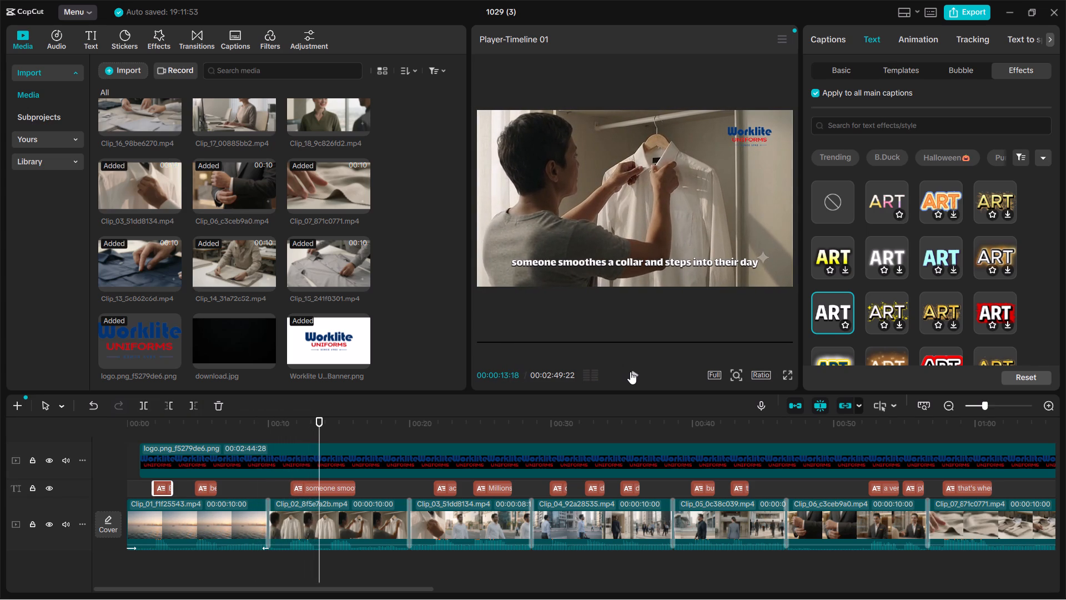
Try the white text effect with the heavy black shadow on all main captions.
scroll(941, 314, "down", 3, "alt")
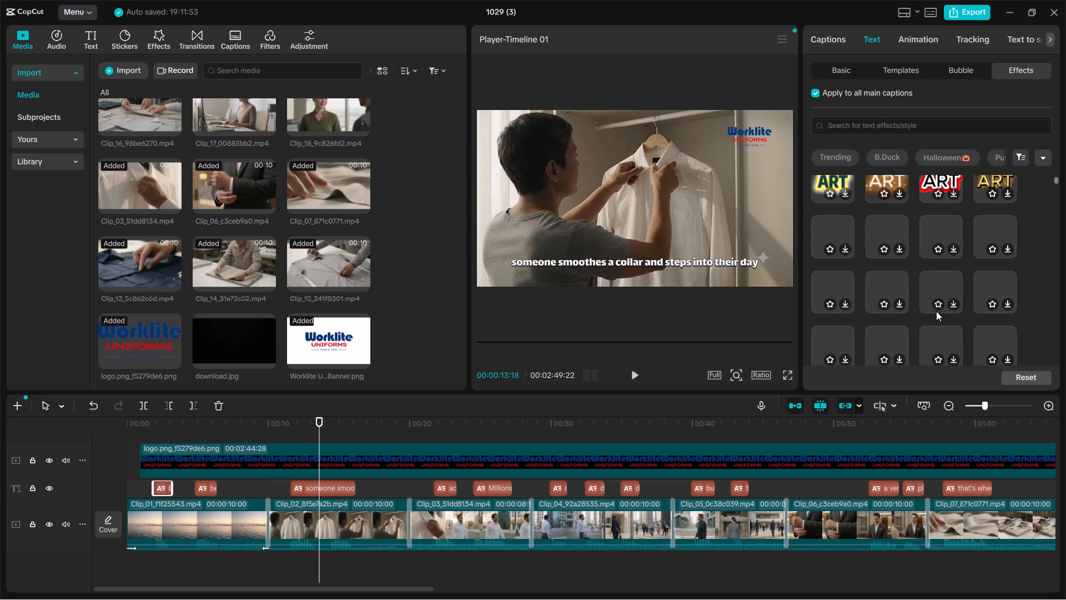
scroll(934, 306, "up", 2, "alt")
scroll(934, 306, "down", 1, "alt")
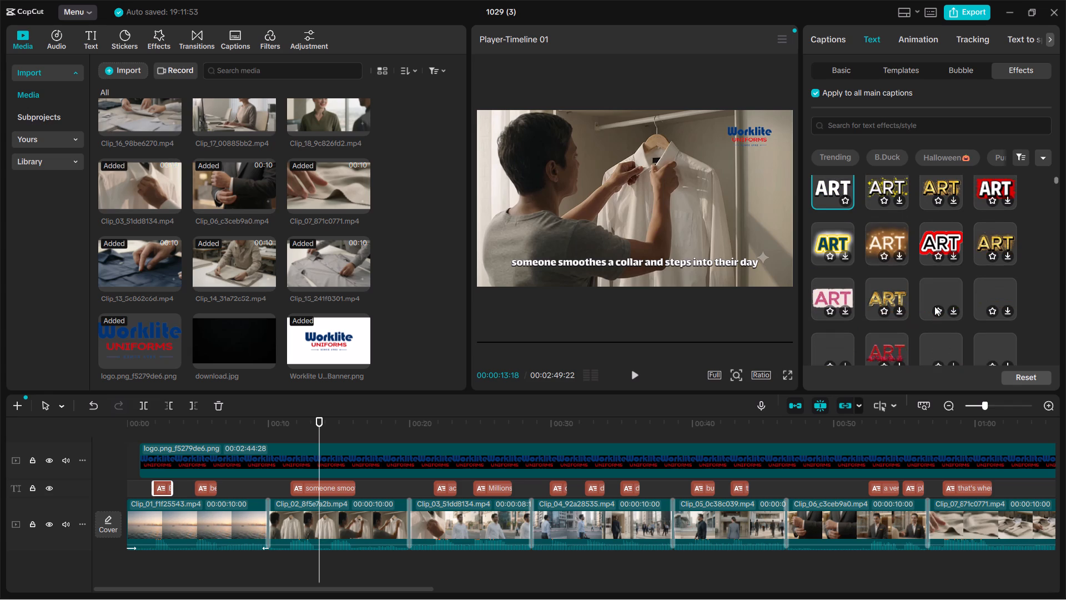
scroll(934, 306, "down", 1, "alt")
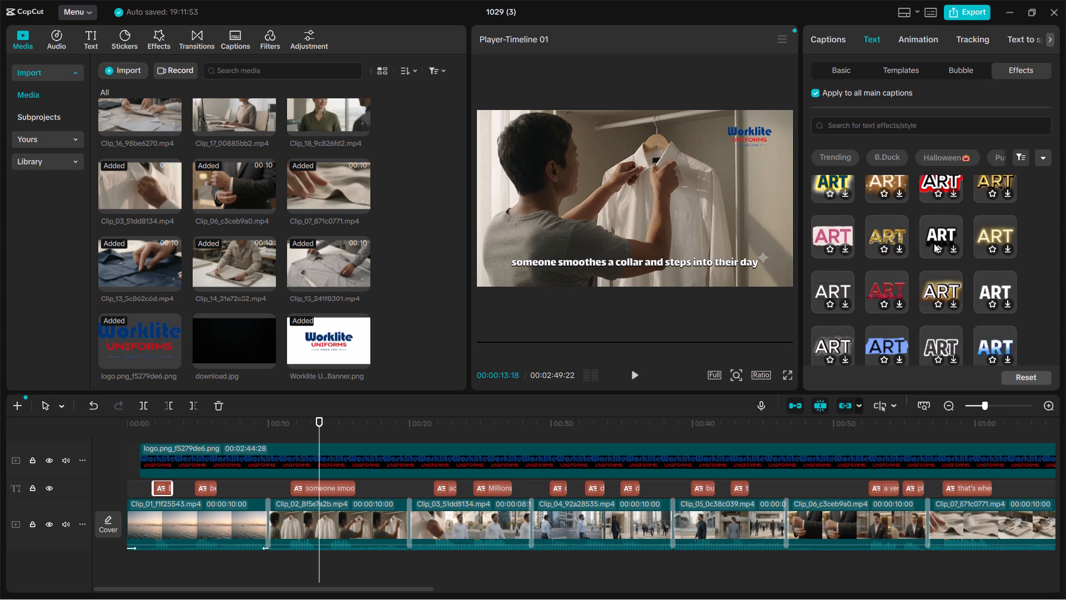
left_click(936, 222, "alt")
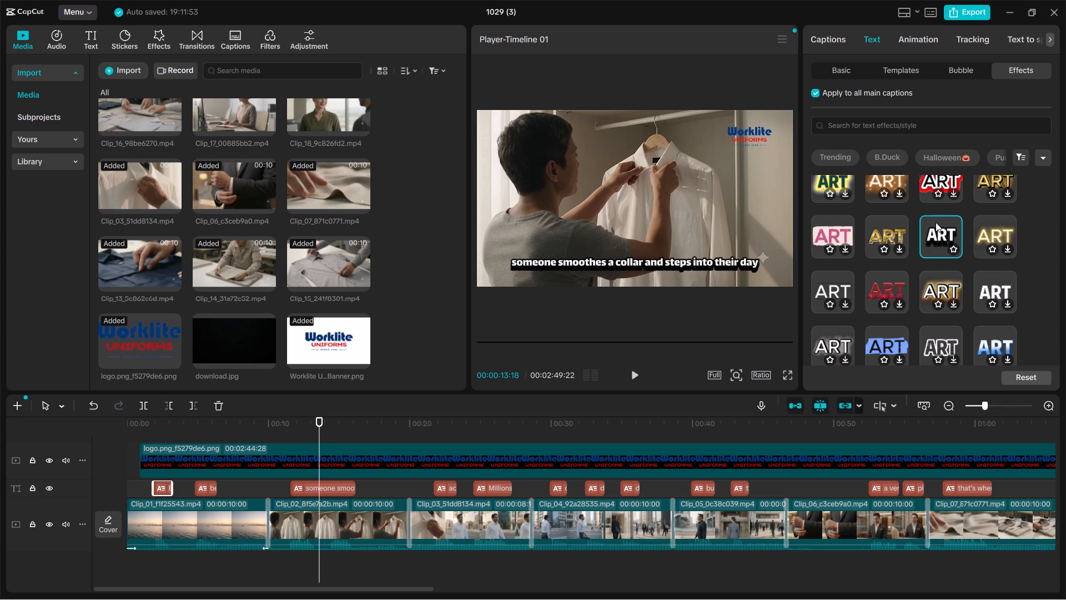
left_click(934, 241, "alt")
Examine the Trending text effects further down the library for an alternative caption style.
scroll(953, 255, "down", 2, "alt")
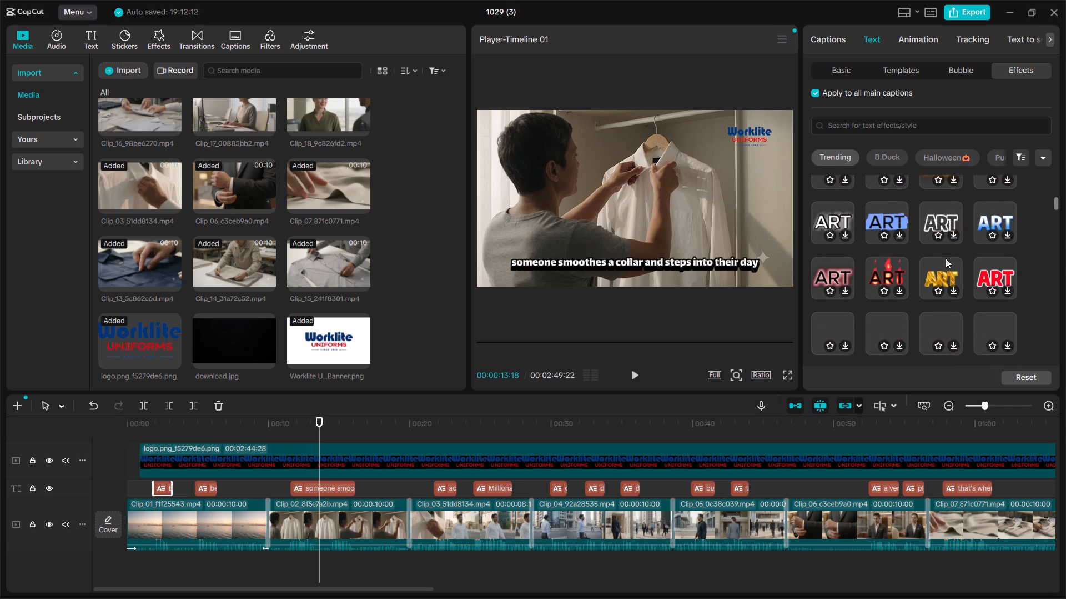
scroll(946, 258, "down", 1, "alt")
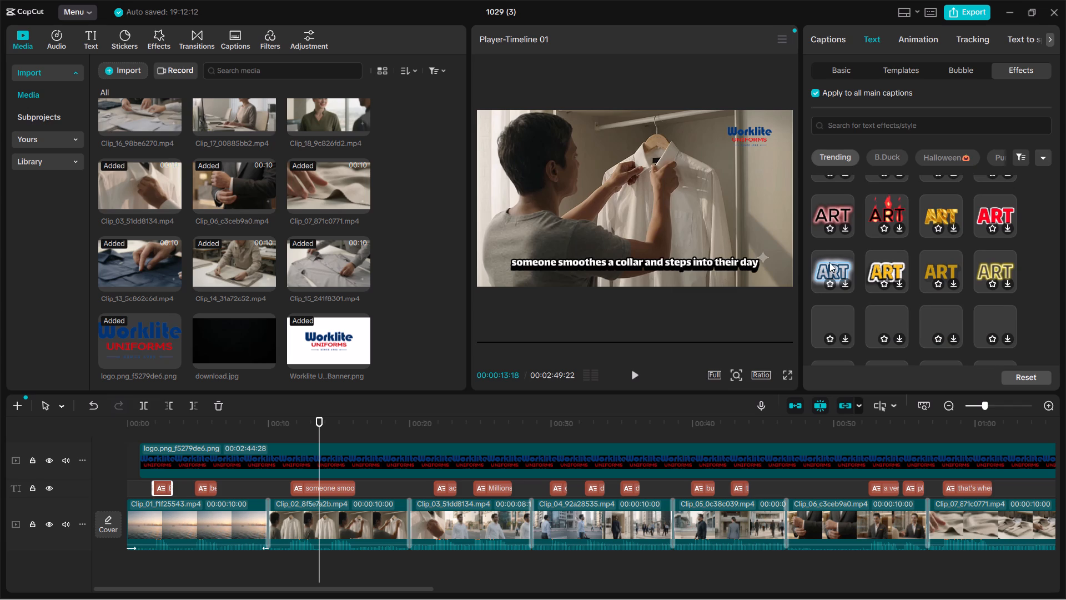
scroll(834, 260, "down", 6, "alt")
scroll(834, 260, "up", 6, "alt")
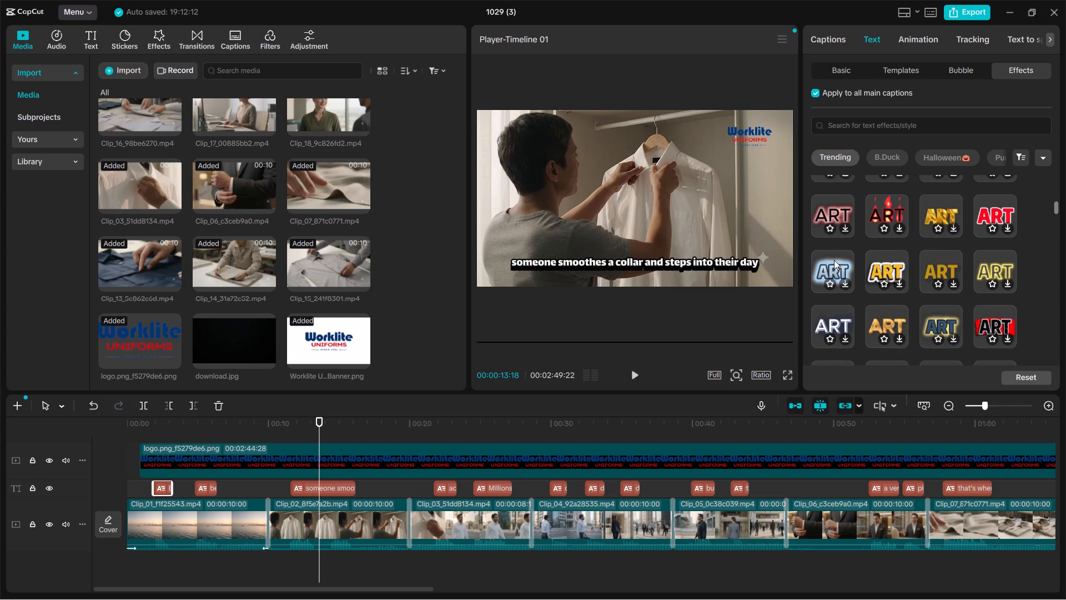
scroll(834, 260, "down", 5, "alt")
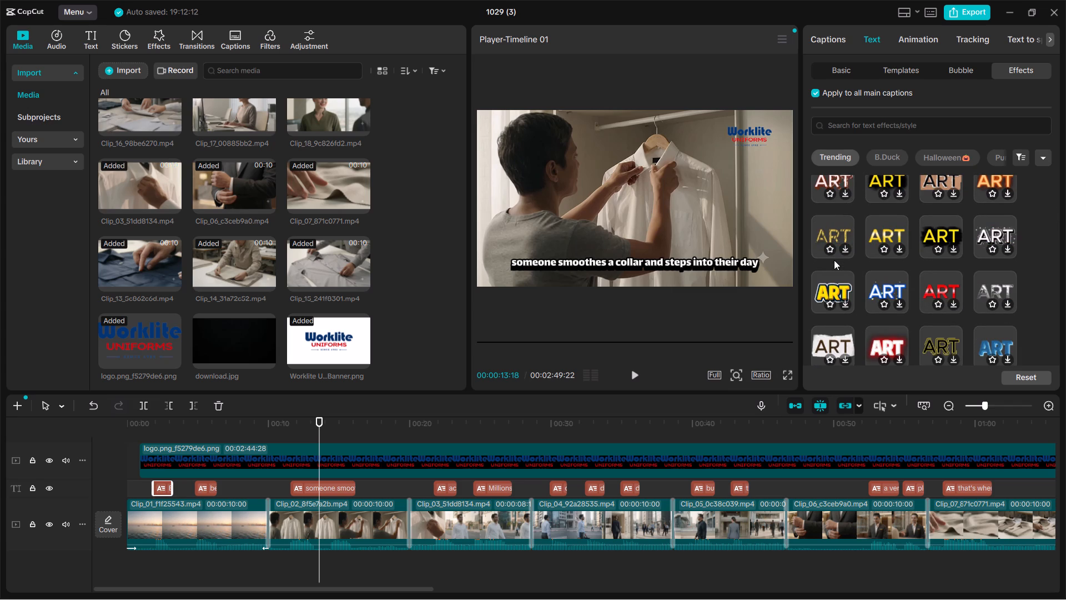
scroll(834, 260, "down", 2, "alt")
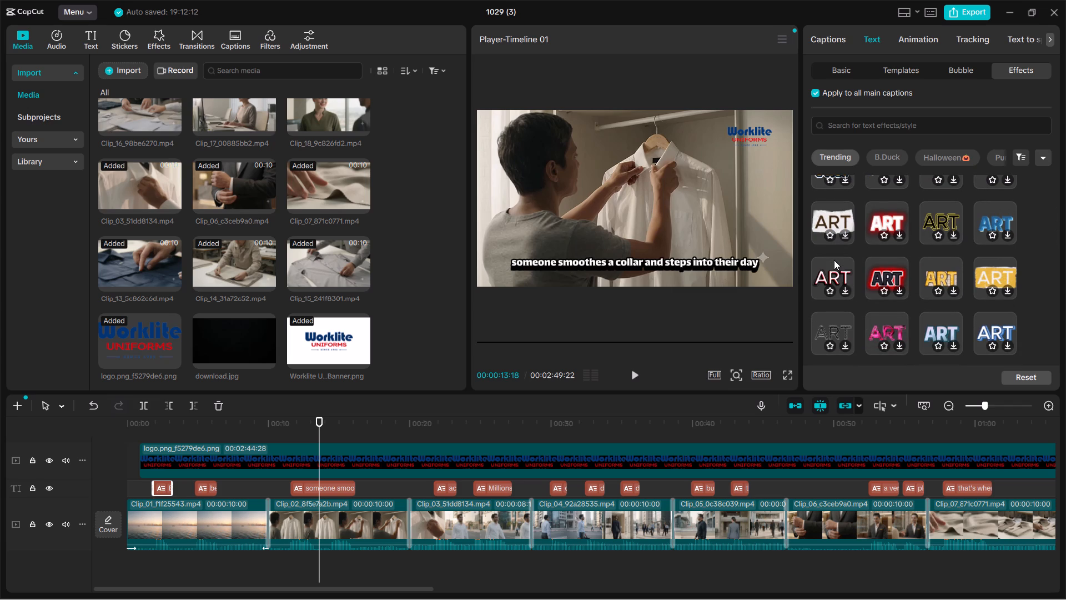
scroll(834, 260, "down", 2, "alt")
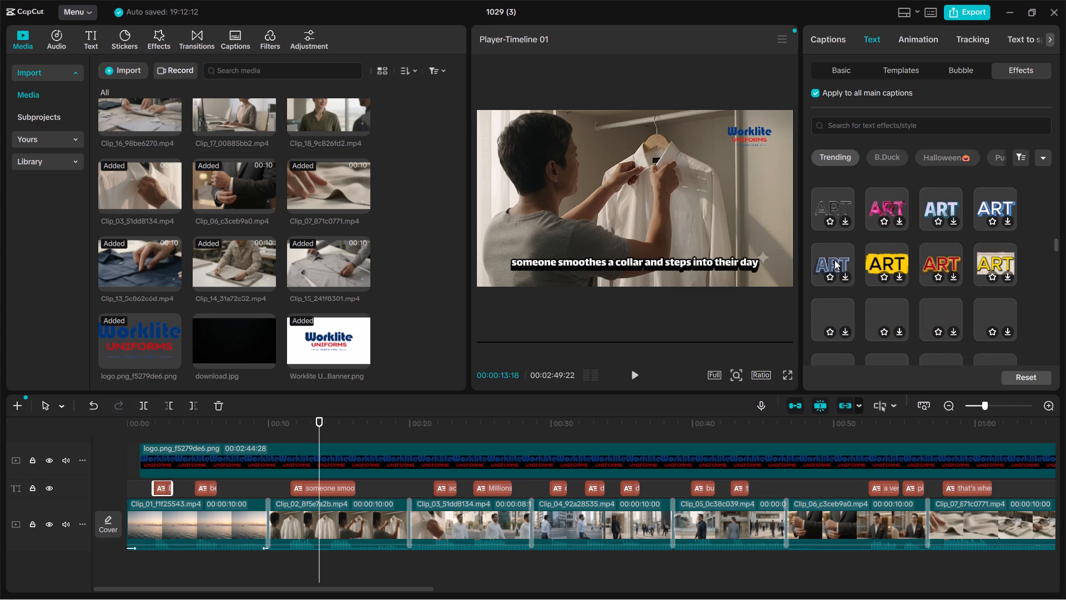
Reapply the bold white outlined text effect, without the heavy black shadow, to all main captions.
scroll(834, 258, "up", 13, "alt")
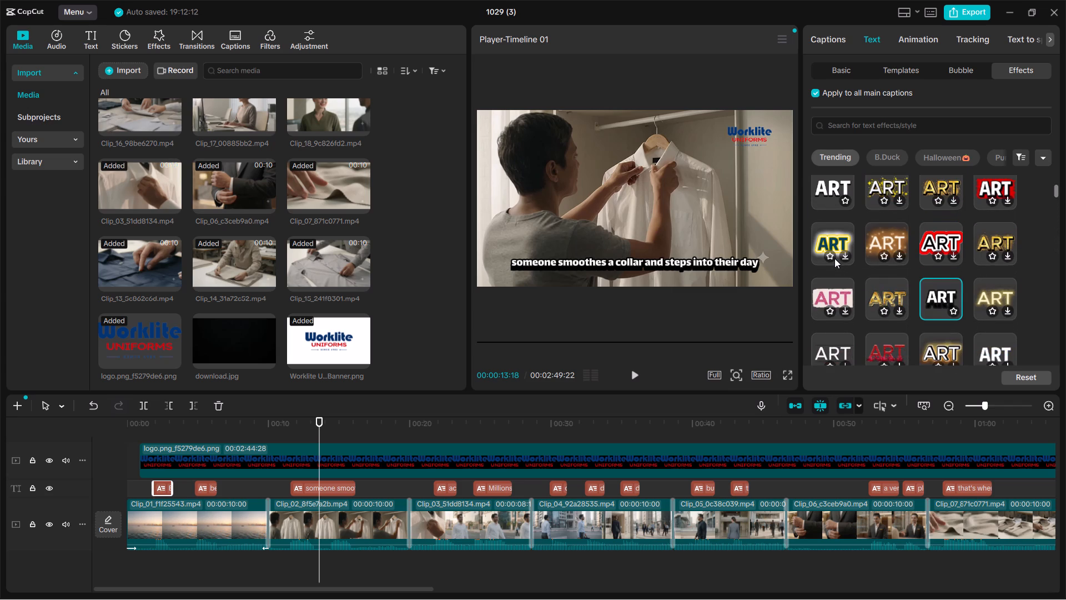
scroll(834, 258, "up", 1, "alt")
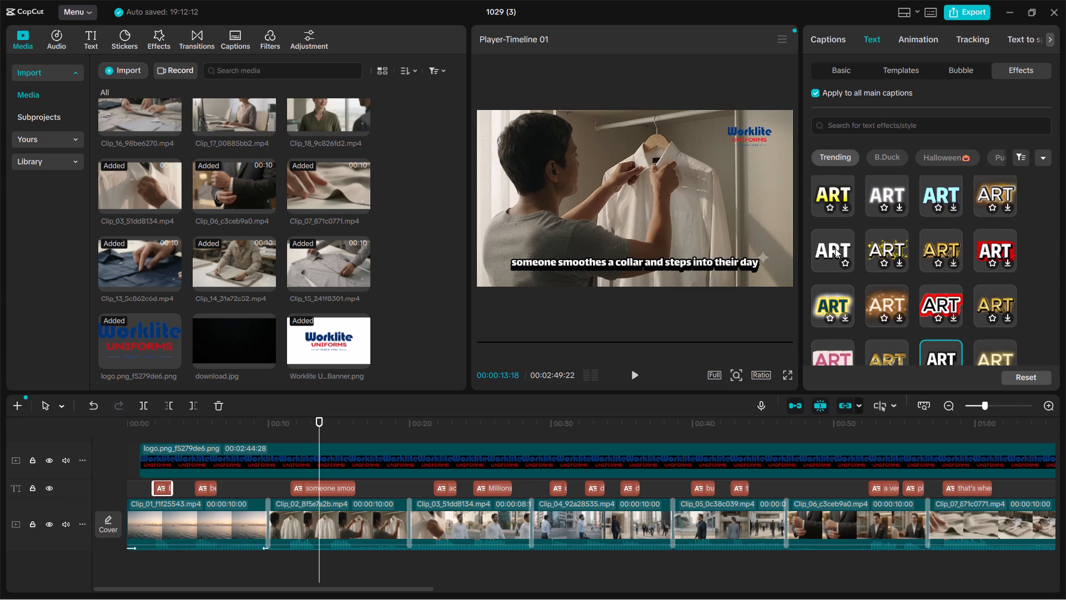
left_click(838, 246, "alt")
scroll(838, 246, "up", 2, "alt")
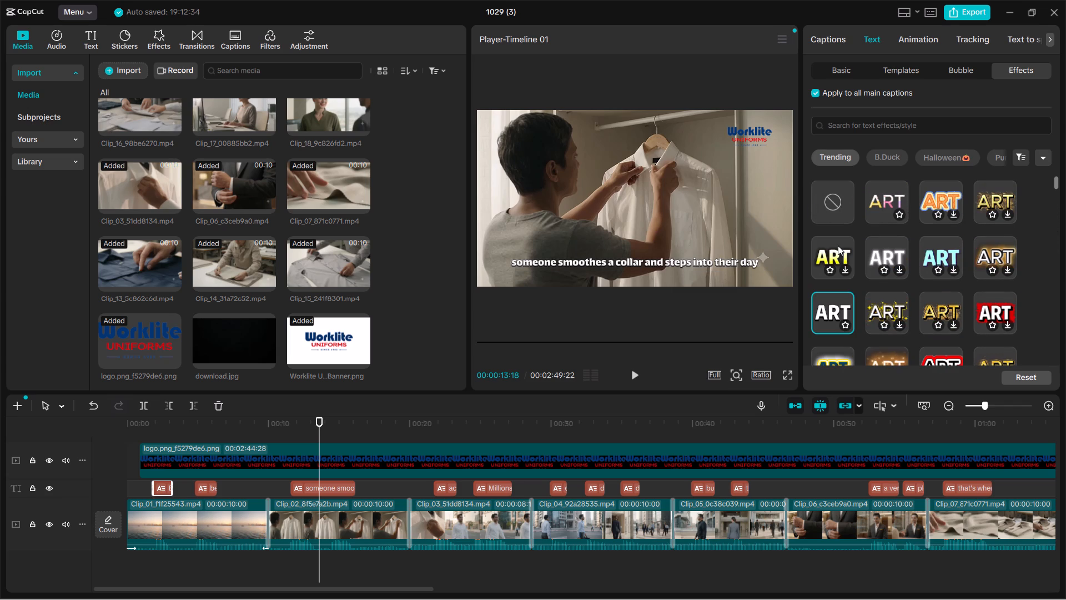
scroll(897, 273, "up", 2, "alt")
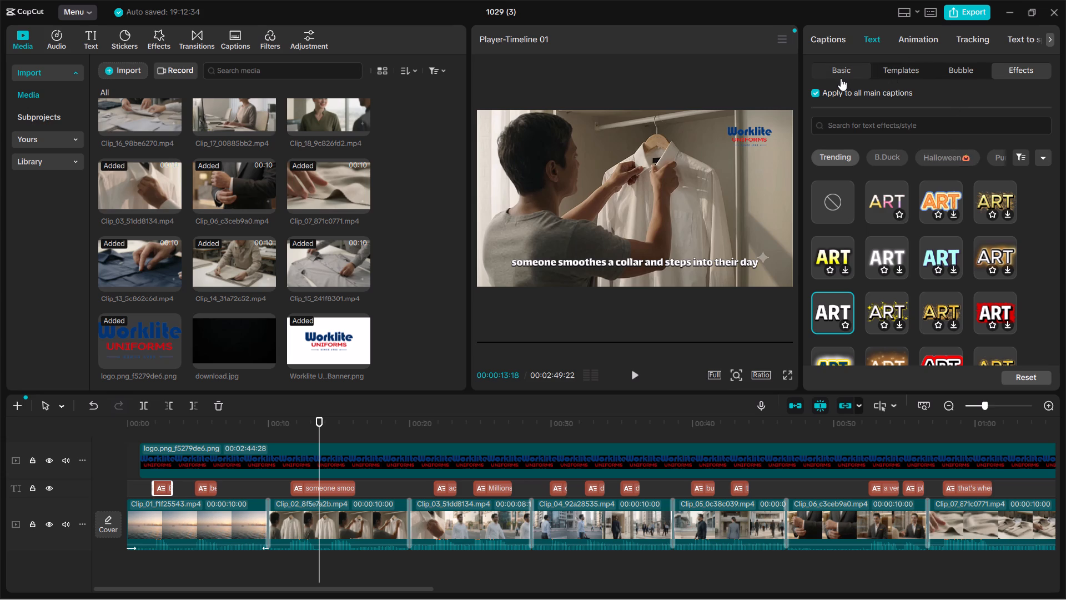
Search the fonts for "Elegant" and apply the ZY Elegant font to all main captions.
left_click(840, 78, "alt")
left_click(924, 184, "alt")
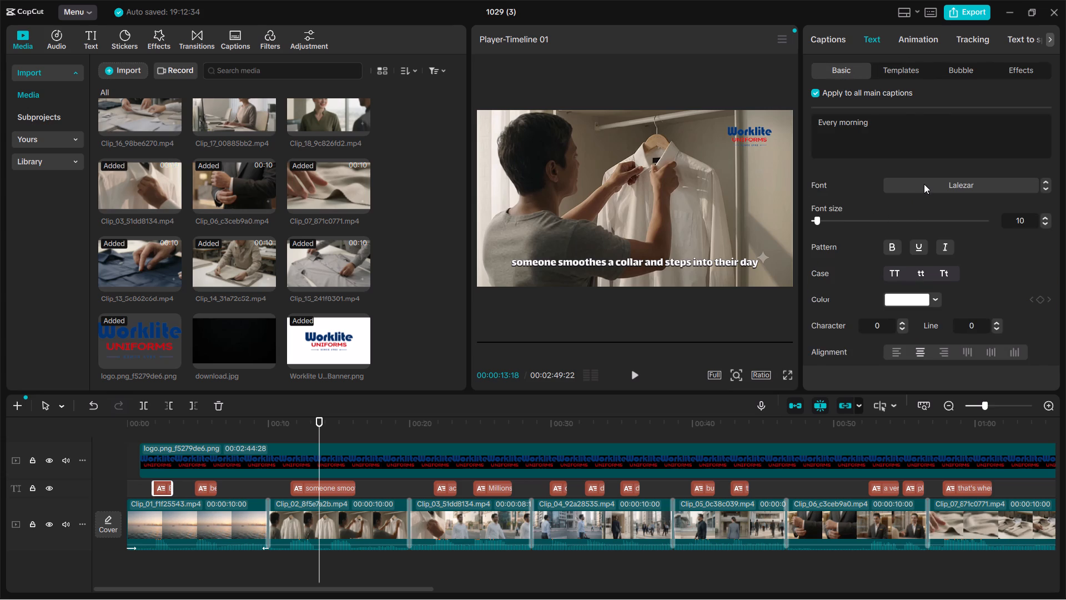
left_click(934, 109, "alt")
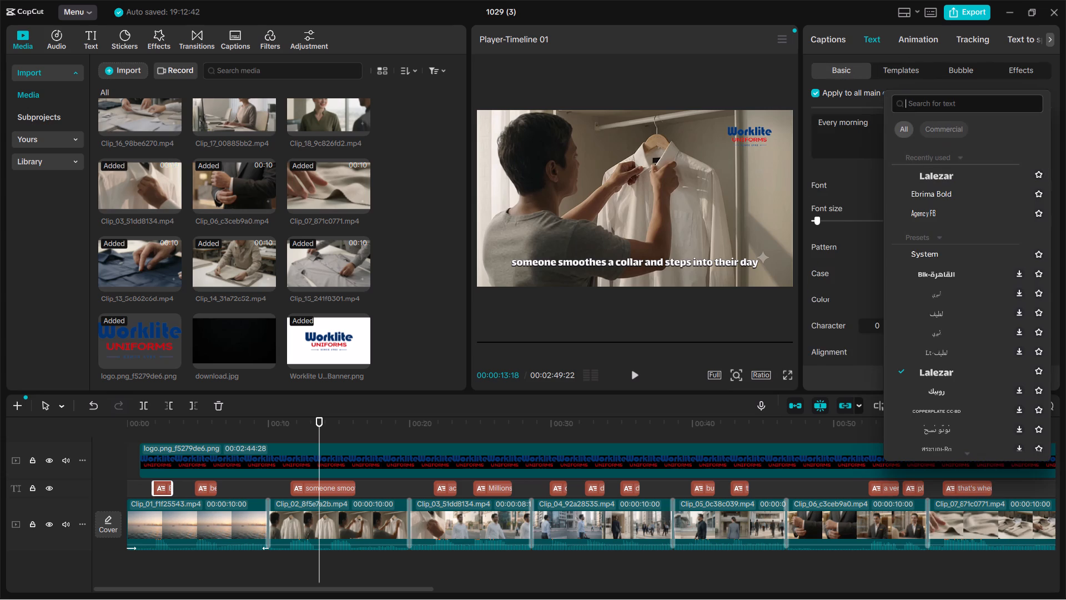
key("shift+e")
type("le")
type("gant")
key("Return")
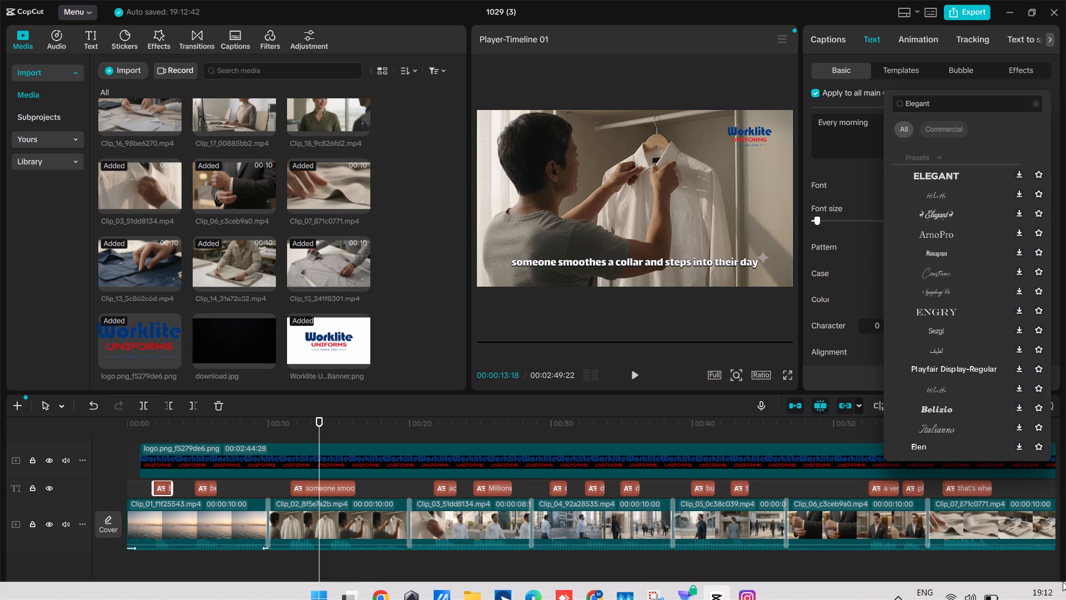
left_click(969, 180)
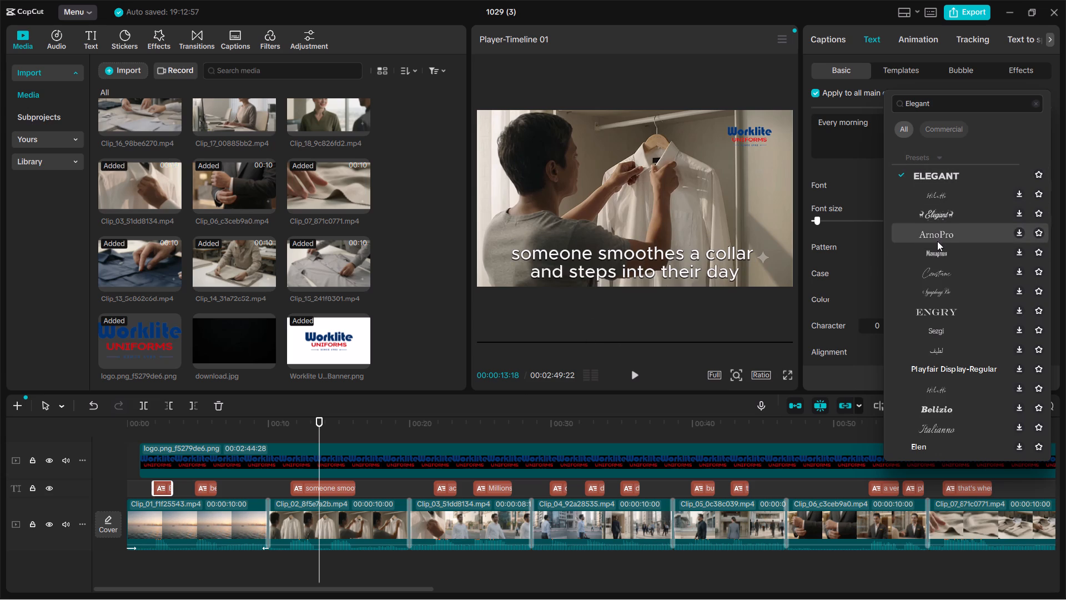
left_click(937, 181)
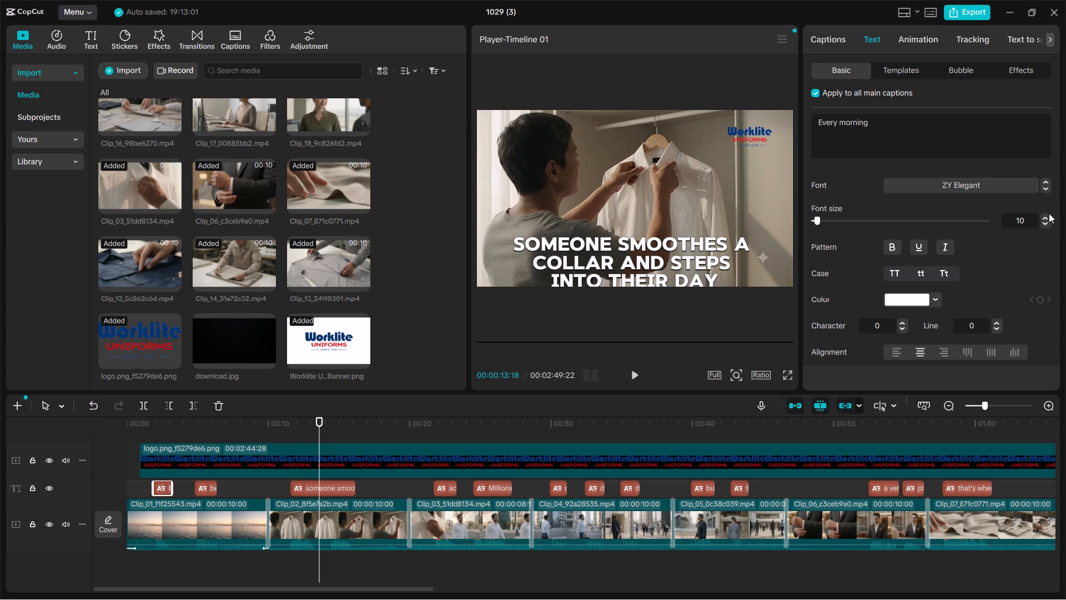
Set the font size of all main captions to 5.
left_click(1047, 216)
double_click(1047, 216)
left_click(1047, 216)
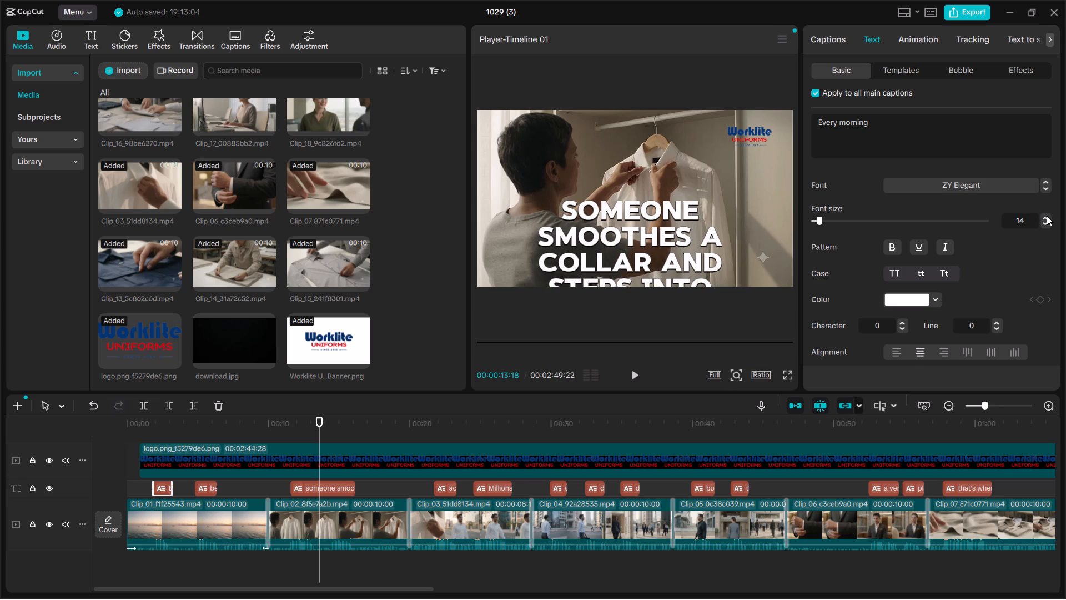
triple_click(1045, 224)
triple_click(1045, 224)
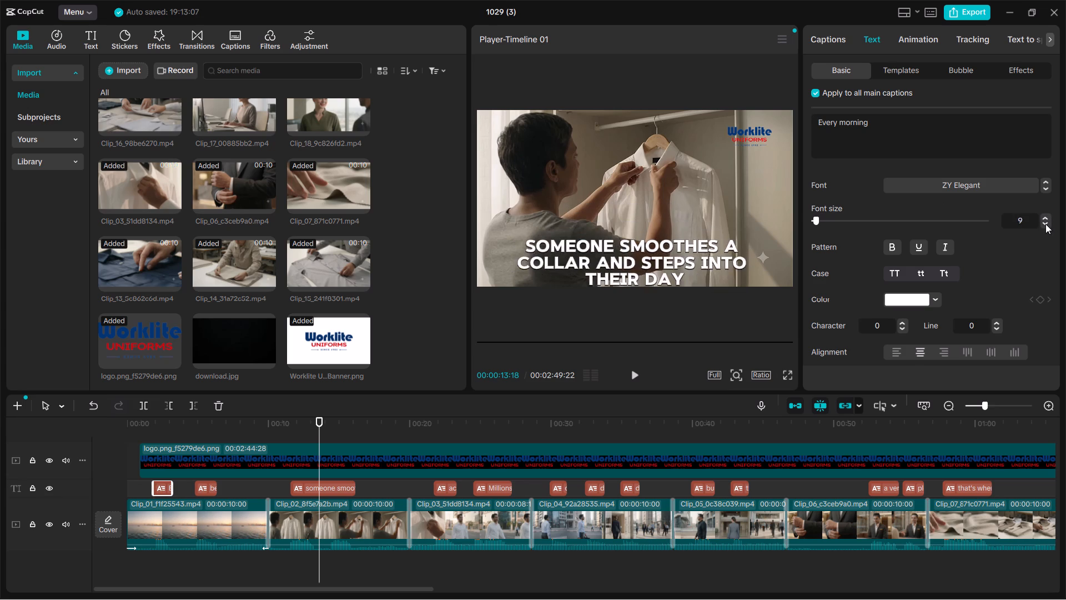
double_click(1045, 224)
double_click(1045, 224)
left_click(1045, 224)
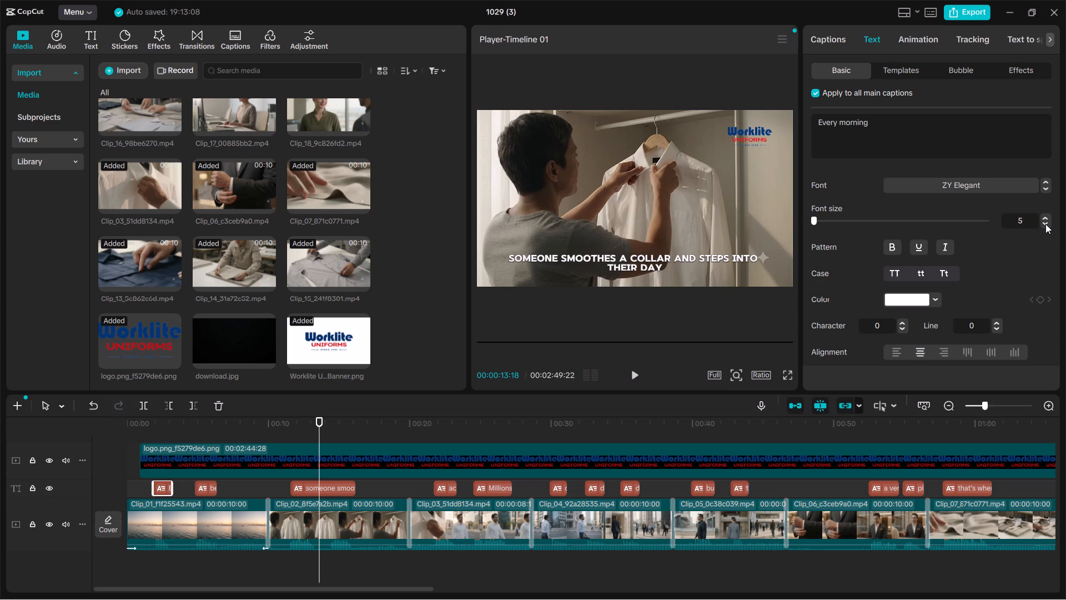
left_click(1045, 224)
left_click(1045, 224)
left_click(1045, 224)
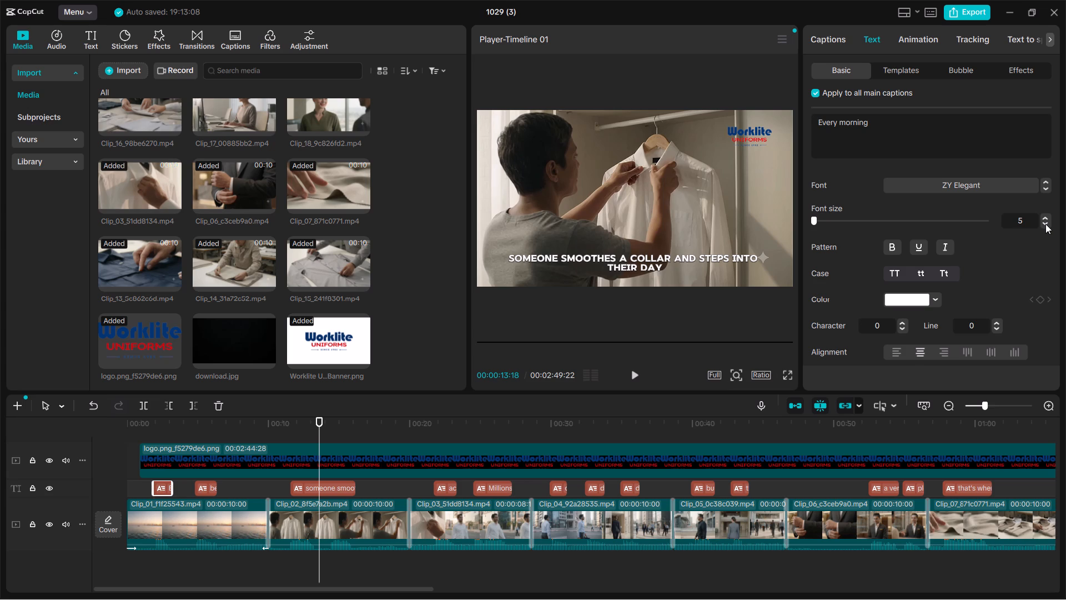
left_click(1045, 224)
triple_click(1045, 224)
Play the video from the first caption, "Every morning", to review the restyled captions across the opening clips.
left_click_drag(324, 429, 310, 428)
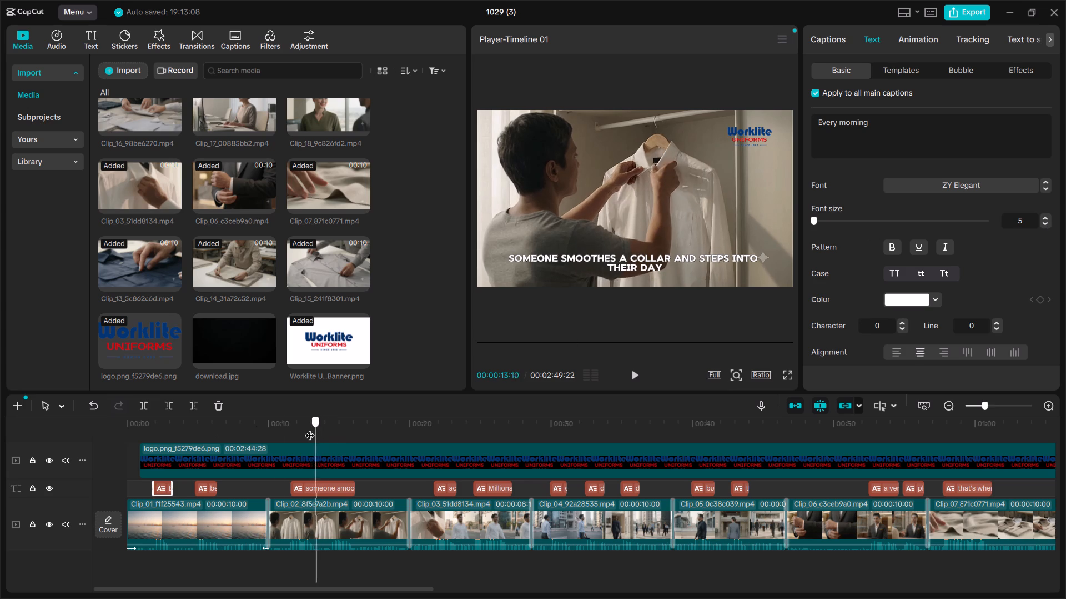
left_click_drag(310, 428, 165, 421)
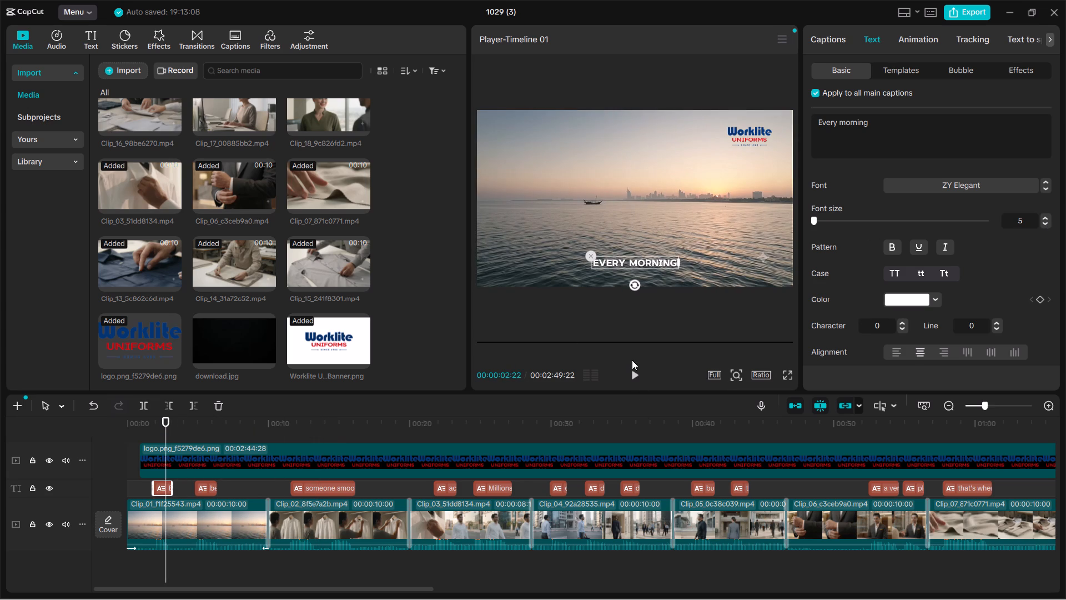
left_click(637, 370)
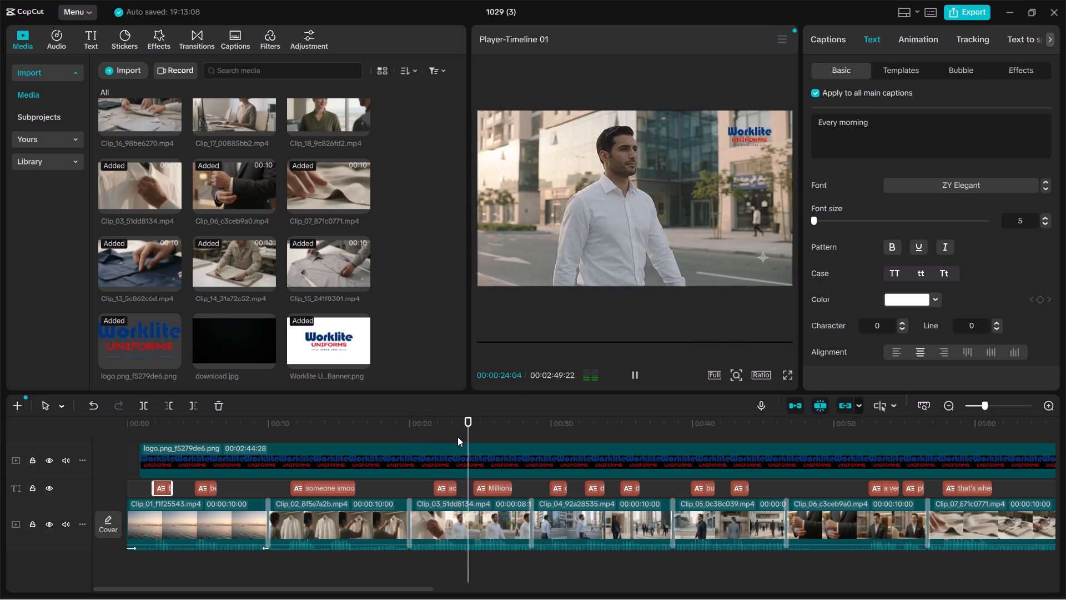
Trim the end of the second clip, the man with the hanging shirt, at 00:00:16:21 and play the new cut.
left_click_drag(477, 438, 398, 436)
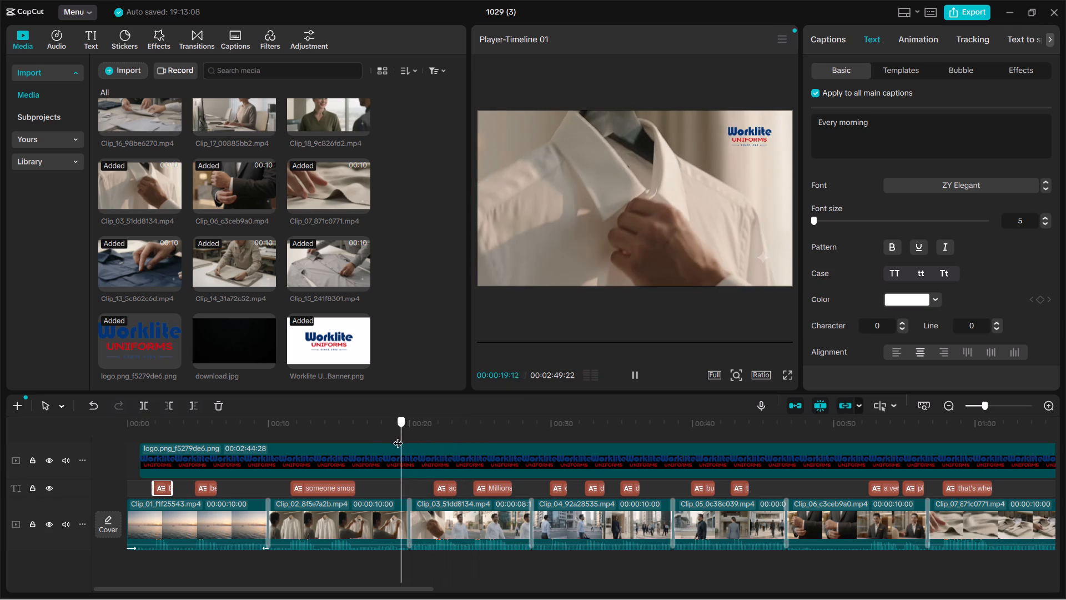
left_click_drag(398, 436, 383, 437)
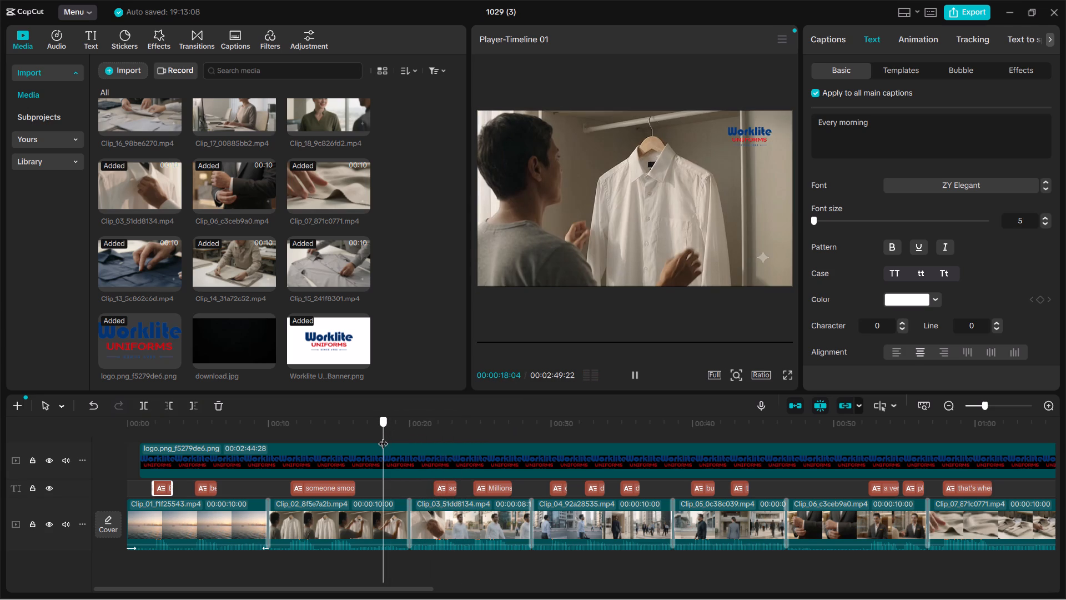
left_click_drag(383, 437, 334, 433)
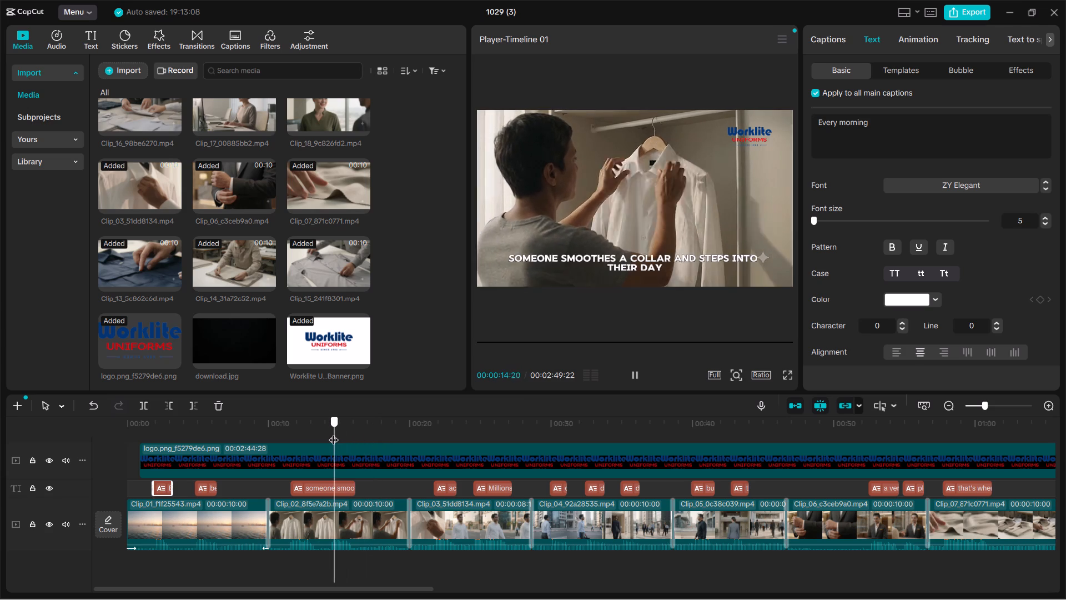
left_click_drag(334, 433, 363, 442)
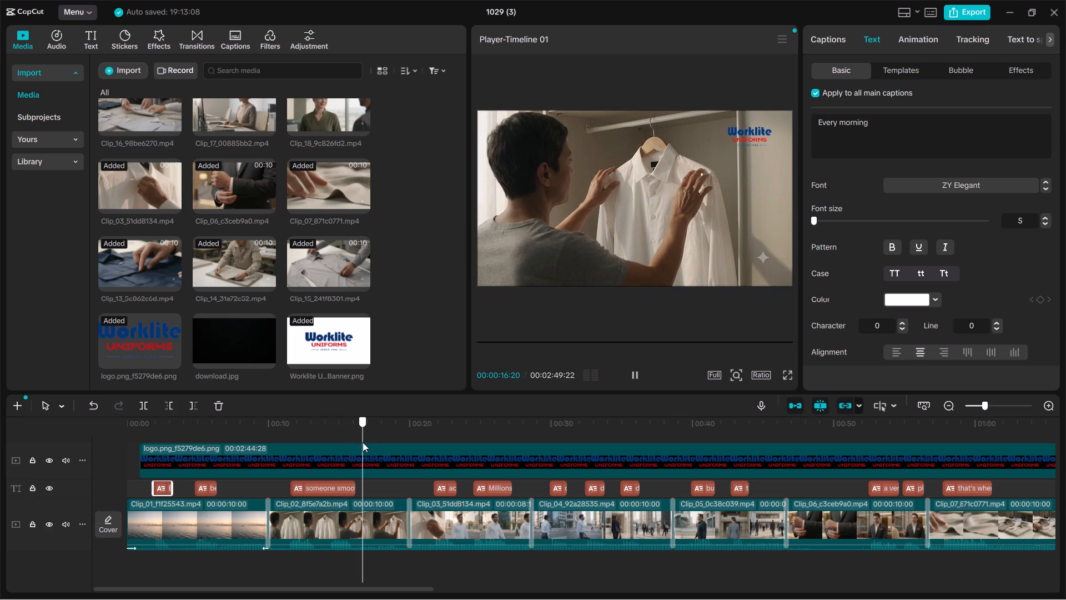
left_click_drag(363, 442, 363, 442)
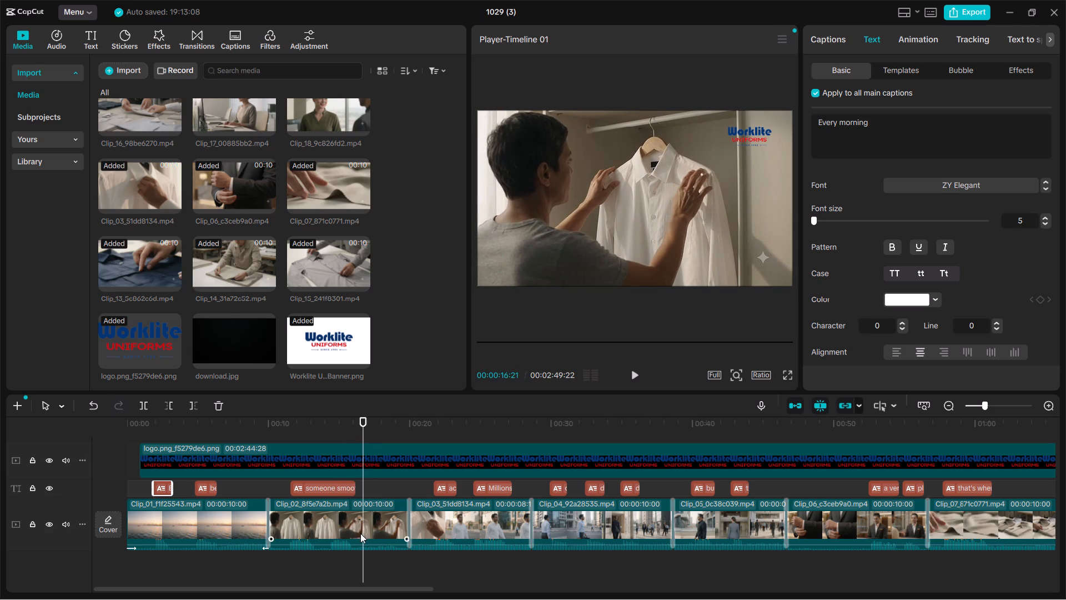
left_click(361, 533)
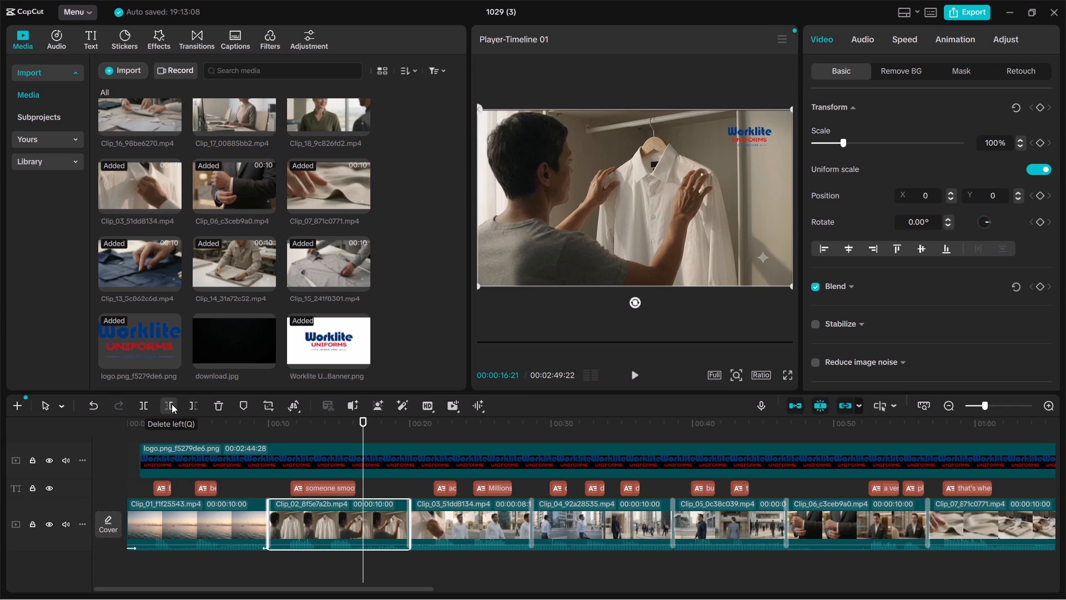
left_click(189, 407)
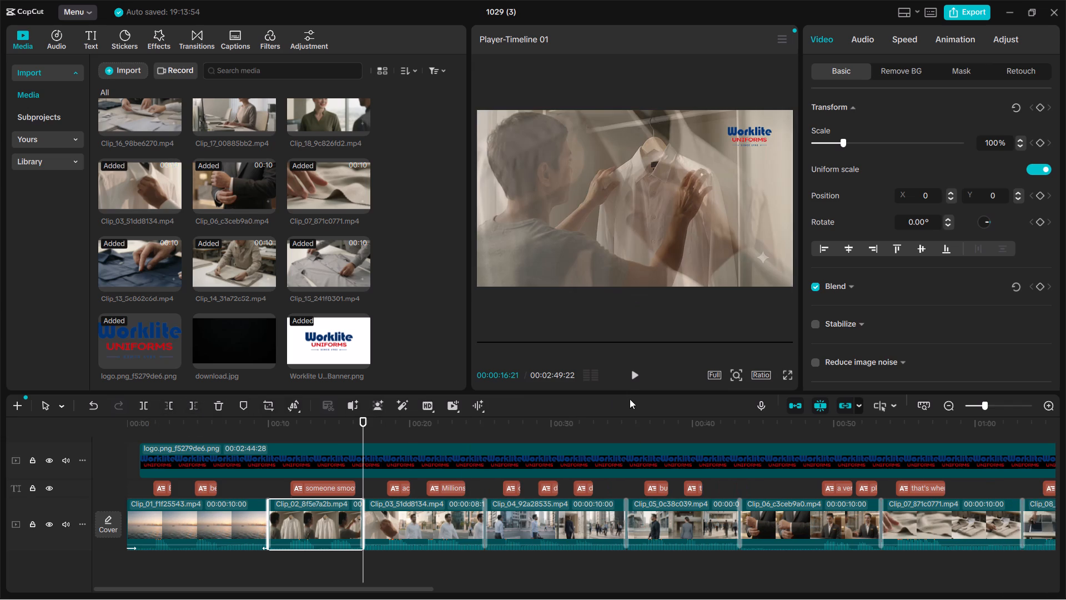
left_click(632, 379)
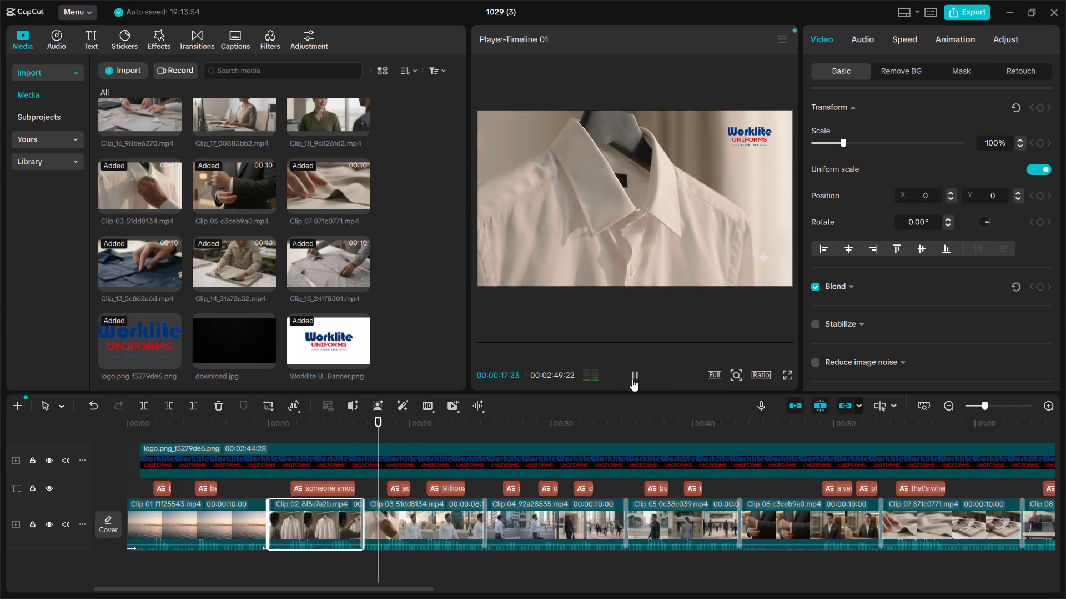
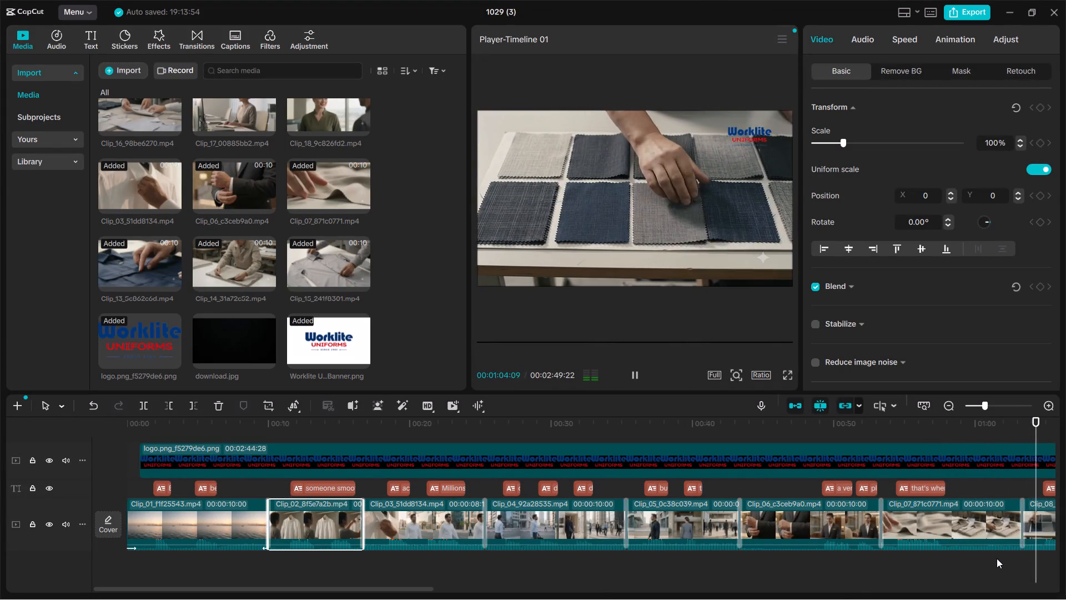
Import the warehouse1 picture from the images folder into the project media.
left_click_drag(1046, 554, 1025, 552)
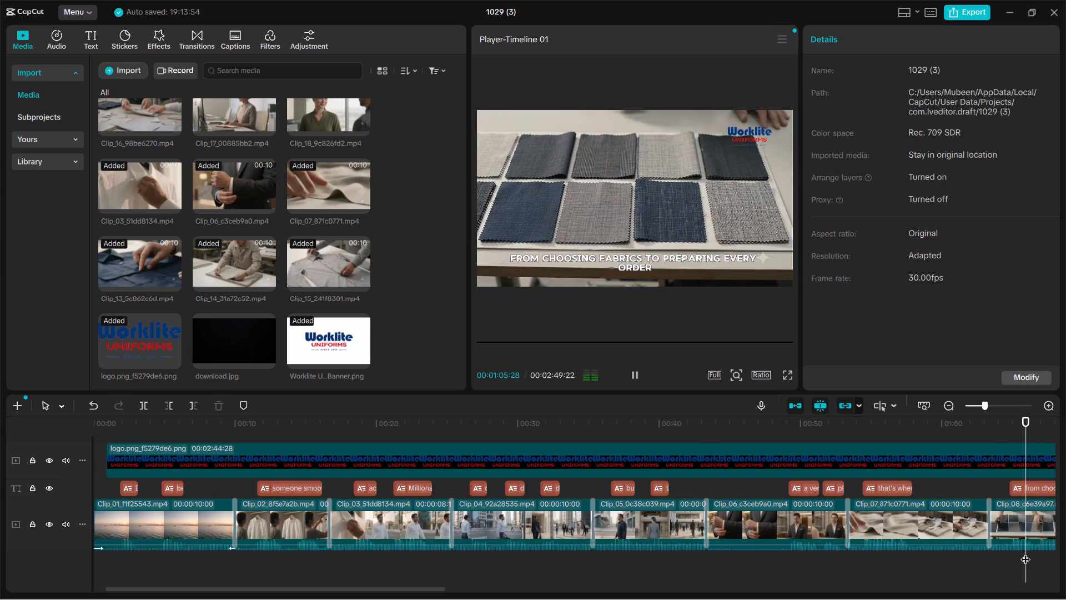
left_click_drag(1028, 553, 903, 548)
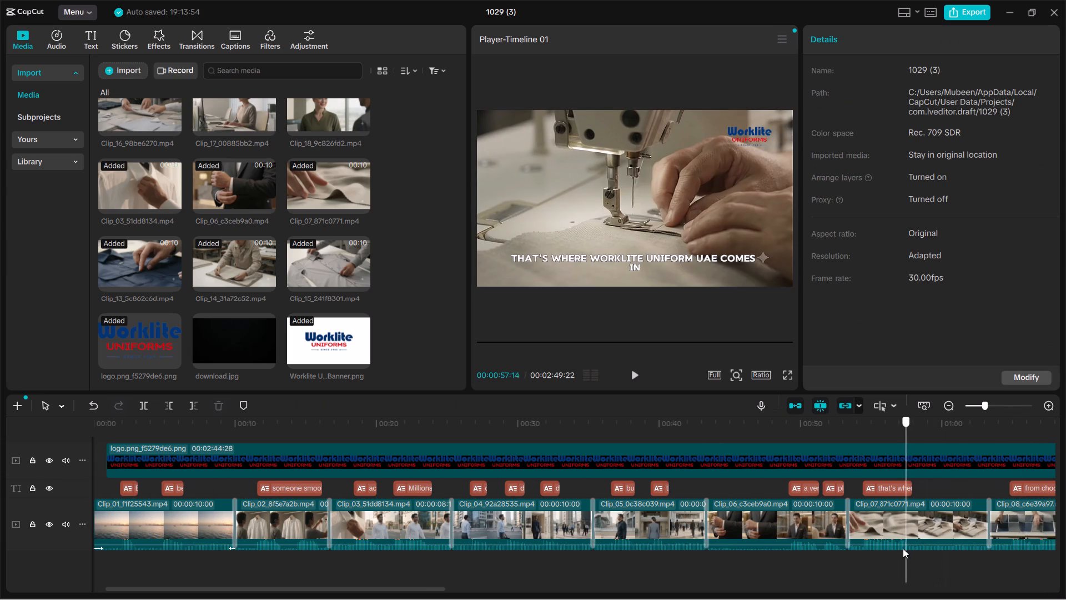
left_click_drag(903, 548, 895, 554)
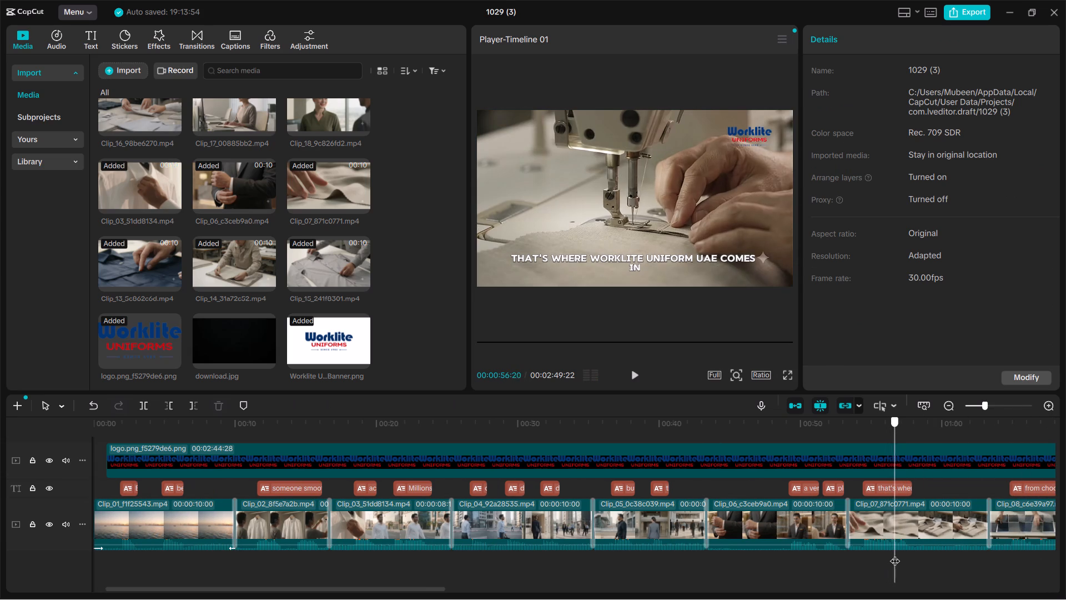
left_click_drag(895, 554, 905, 554)
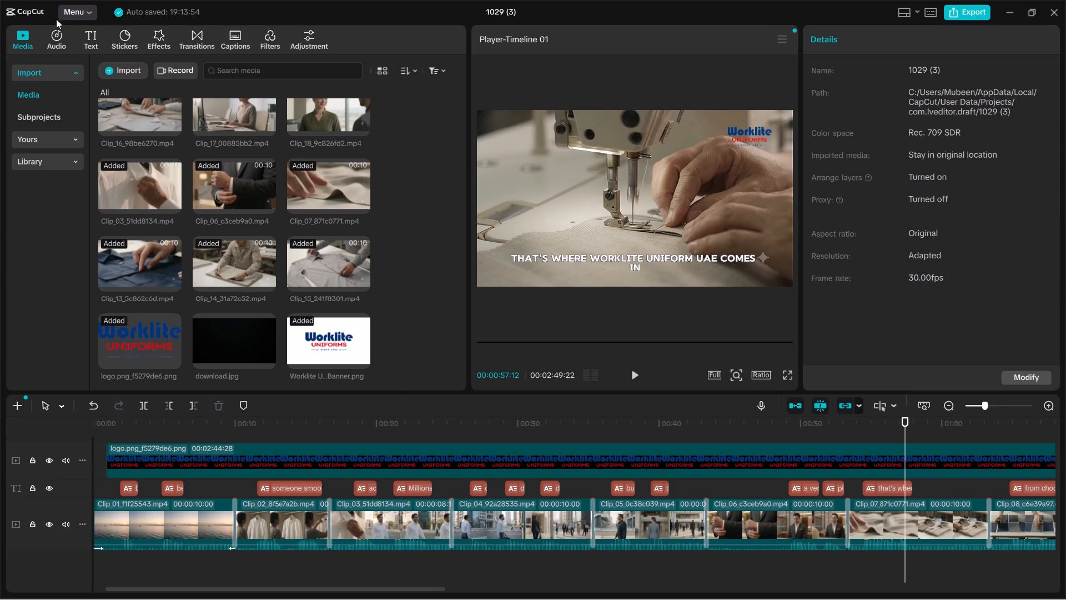
left_click(133, 69)
left_click(194, 99)
scroll(81, 187, "down", 2)
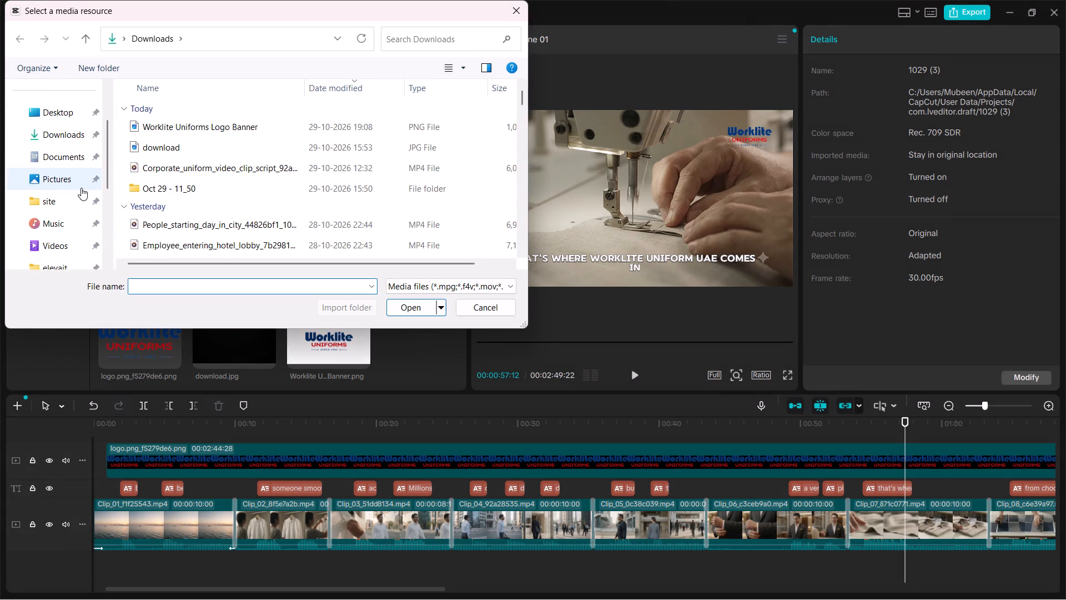
scroll(81, 188, "down", 2)
left_click(64, 156)
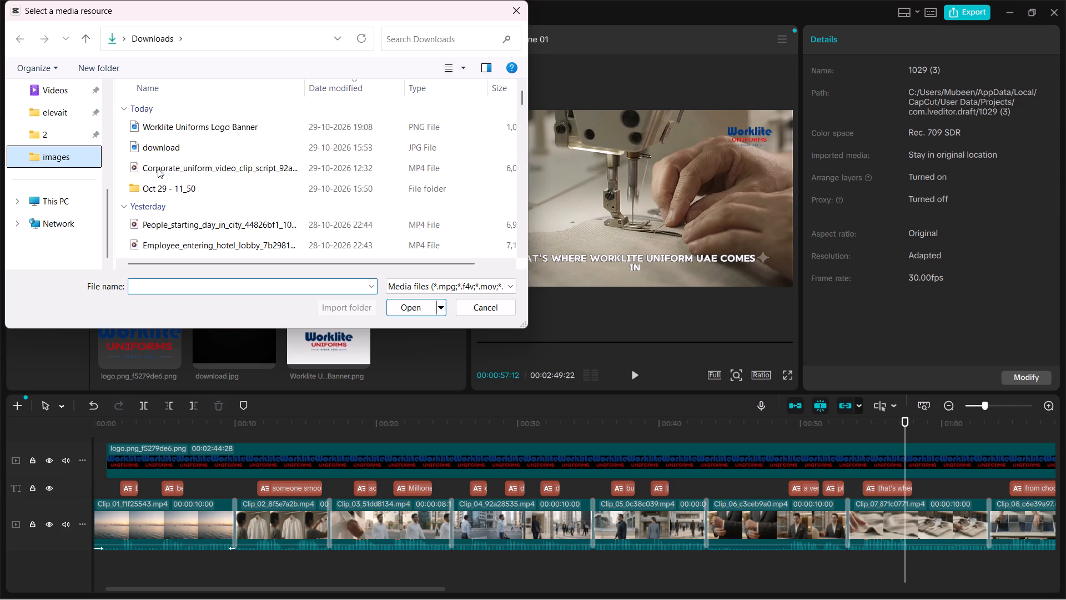
left_click(229, 174)
key("w")
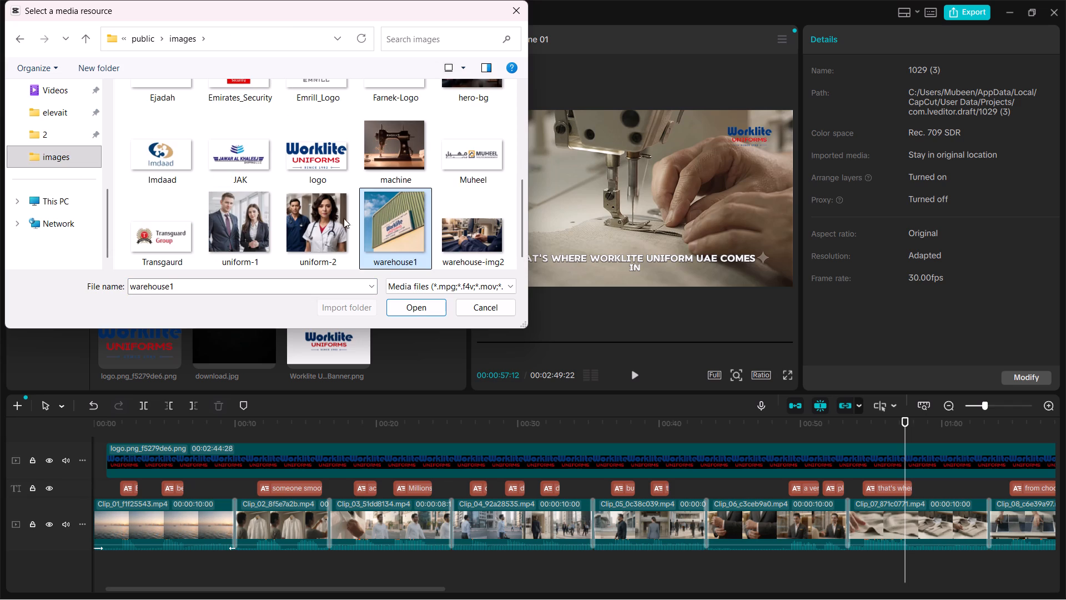
left_click(411, 311)
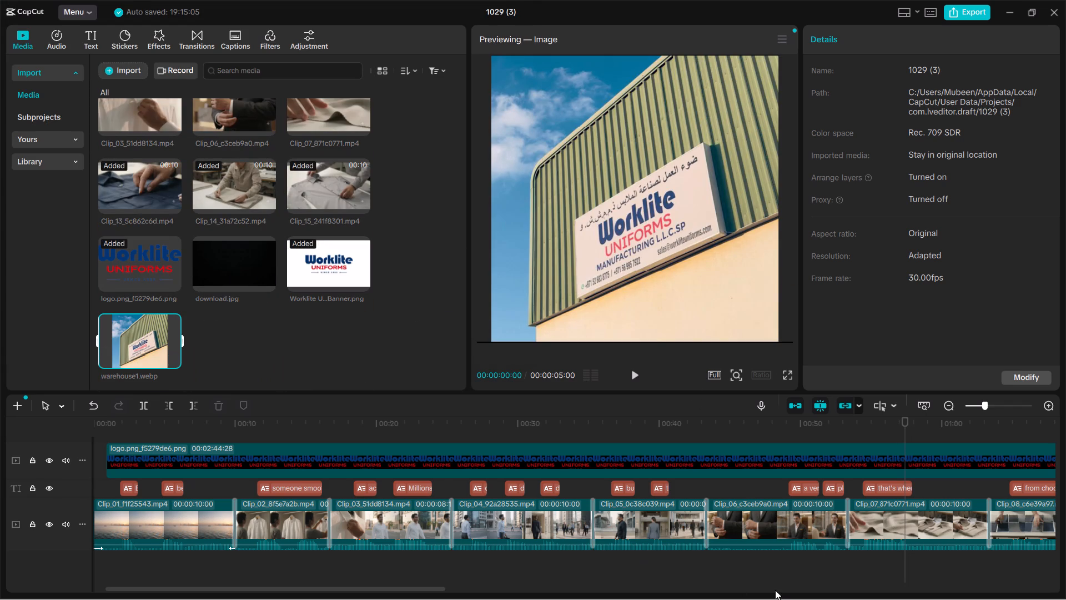
Place the warehouse1 image on a new track above the logo at 00:00:54:12, where the "That's where Worklite Uniform UAE comes in" caption starts.
scroll(763, 529, "up", 1, "ctrl")
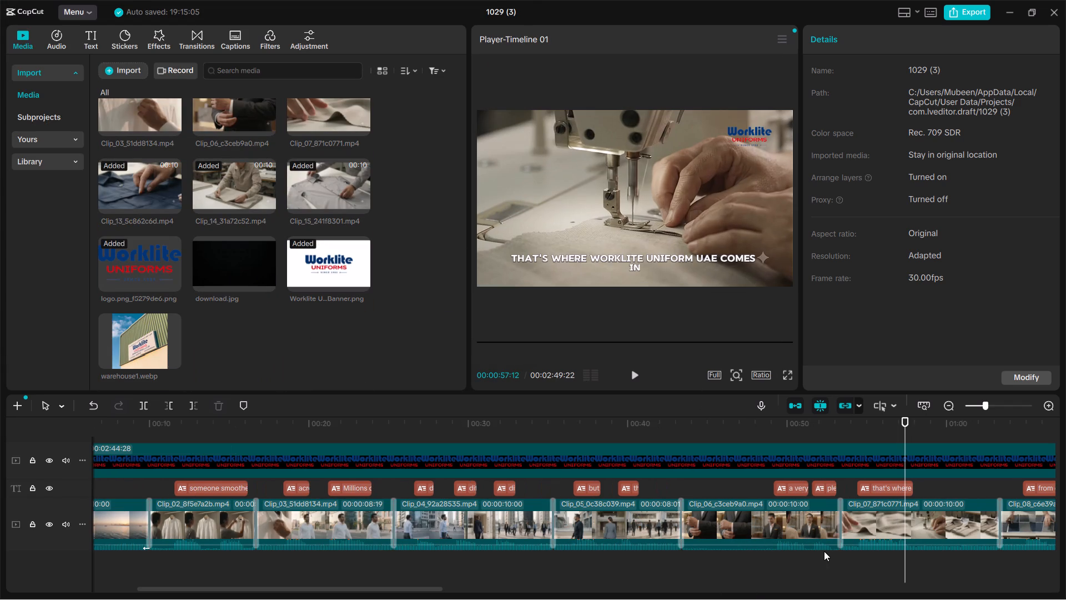
left_click_drag(901, 561, 859, 550)
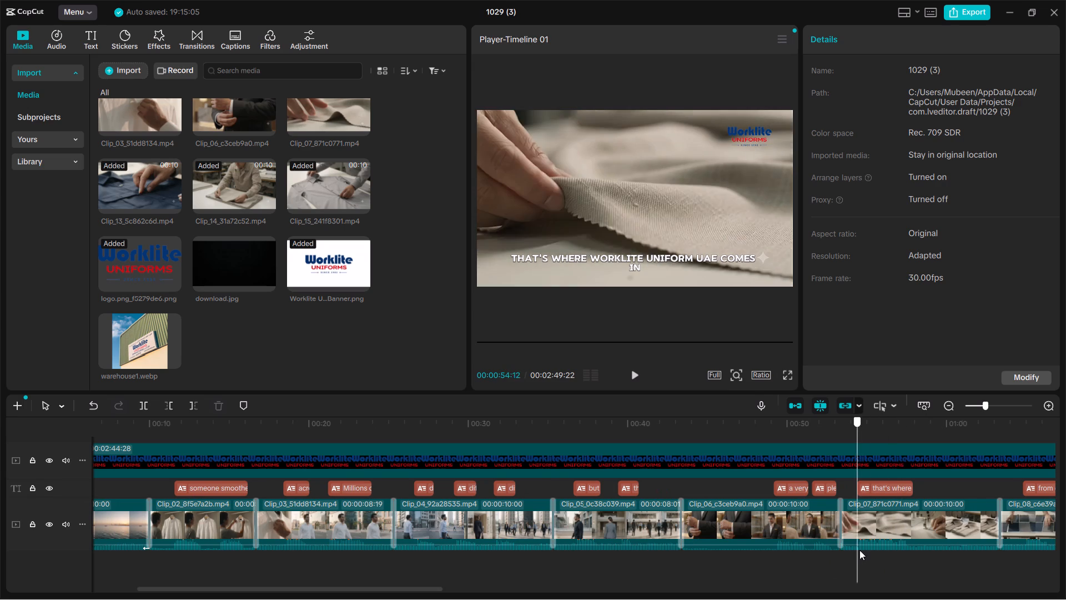
left_click_drag(859, 550, 877, 552)
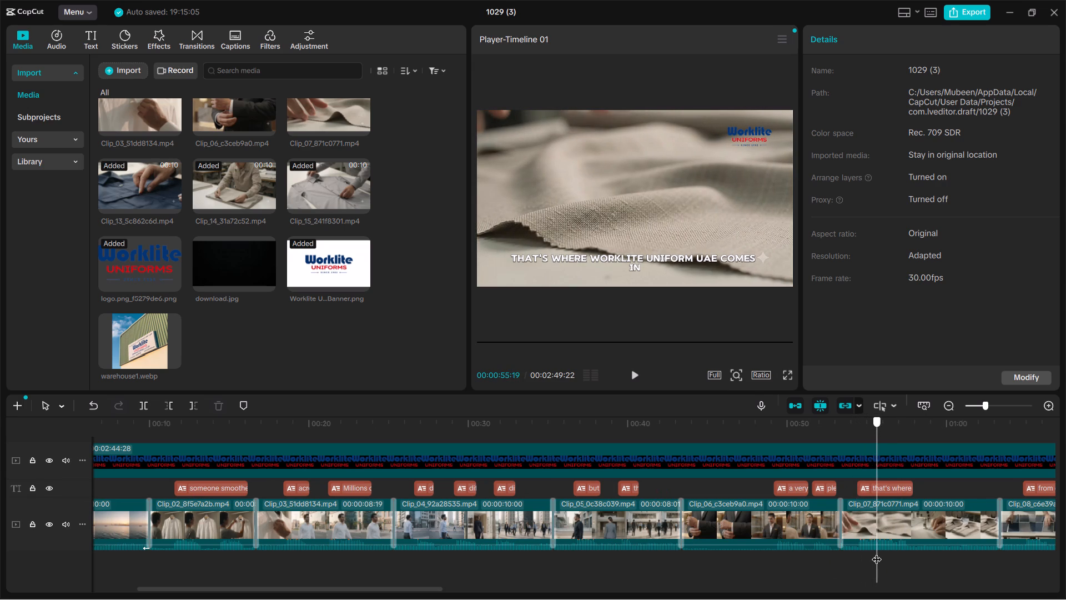
left_click_drag(877, 552, 860, 552)
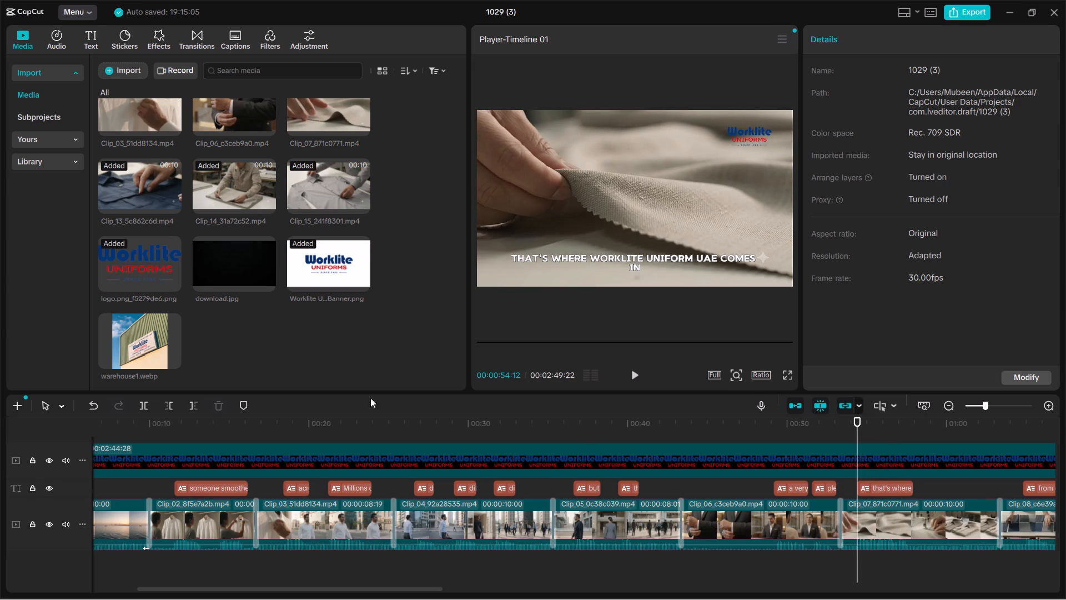
left_click_drag(107, 346, 668, 378)
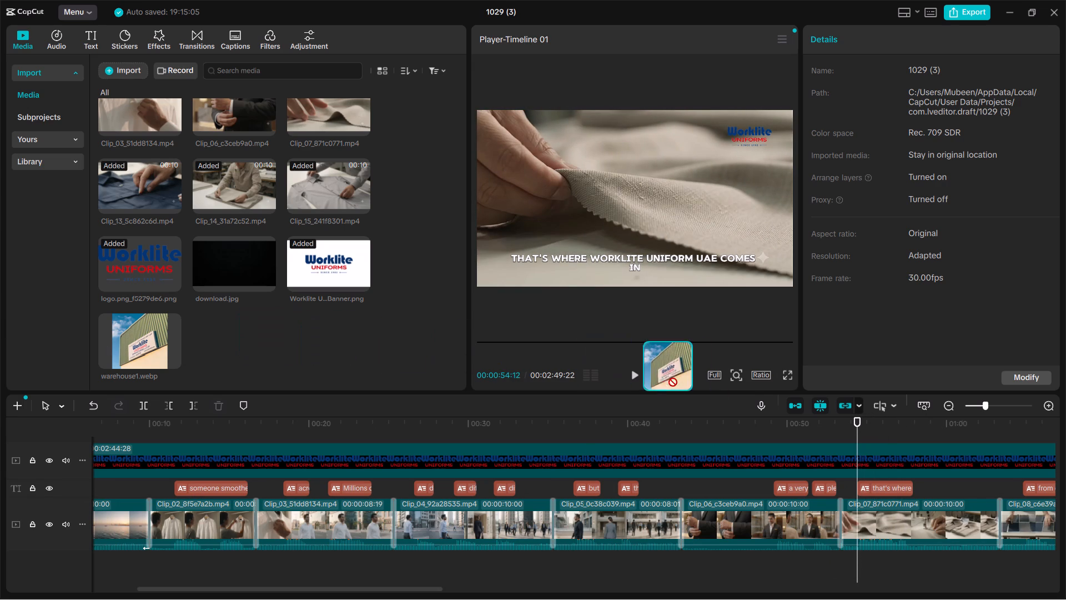
left_click_drag(668, 378, 807, 428)
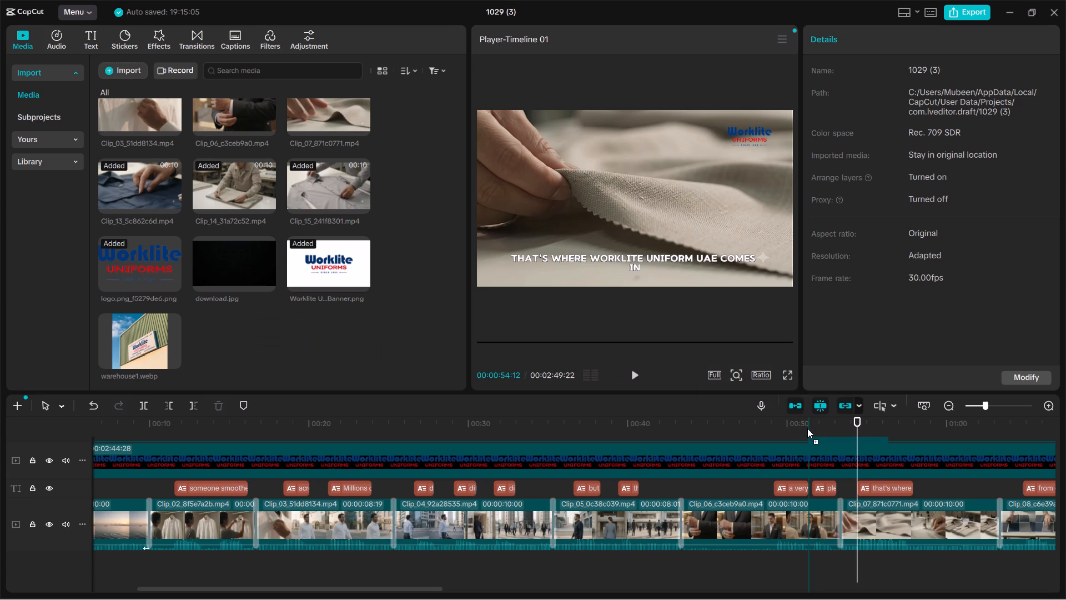
left_click_drag(807, 428, 832, 446)
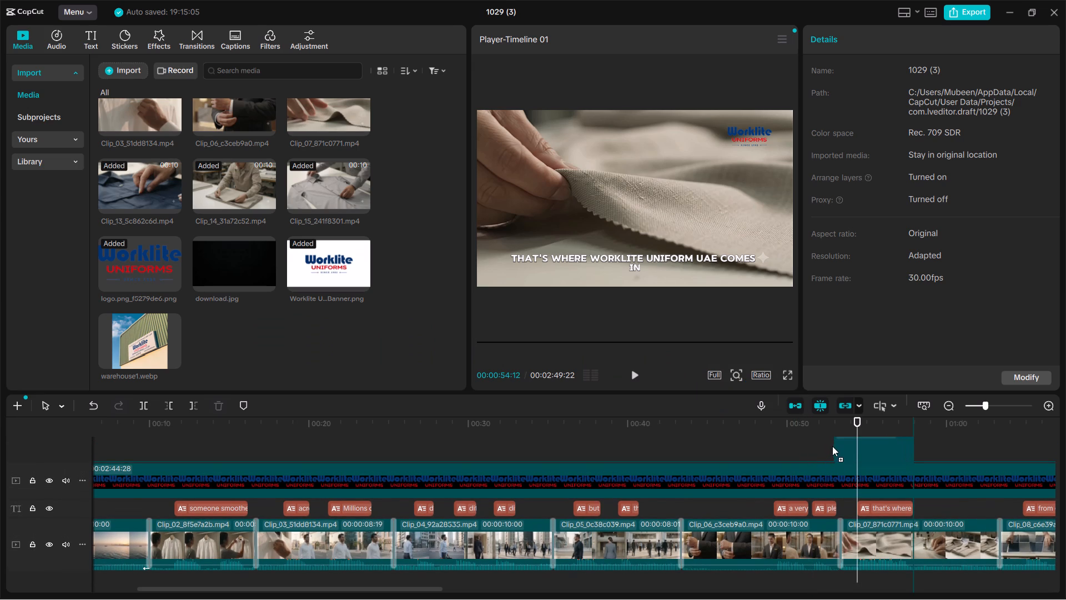
left_click_drag(832, 446, 842, 446)
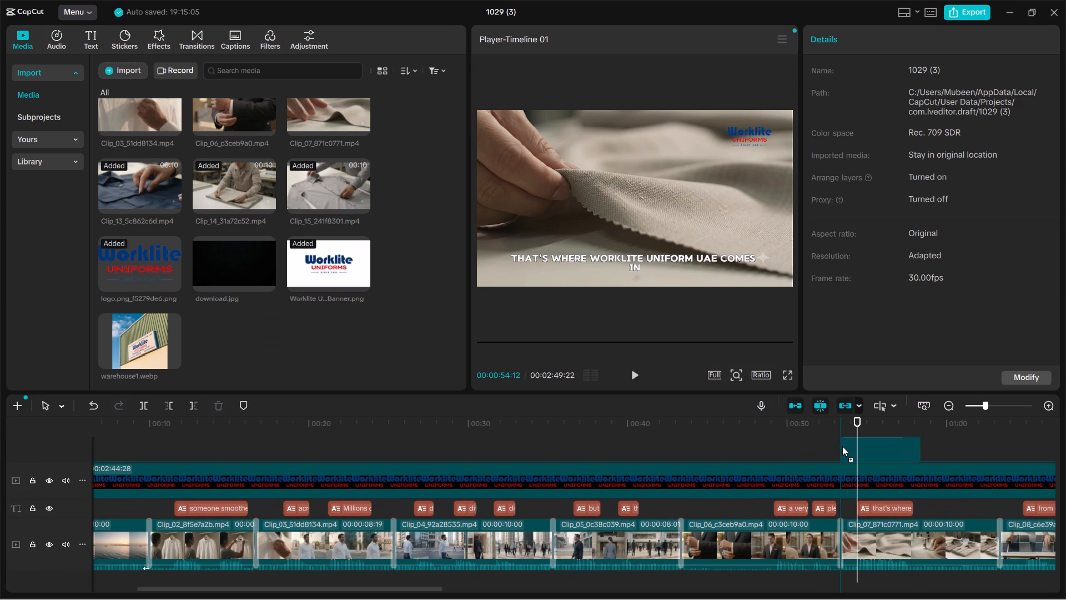
left_click_drag(842, 446, 853, 445)
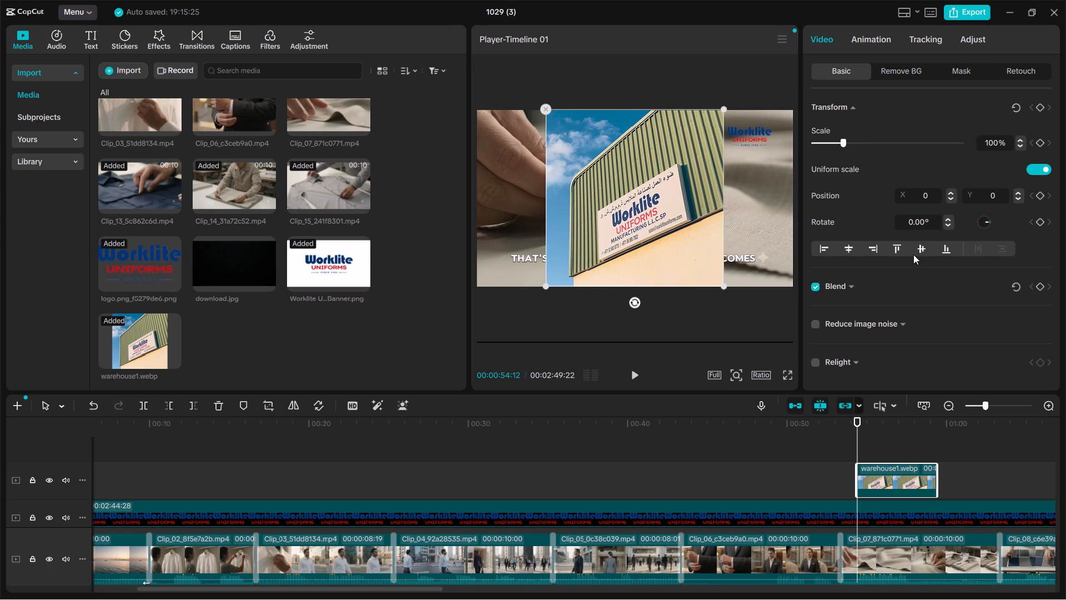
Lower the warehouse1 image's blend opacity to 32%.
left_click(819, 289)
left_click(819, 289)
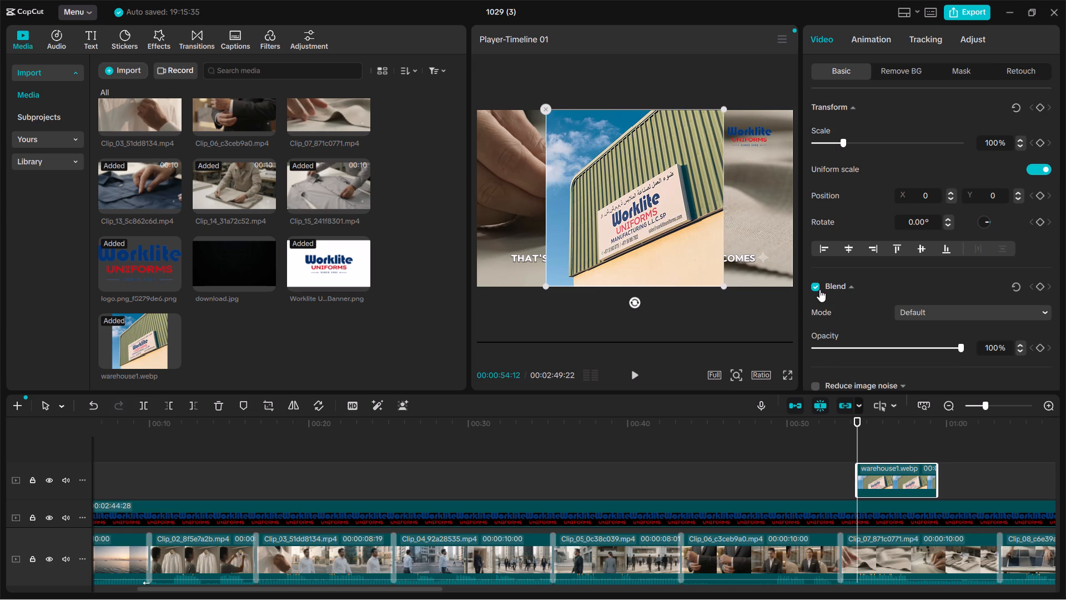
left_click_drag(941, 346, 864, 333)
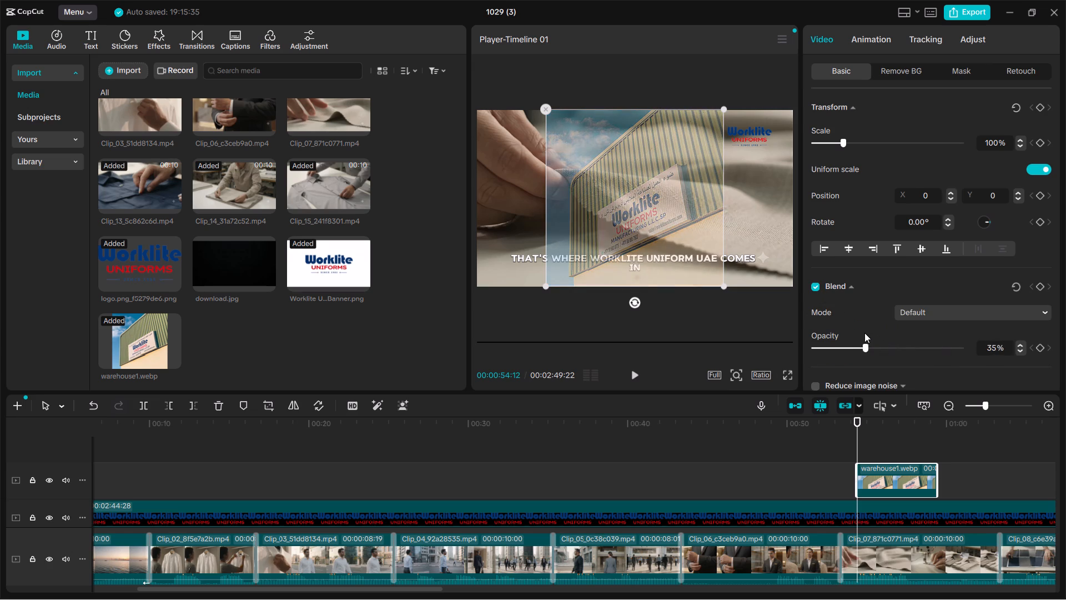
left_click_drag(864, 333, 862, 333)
Enlarge the warehouse1 image to 231% scale so it fills the whole video frame.
left_click_drag(545, 284, 277, 379)
Play the timeline from 00:00:43:29 through the warehouse1 overlay to review how it blends with the footage.
left_click(691, 454)
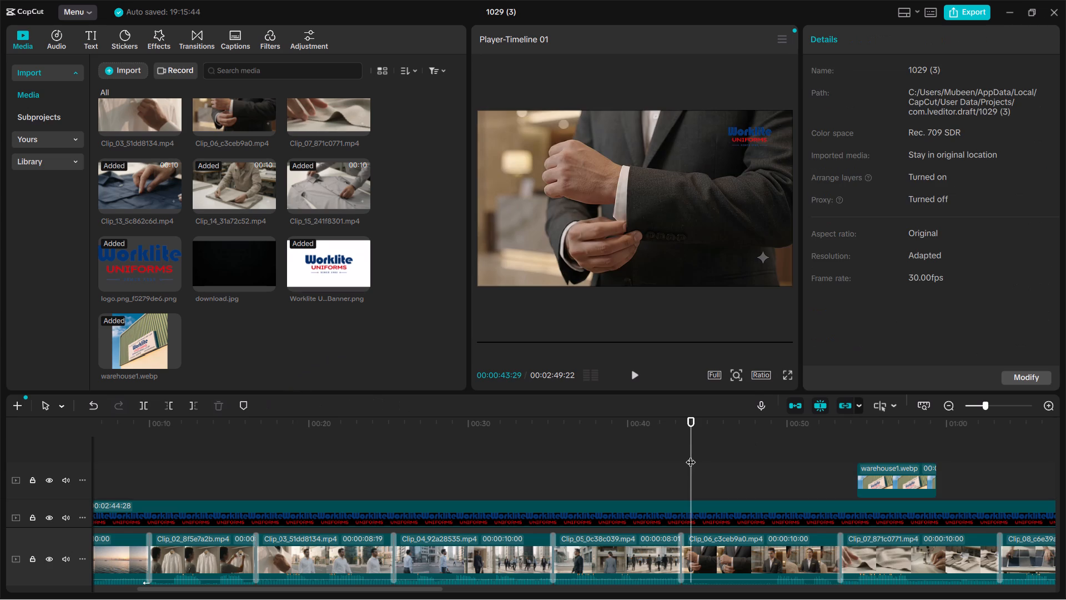
left_click(632, 371)
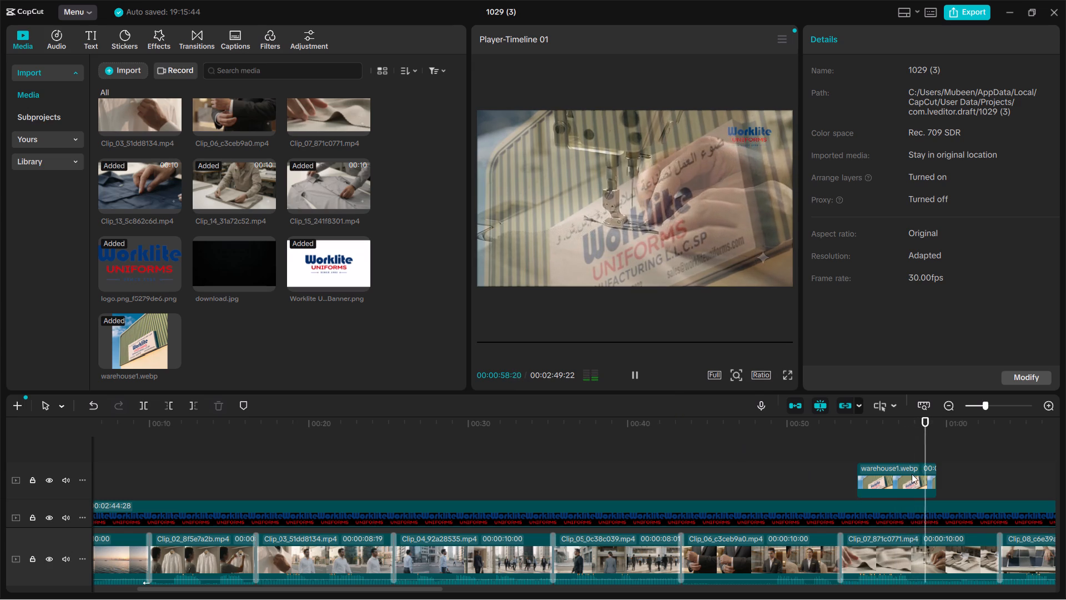
Set the warehouse1 overlay's opacity to 62%.
left_click_drag(938, 426, 912, 428)
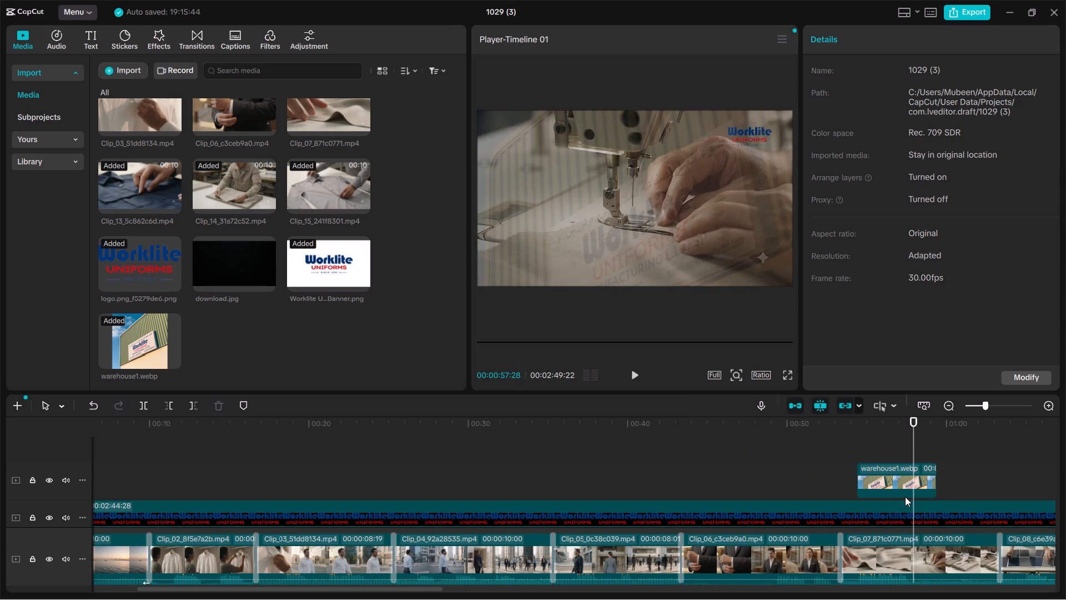
left_click(903, 493)
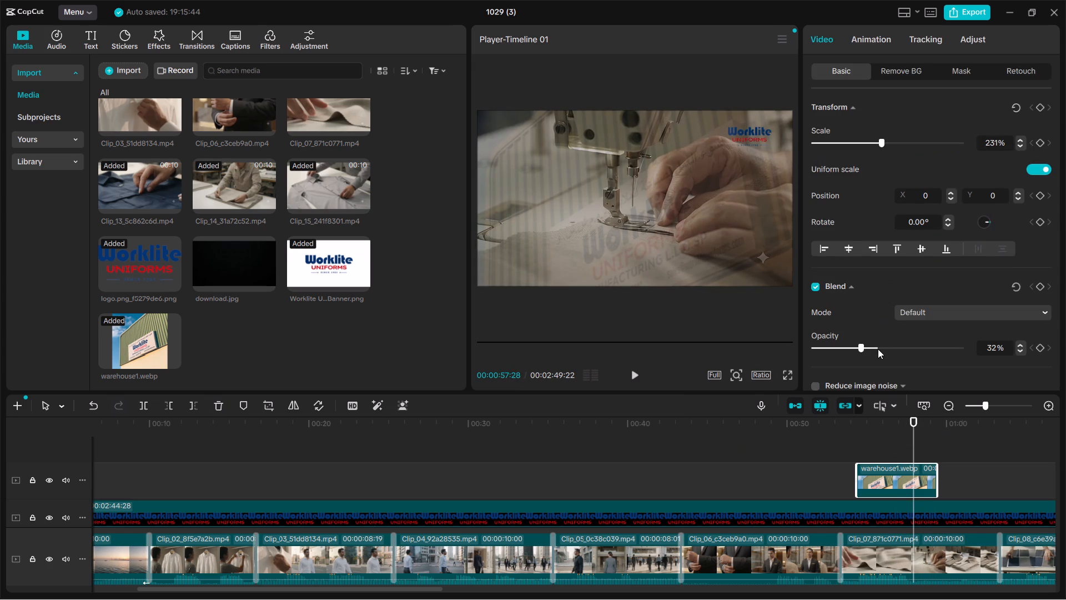
left_click(878, 349)
left_click(883, 348)
left_click(894, 347)
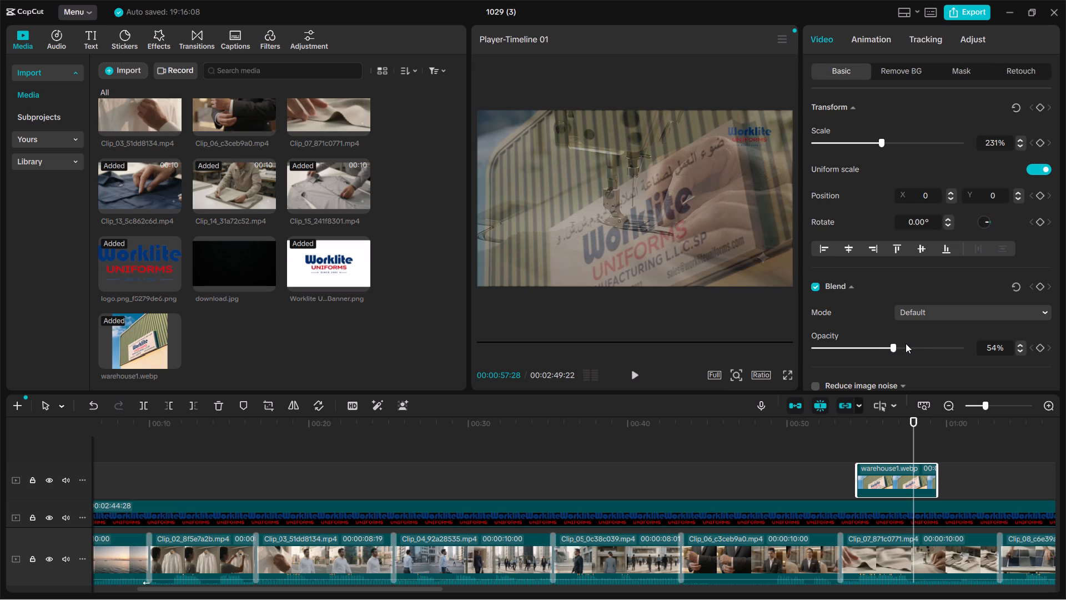
left_click(906, 343)
Replay the overlay section, including from 00:00:53:18, to check the more opaque warehouse image over the sewing footage.
left_click(640, 372)
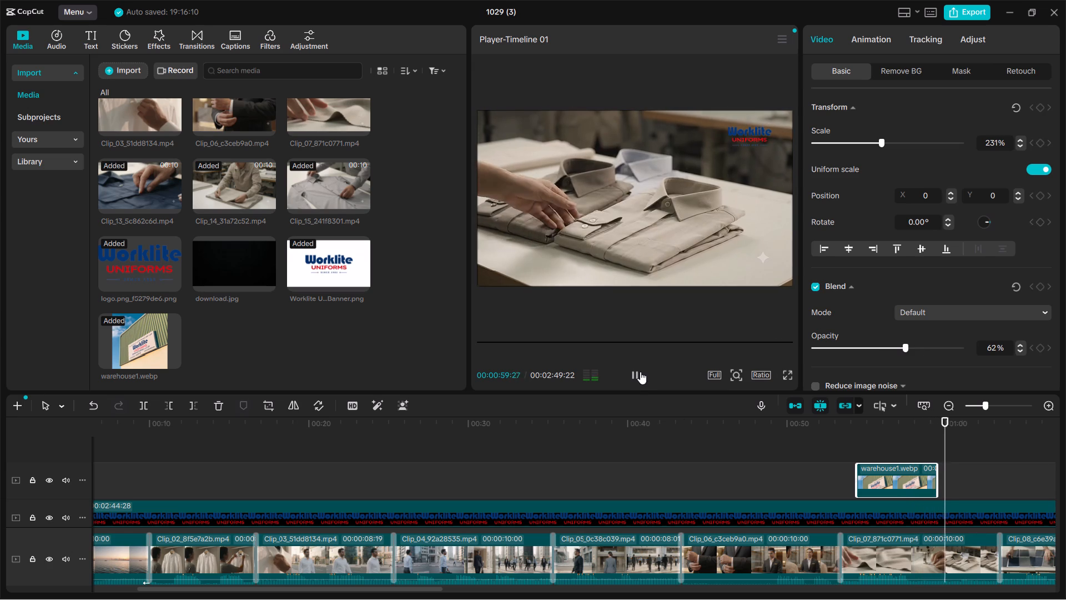
left_click(640, 372)
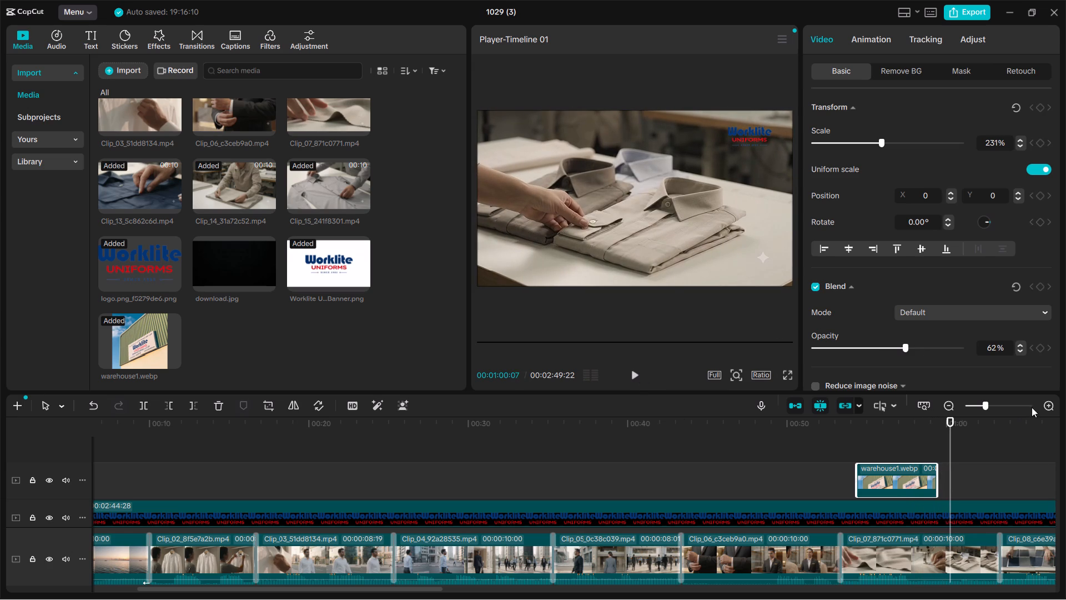
left_click_drag(952, 433, 867, 431)
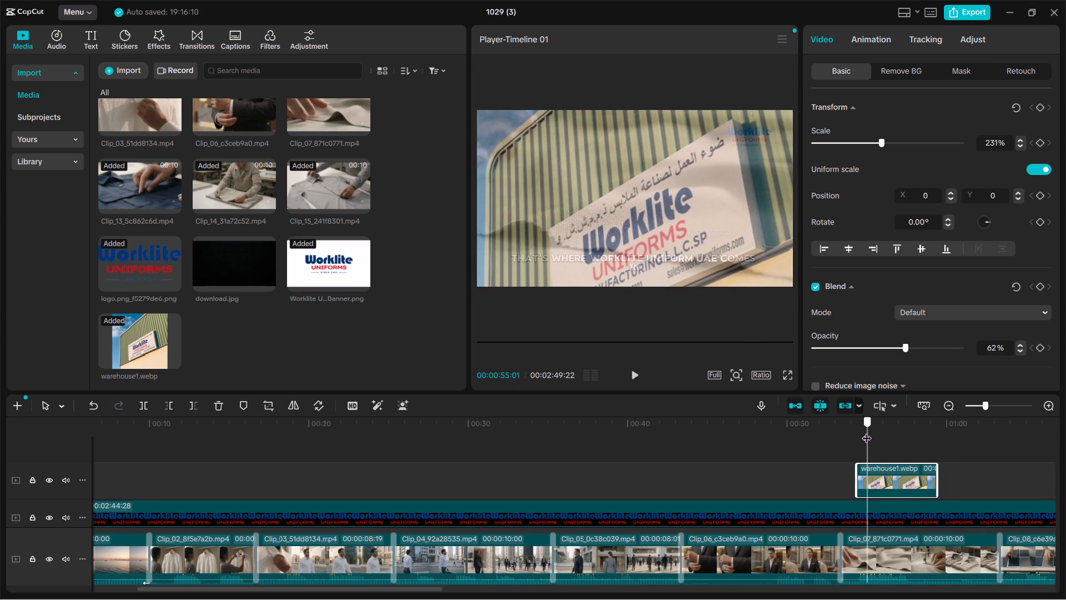
left_click_drag(867, 431, 845, 431)
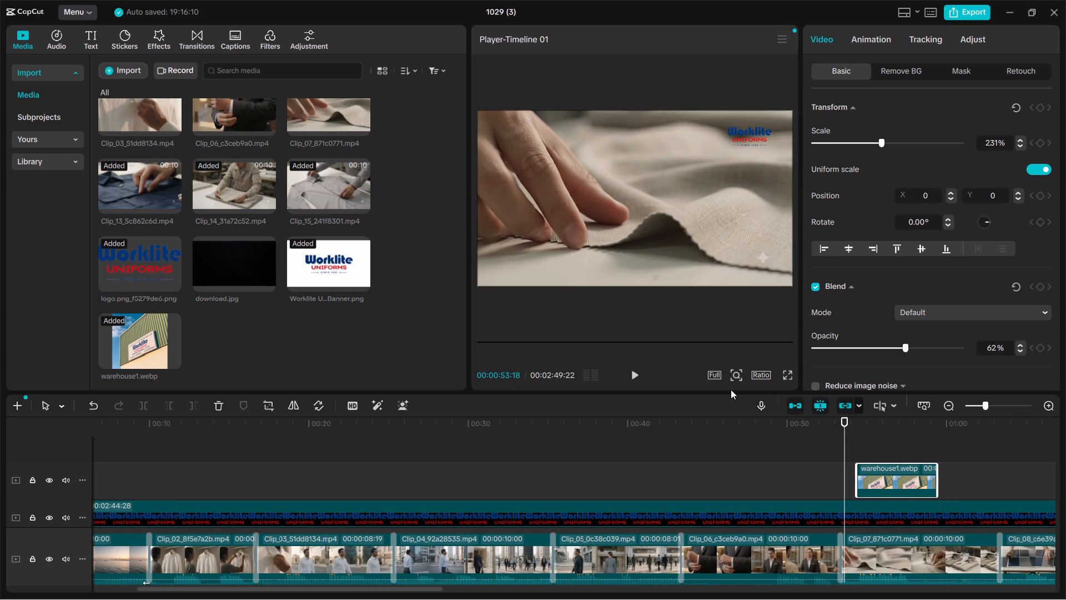
left_click(635, 371)
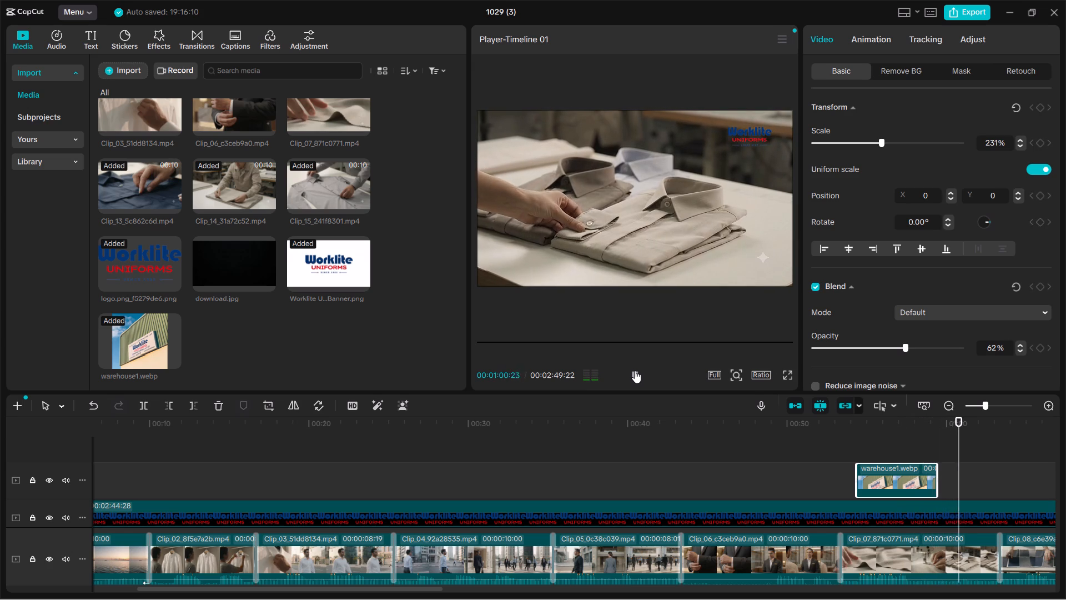
left_click(635, 371)
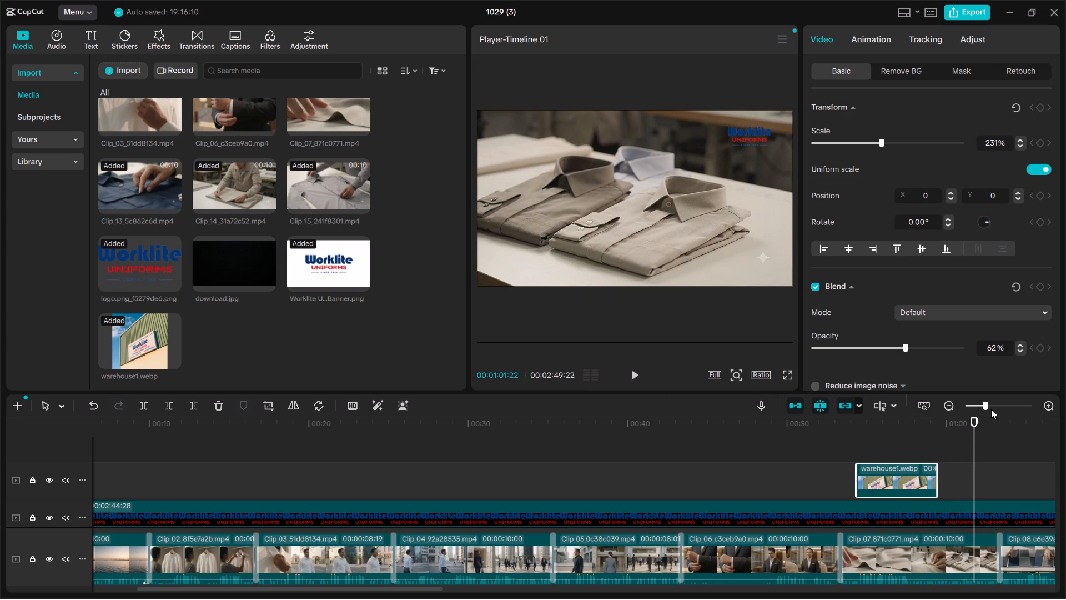
Record the video preview area with Snipping Tool while the warehouse1 overlay section plays from 00:00:52:15, and close the finished recording.
left_click_drag(969, 439, 866, 428)
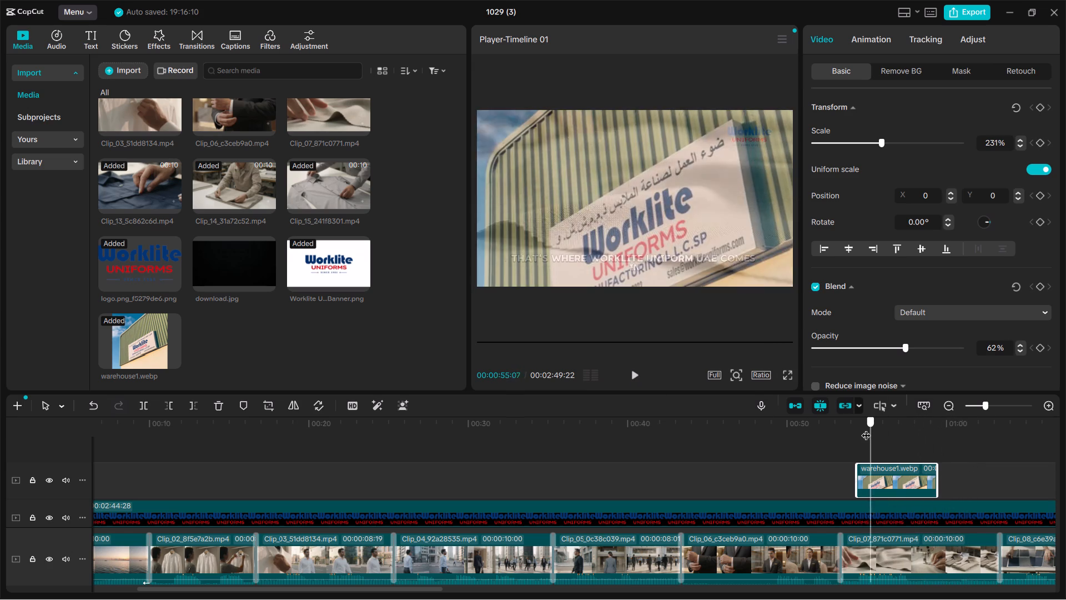
left_click_drag(866, 428, 848, 424)
key("shift+super+s")
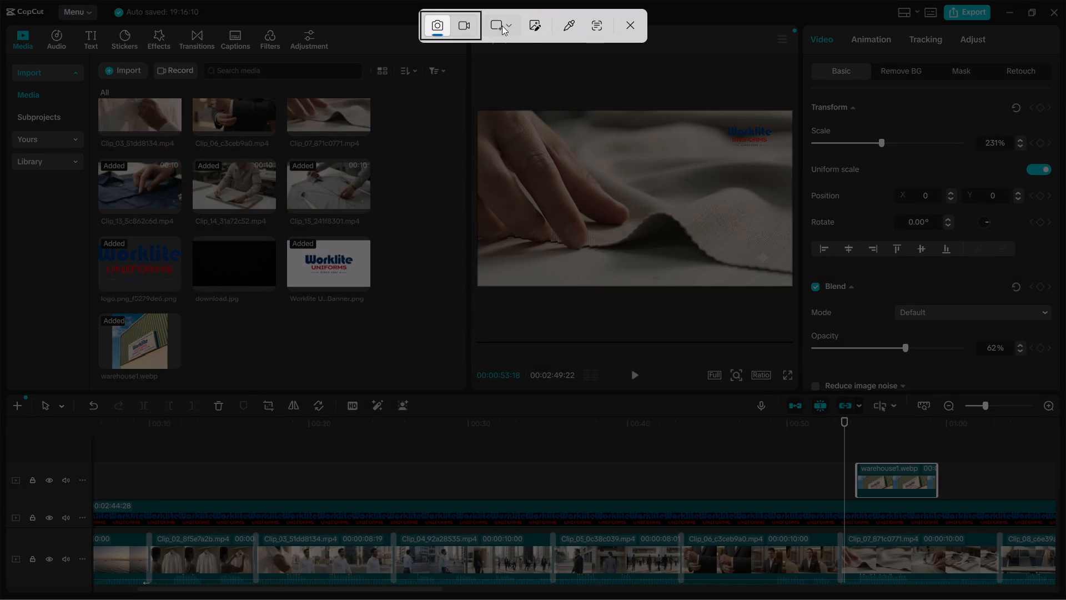
left_click(463, 26)
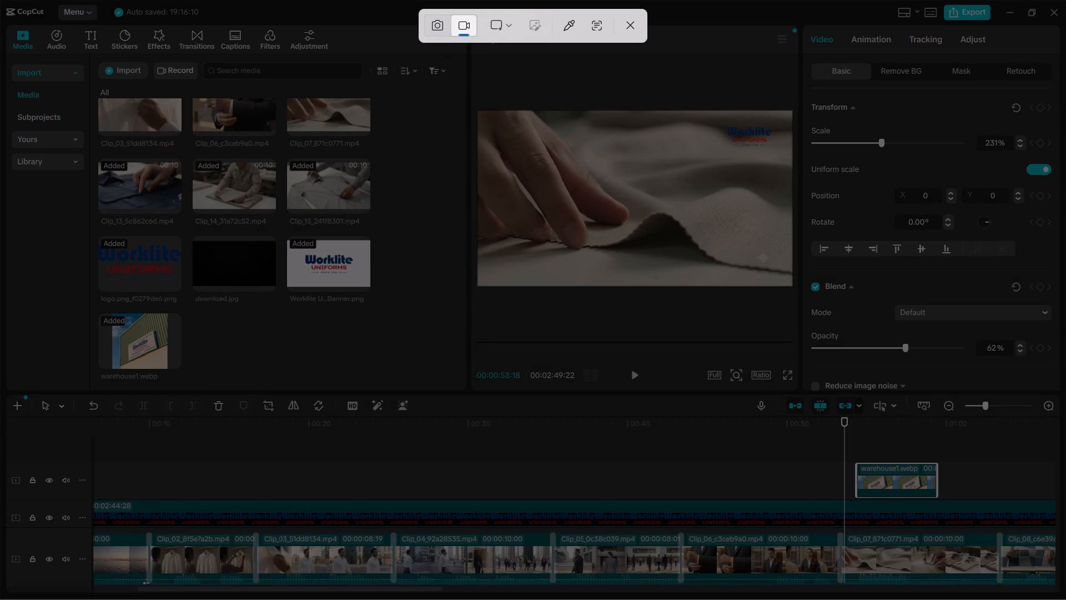
left_click_drag(463, 96, 566, 294)
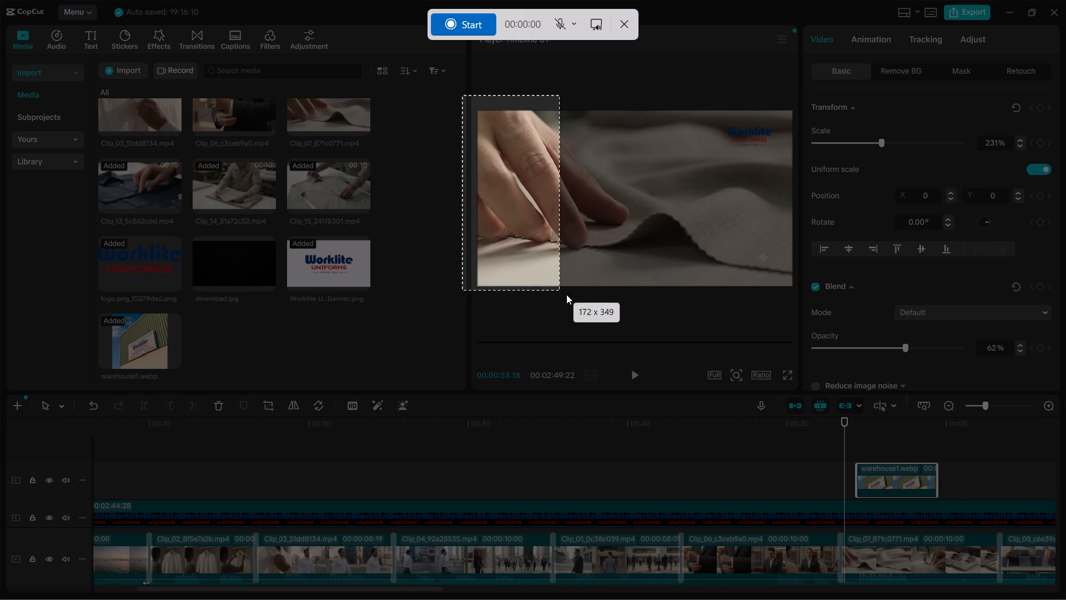
left_click_drag(566, 294, 833, 326)
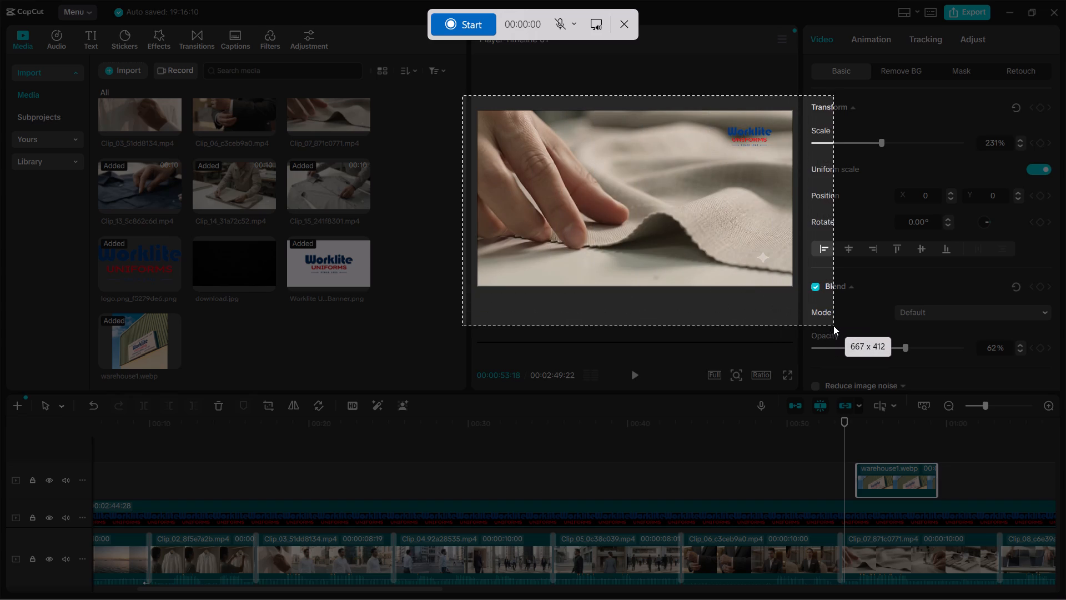
left_click_drag(833, 326, 822, 321)
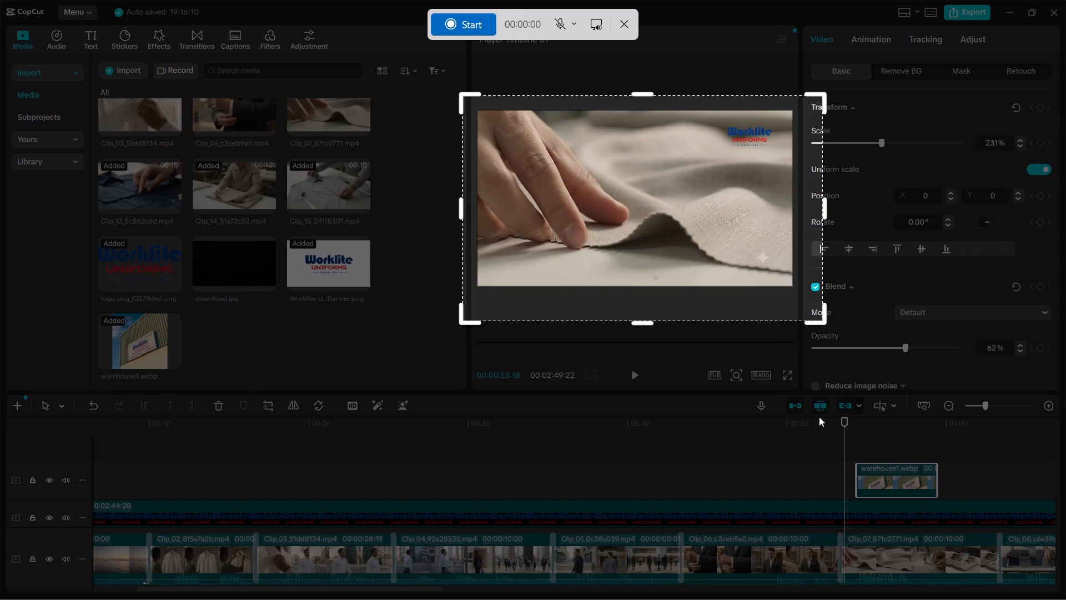
left_click(479, 24)
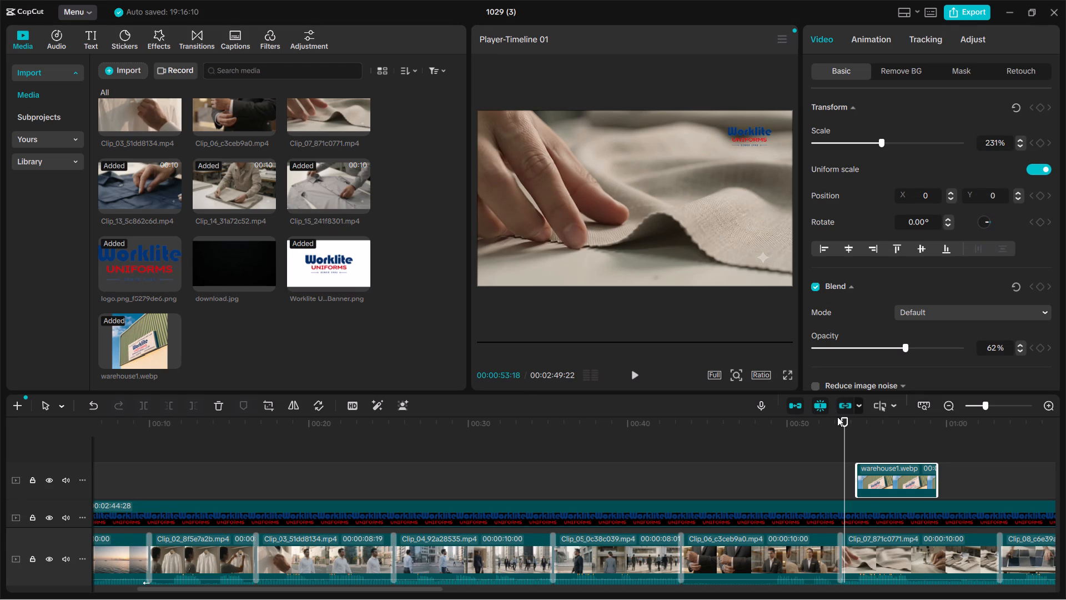
left_click_drag(842, 422, 827, 429)
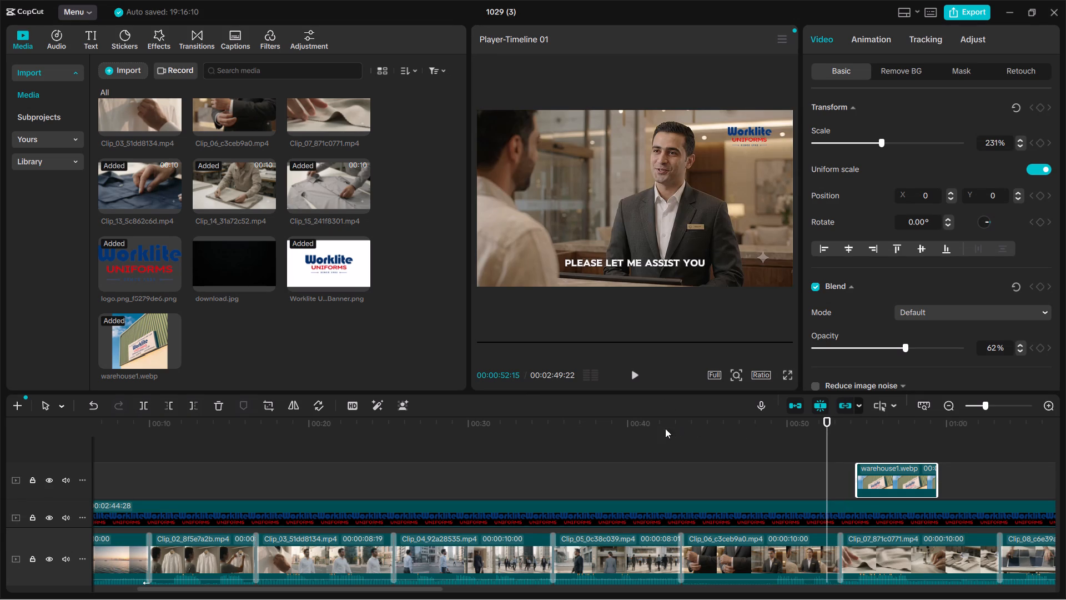
key("space")
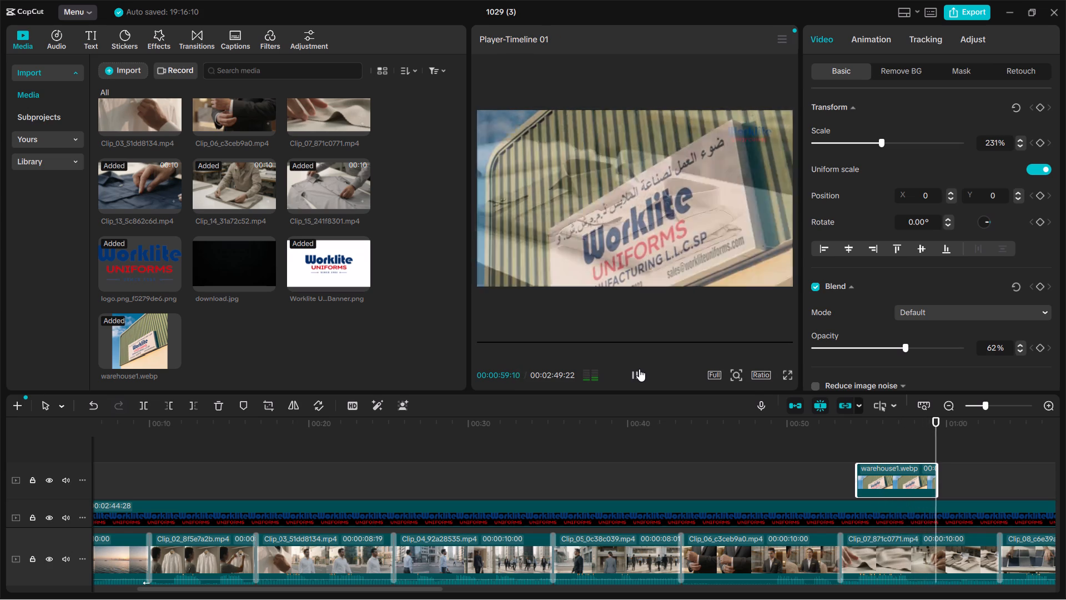
left_click(639, 369)
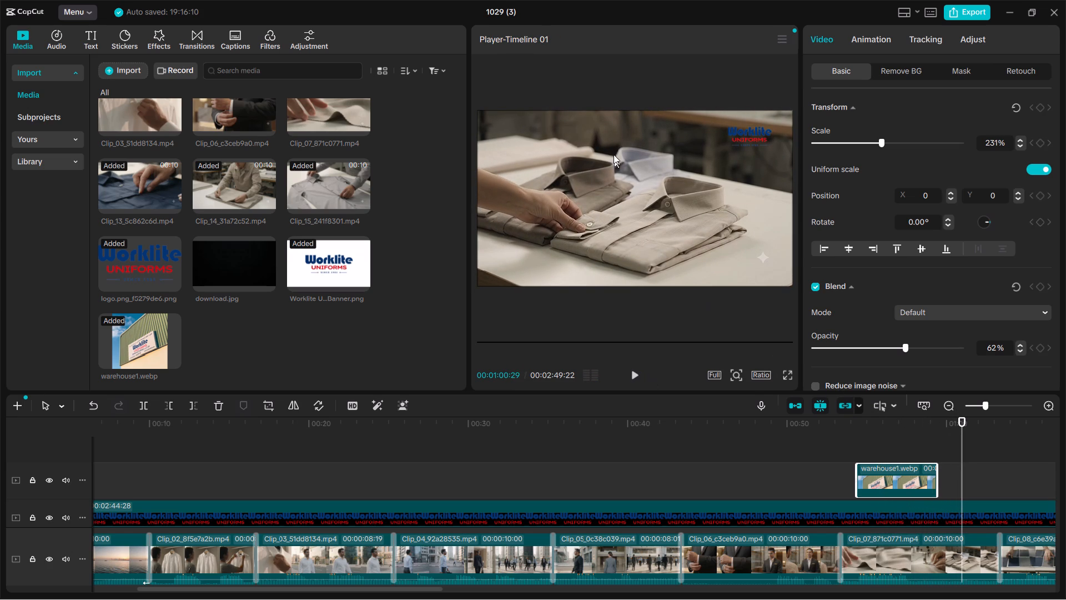
left_click(491, 29)
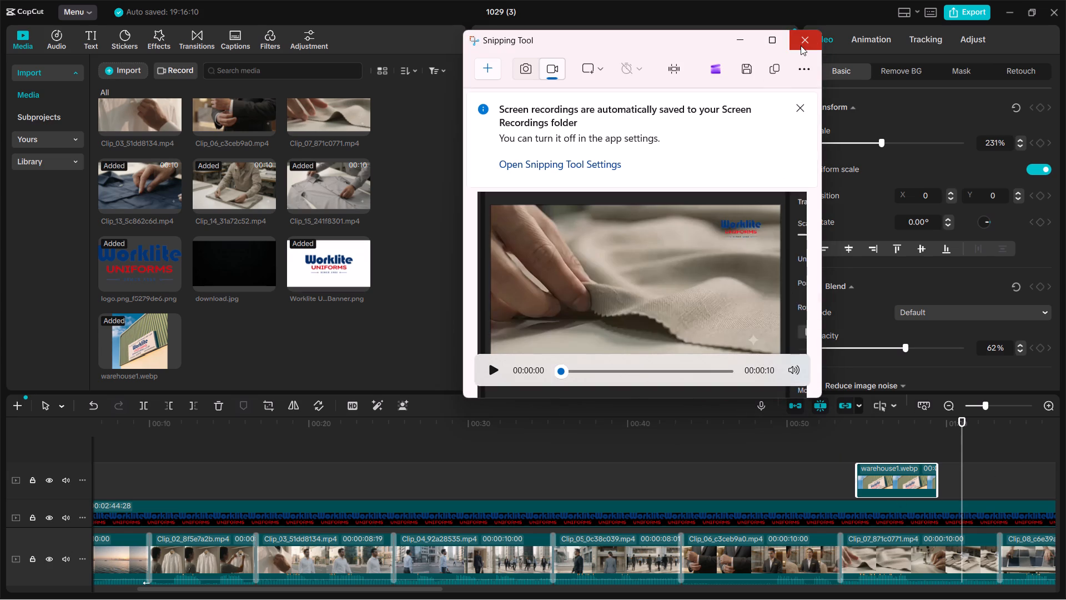
left_click(801, 46)
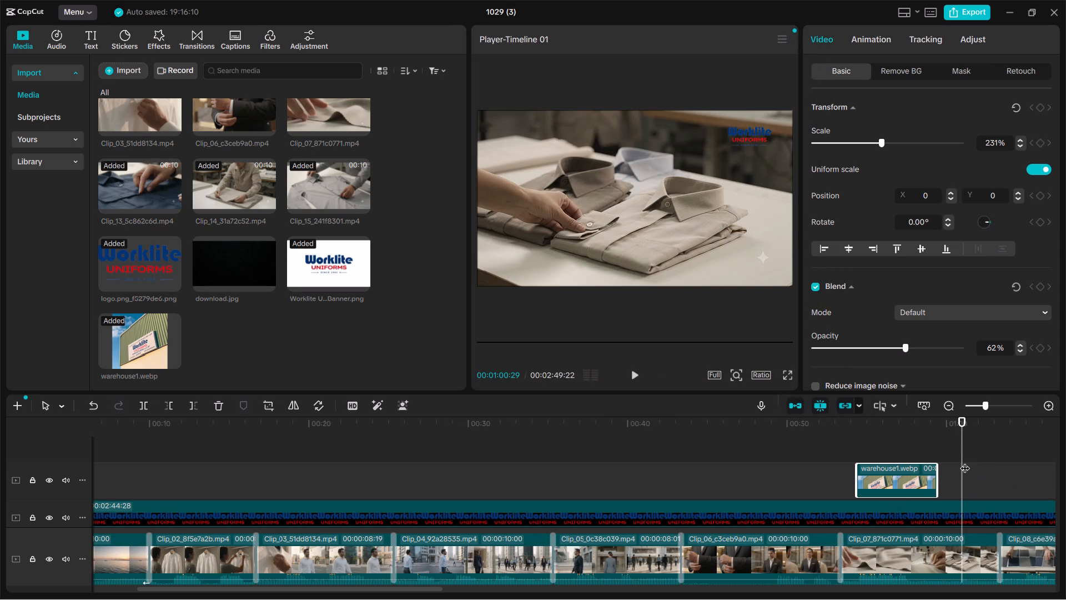
Split the warehouse1 overlay into three pieces at 00:00:55:25 and 00:00:57:05.
left_click_drag(961, 459, 884, 457)
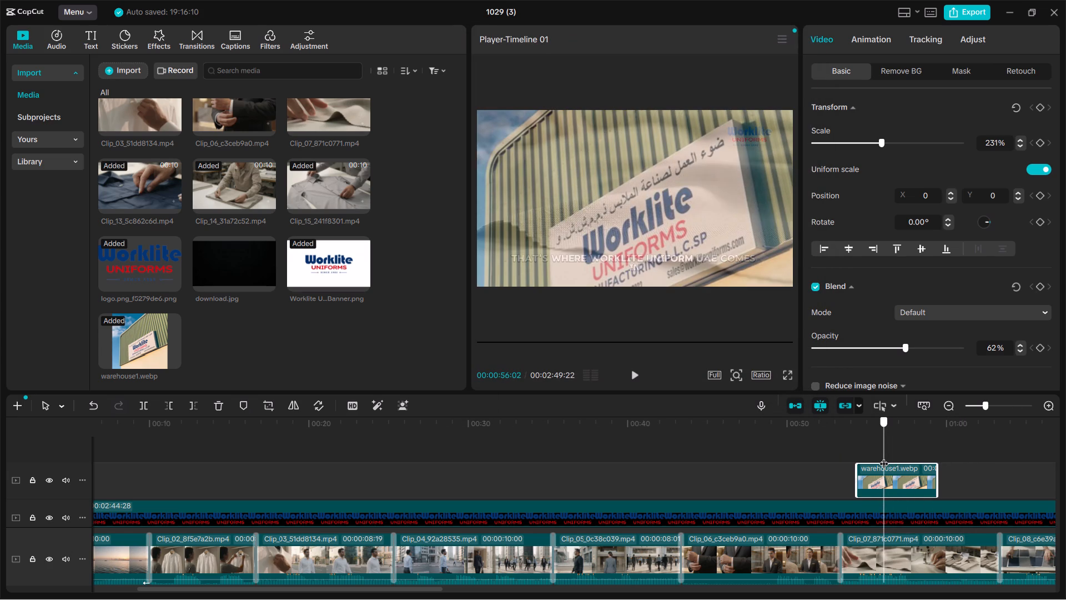
left_click_drag(884, 457, 880, 457)
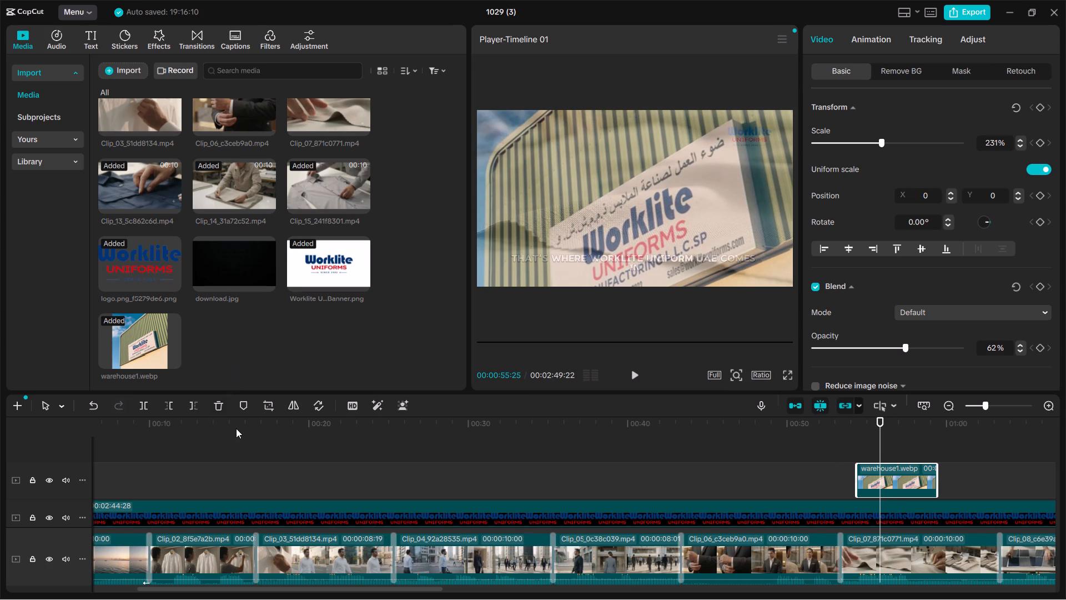
left_click(148, 402)
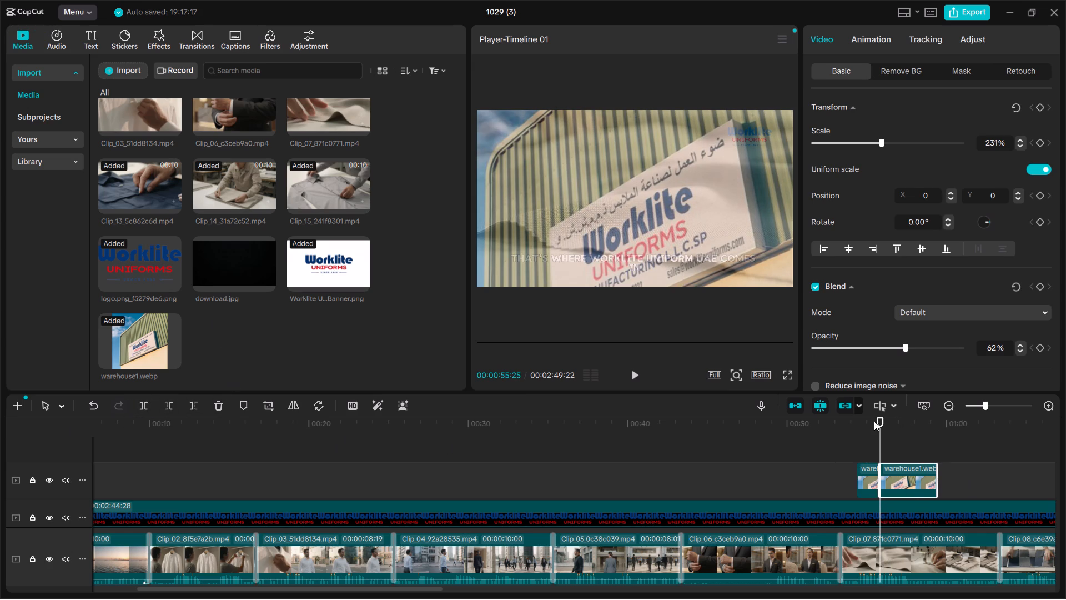
left_click_drag(880, 417, 892, 416)
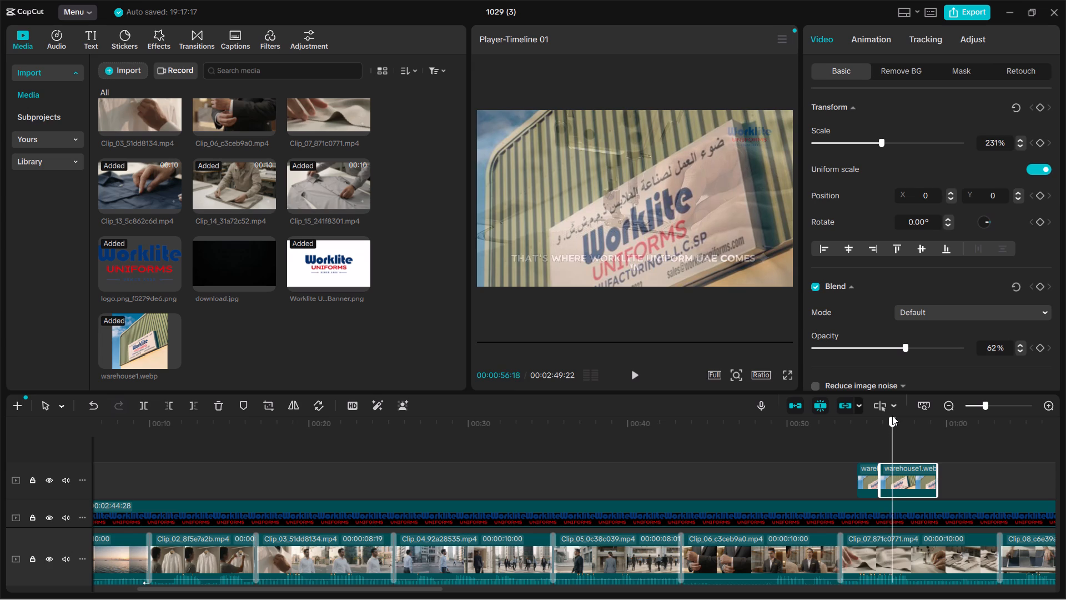
left_click_drag(892, 416, 901, 416)
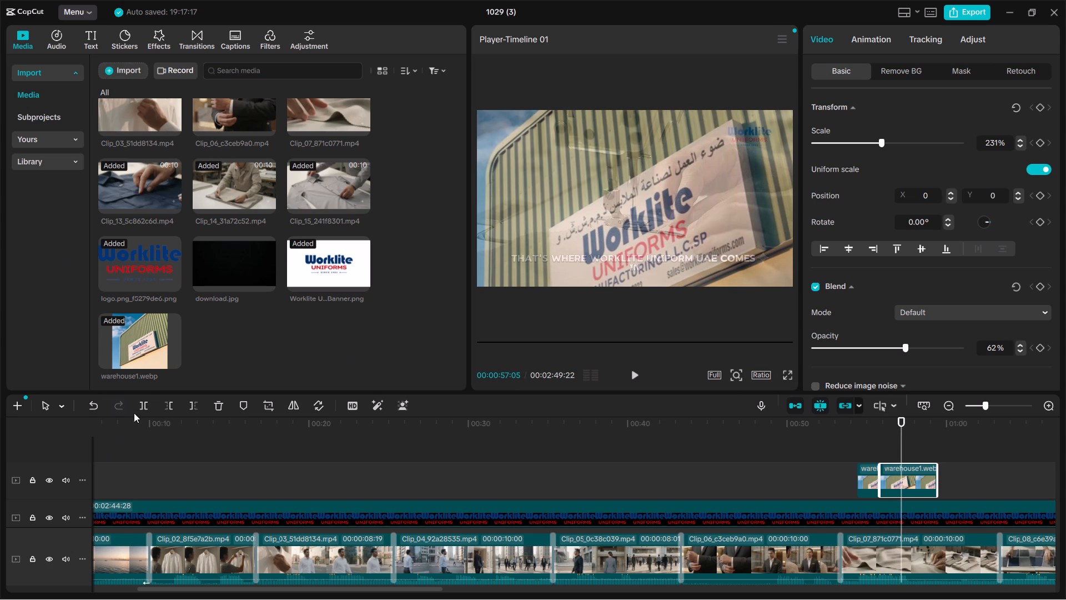
left_click(143, 401)
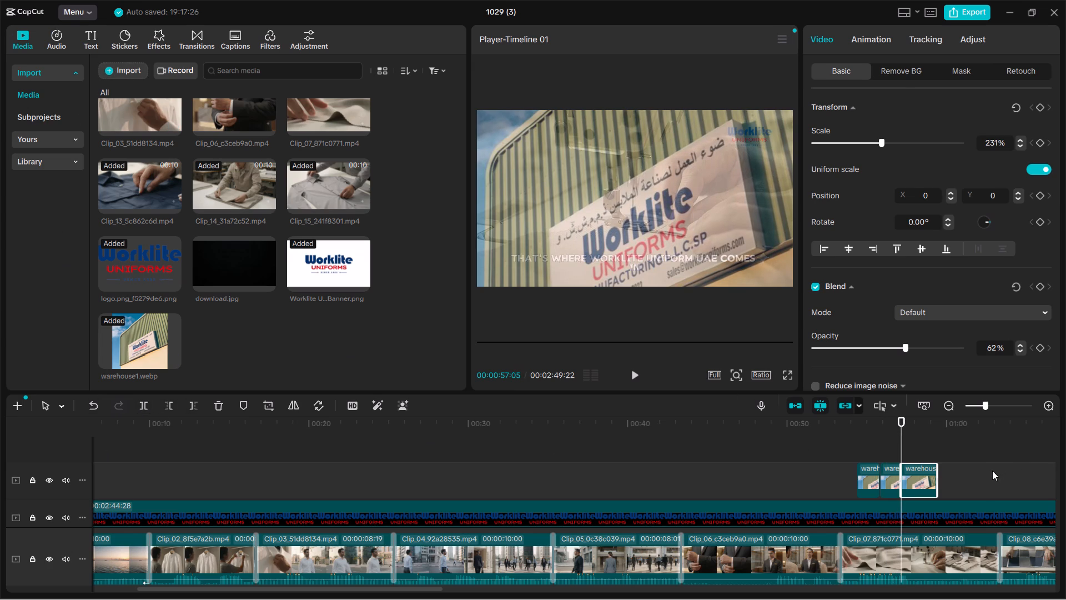
left_click(992, 471)
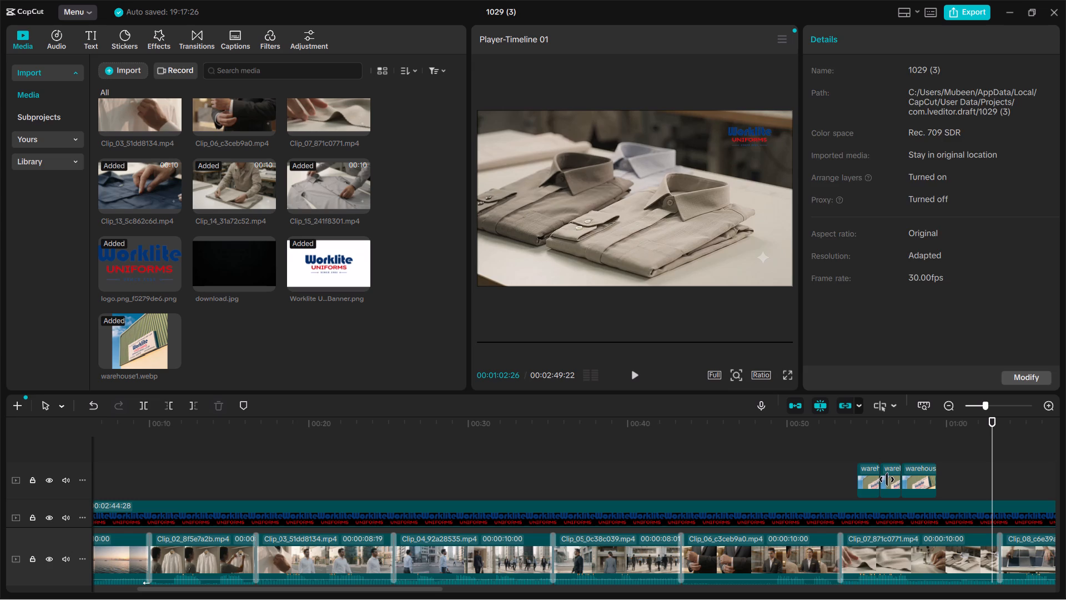
Set the opacity of the middle warehouse1 piece to 72%.
left_click(887, 479)
left_click_drag(904, 346, 929, 344)
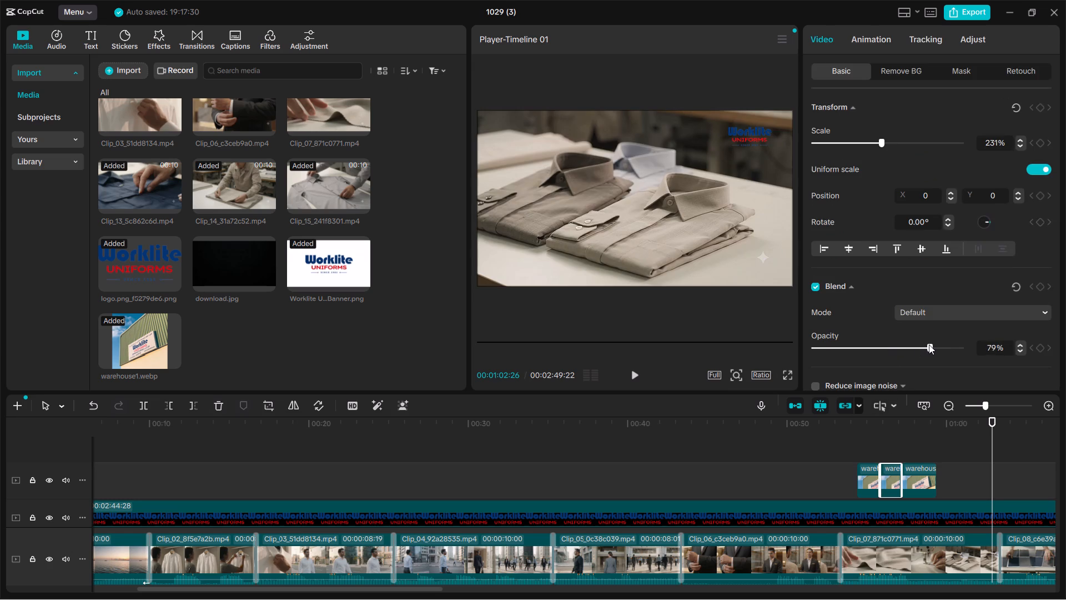
left_click_drag(929, 344, 936, 343)
left_click_drag(932, 349, 921, 352)
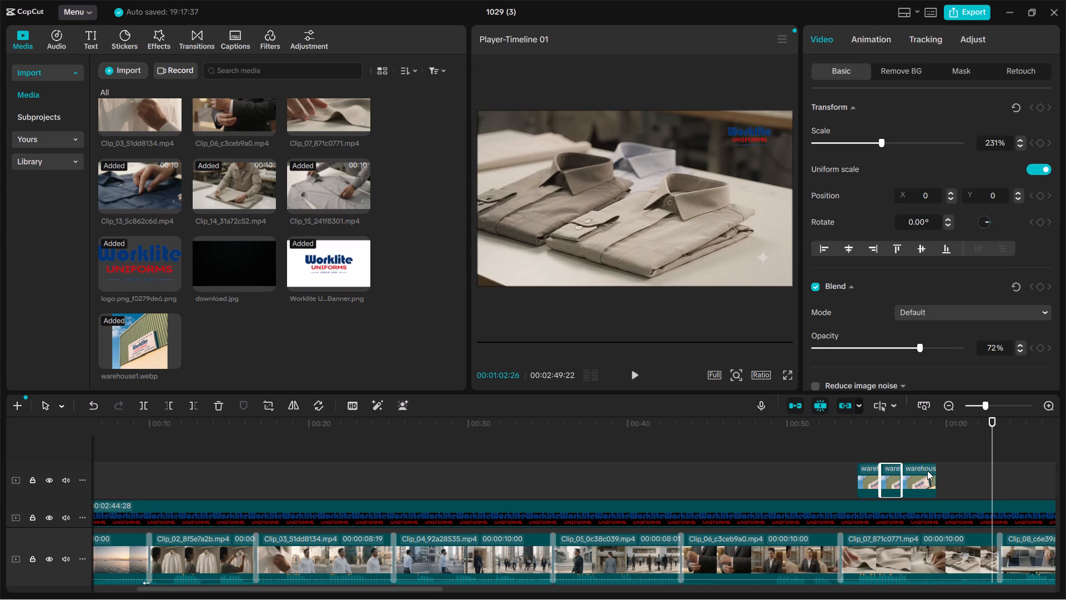
Raise the opacity of the last warehouse1 piece past 85% so the image is nearly opaque.
left_click(927, 471)
left_click_drag(934, 347, 941, 346)
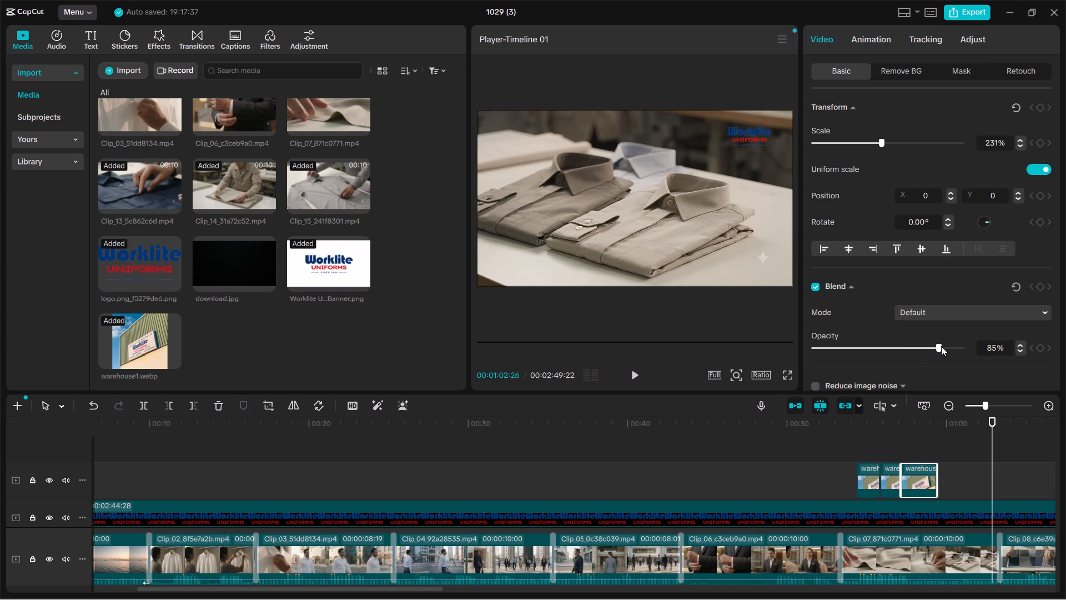
left_click_drag(941, 346, 952, 343)
left_click(973, 474)
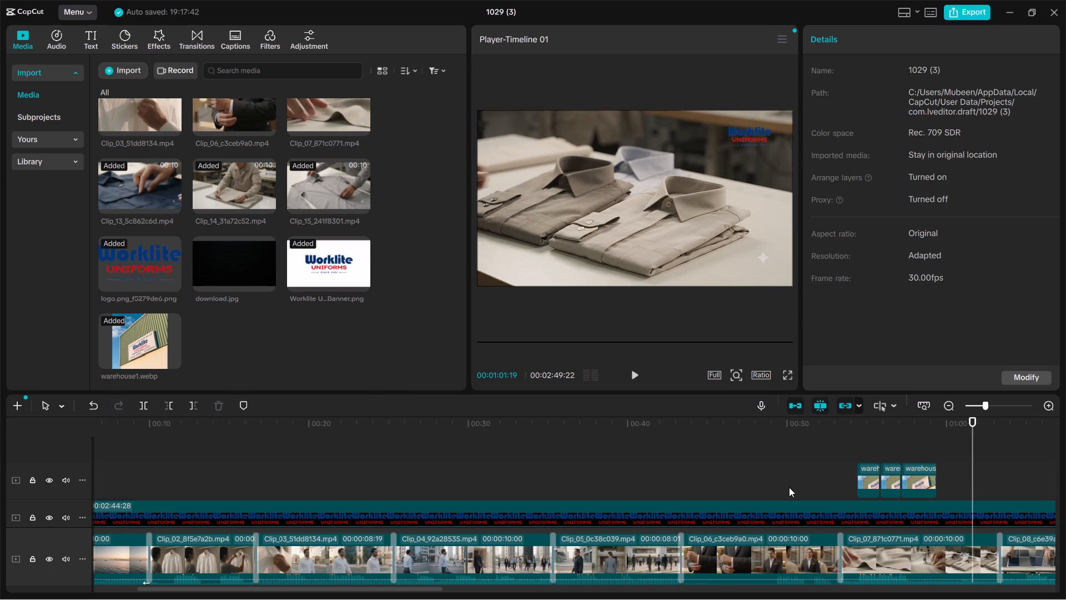
Play through the three warehouse1 pieces, replaying from 00:00:54:12, to check how the overlay's opacity builds up in stages.
left_click(787, 488)
key("space")
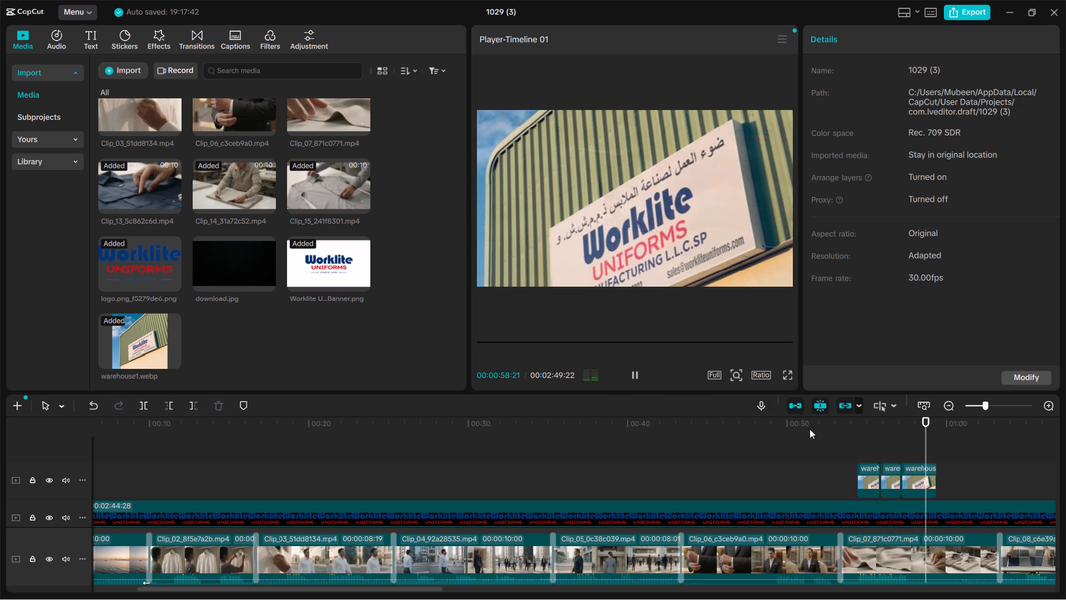
left_click_drag(953, 433, 949, 439)
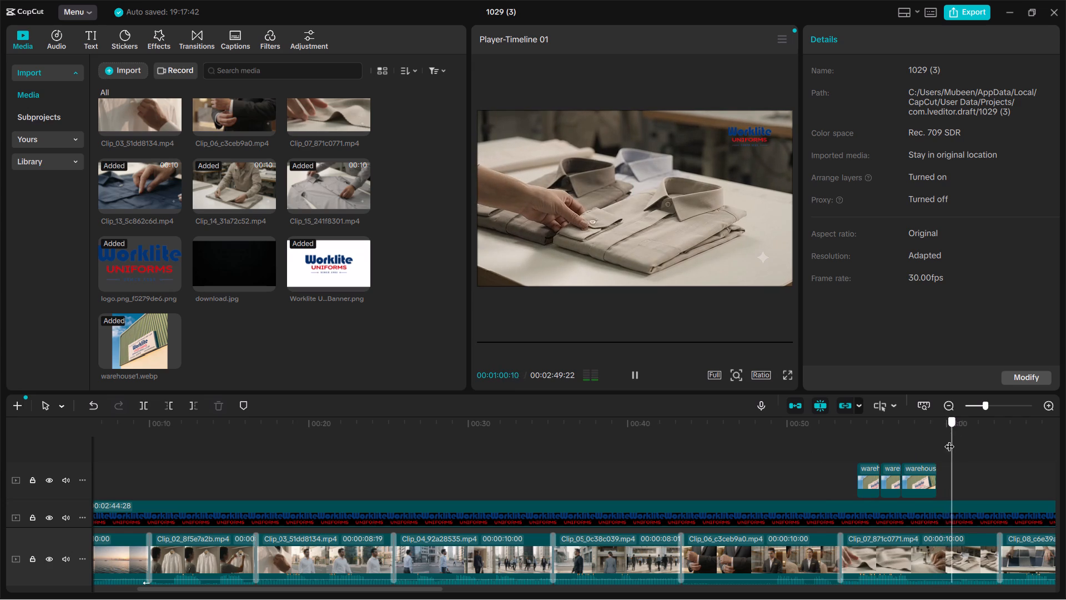
left_click_drag(949, 439, 883, 443)
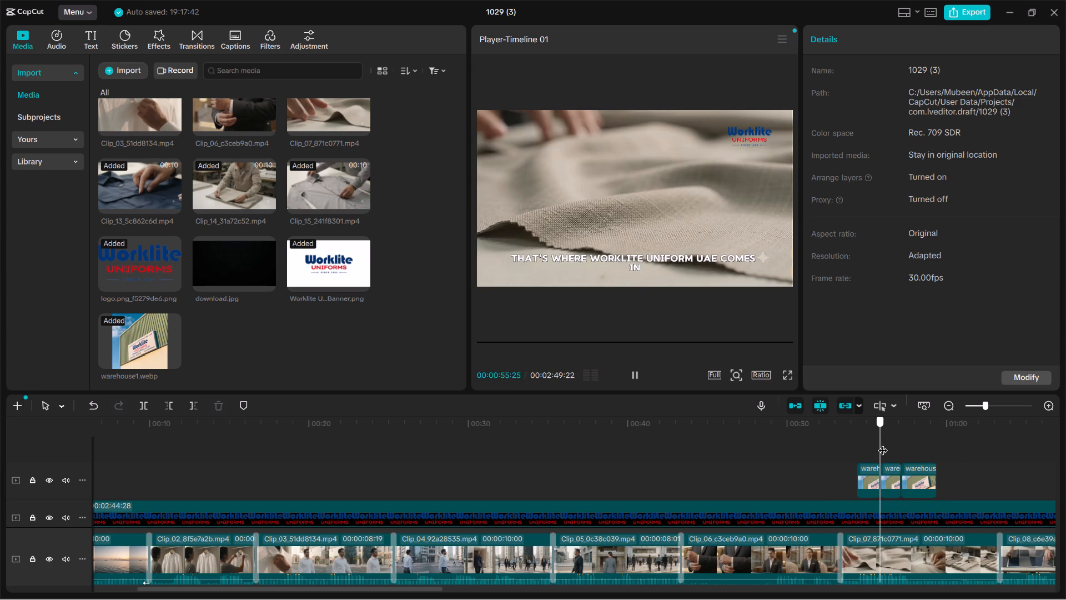
left_click_drag(883, 443, 864, 443)
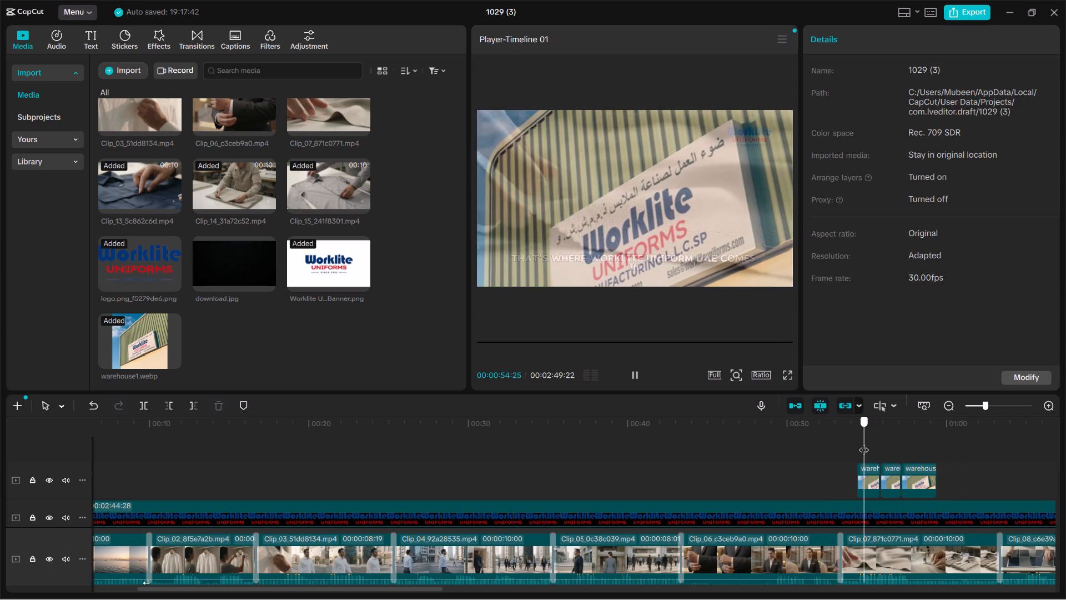
left_click_drag(864, 443, 859, 443)
left_click(740, 525)
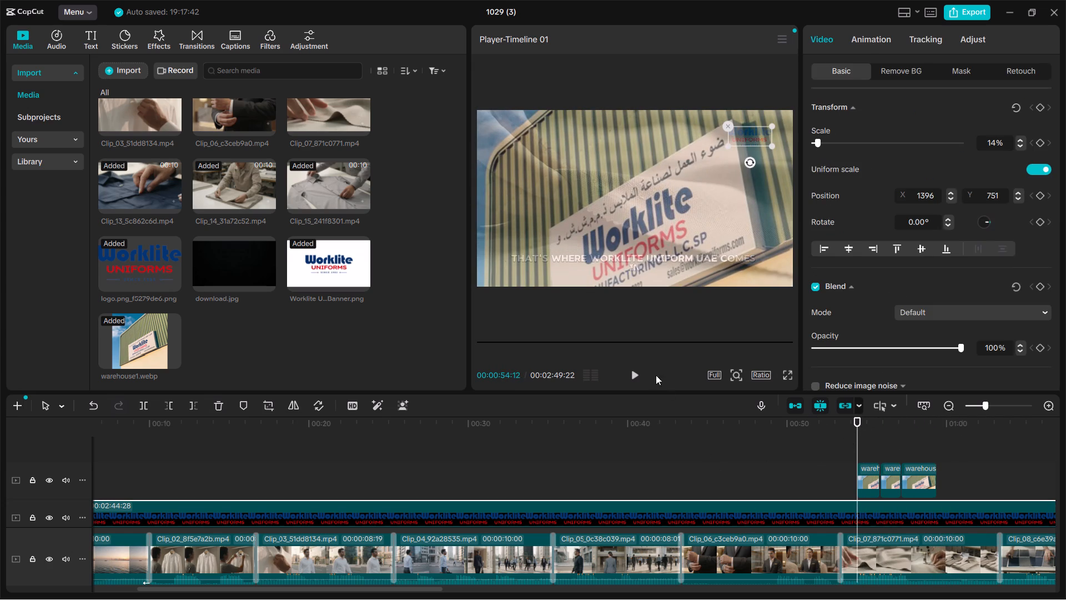
left_click(629, 377)
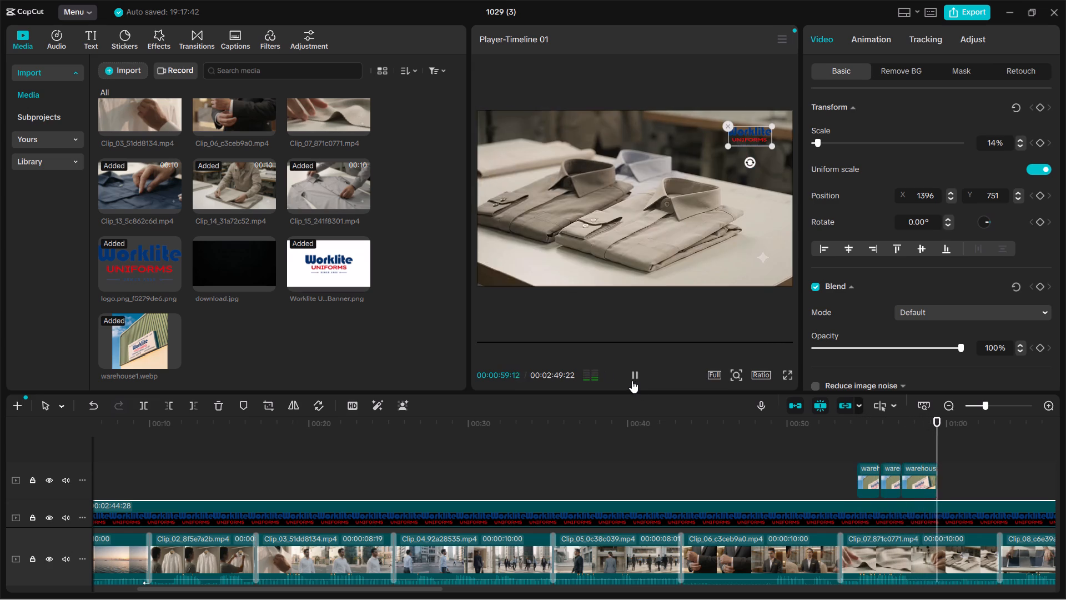
left_click(631, 374)
Move the "that's where Worklite Uniform UAE comes in" caption to a new track above the warehouse1 overlay pieces.
left_click(897, 511)
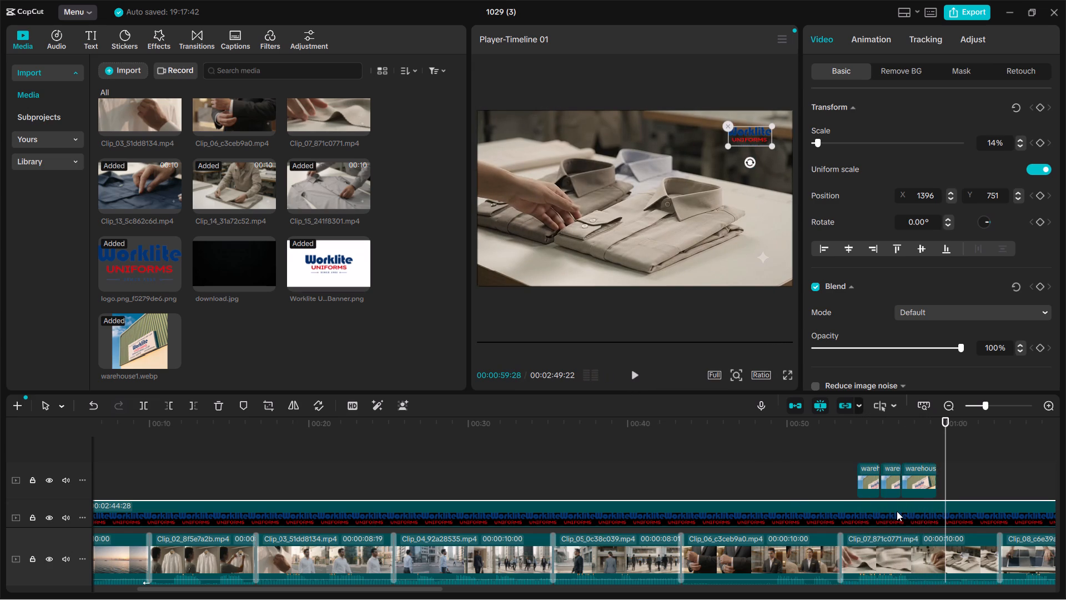
left_click(94, 39)
left_click(430, 454)
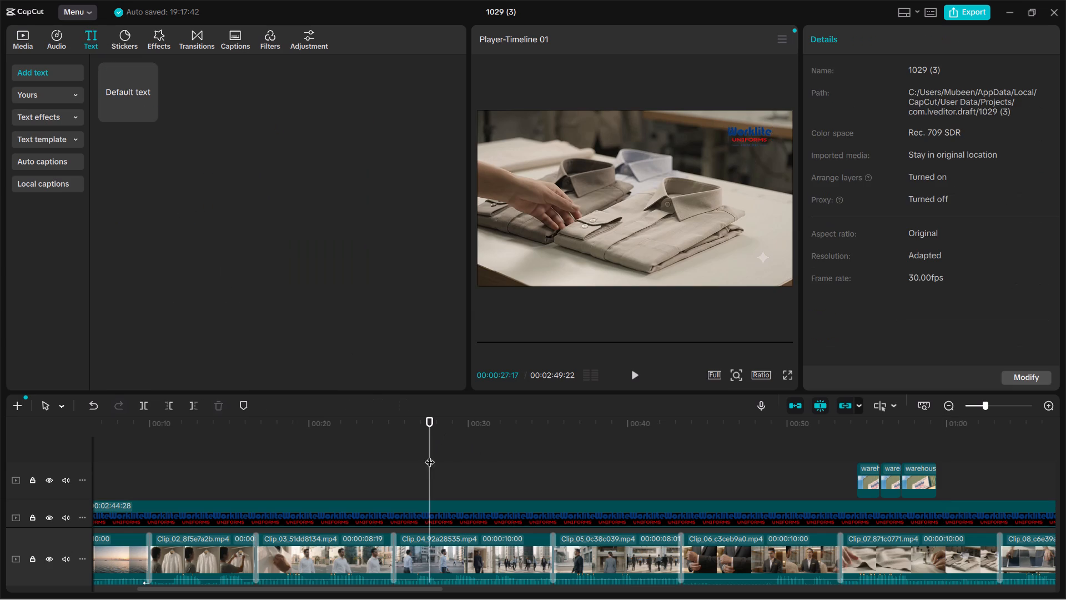
scroll(801, 457, "down", 4)
scroll(858, 472, "up", 1)
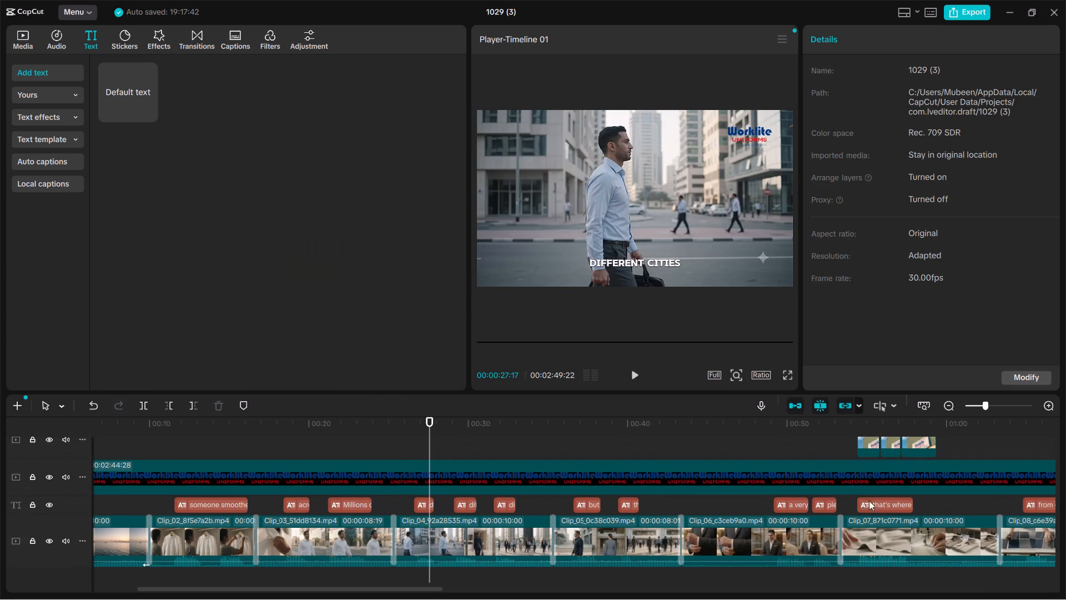
left_click_drag(877, 499, 878, 491)
left_click_drag(878, 491, 878, 425)
Play from 00:00:50:11 through the three warehouse1 pieces to check how the caption shows over them.
left_click(793, 472)
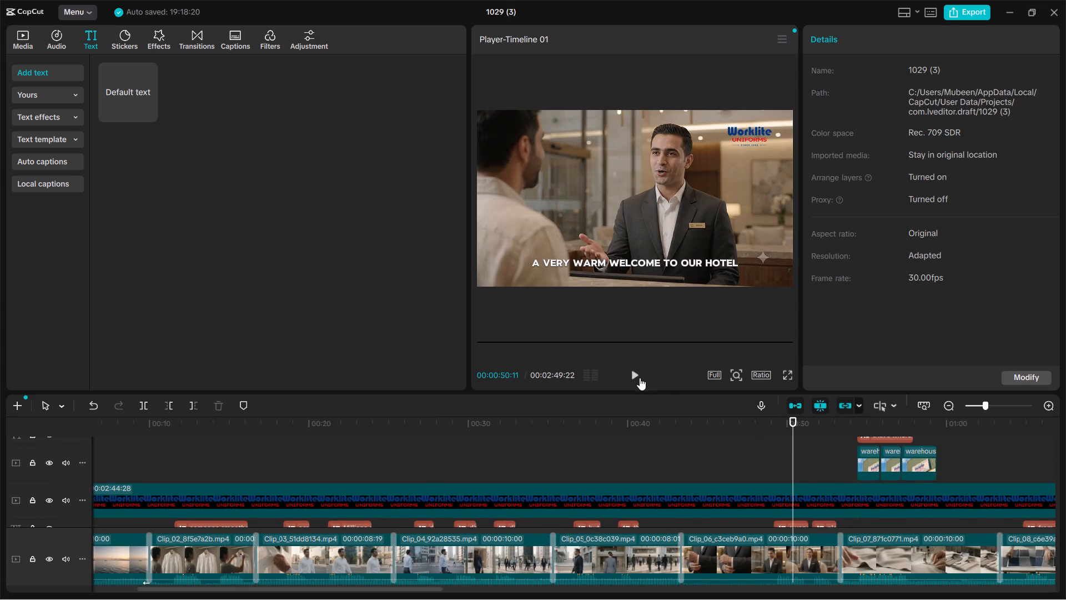
left_click(636, 377)
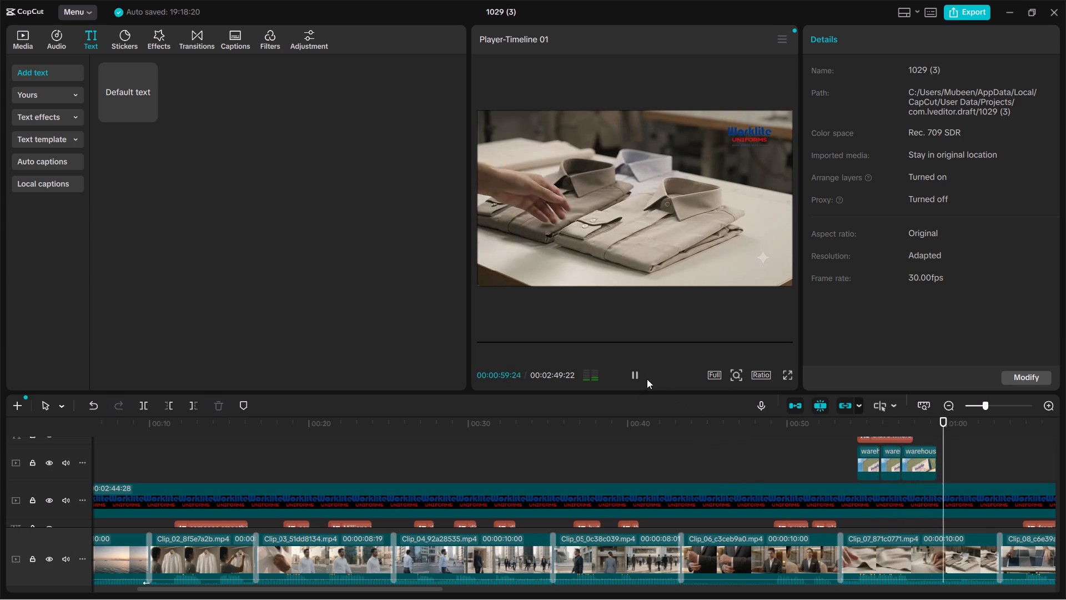
left_click(633, 369)
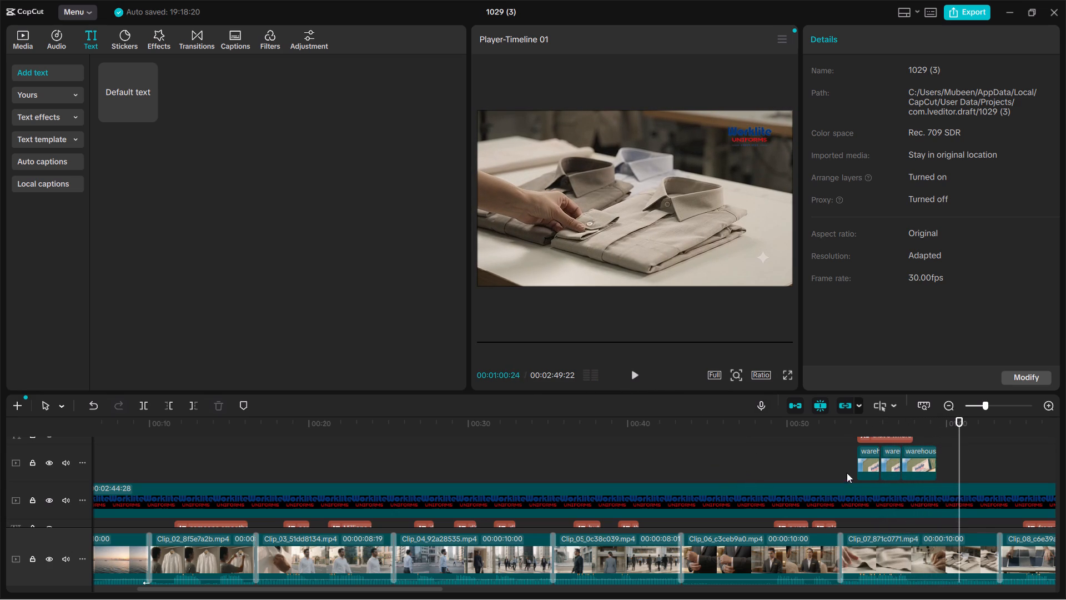
Delete all three warehouse1 overlay pieces from the timeline.
left_click(867, 468)
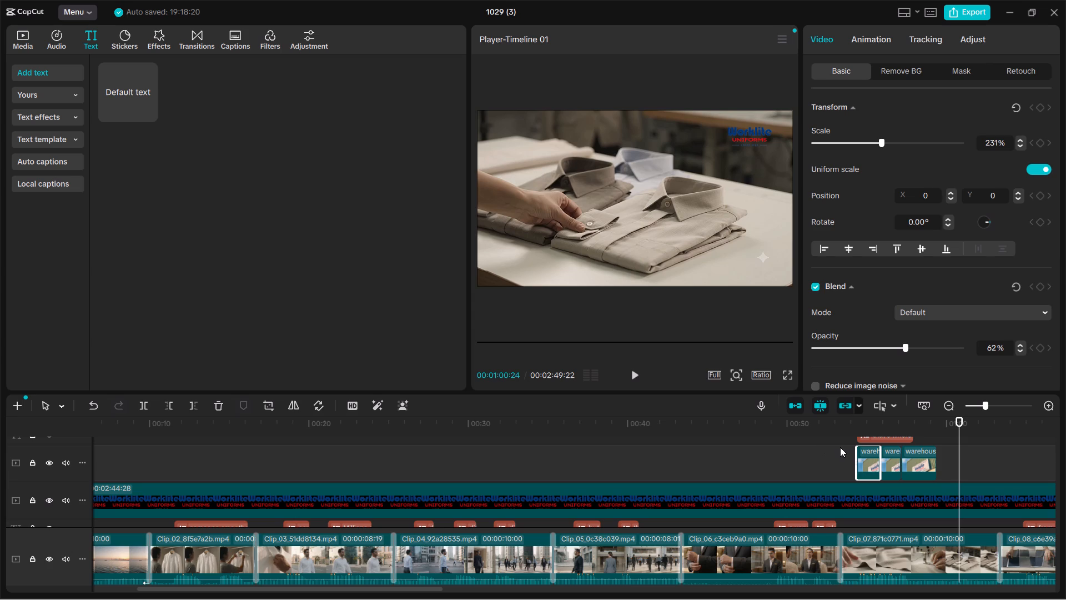
key("Delete")
left_click(892, 462)
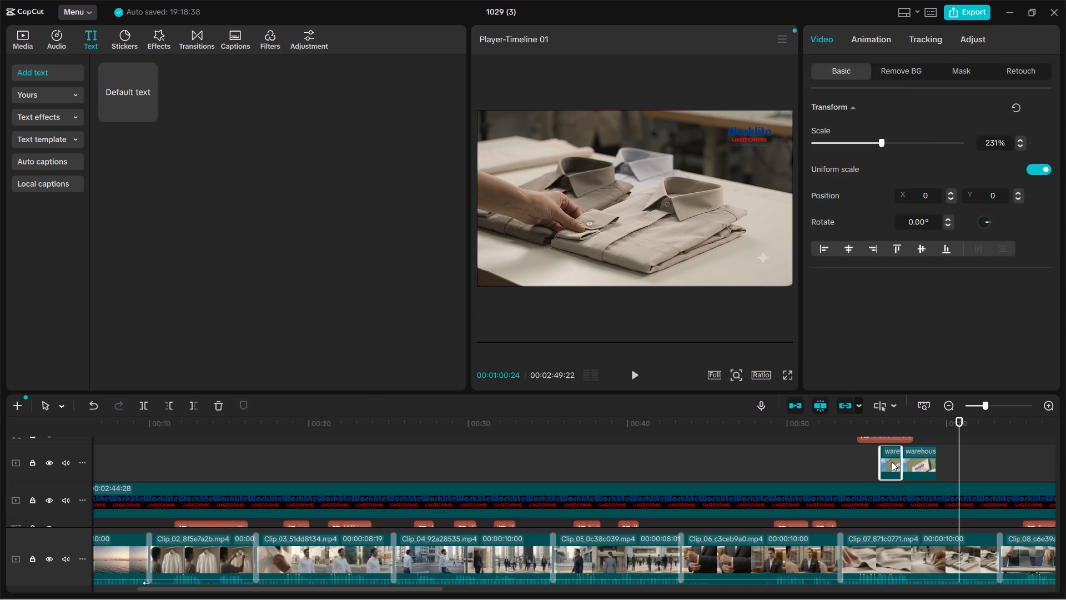
key("Delete")
left_click(919, 462)
key("Delete")
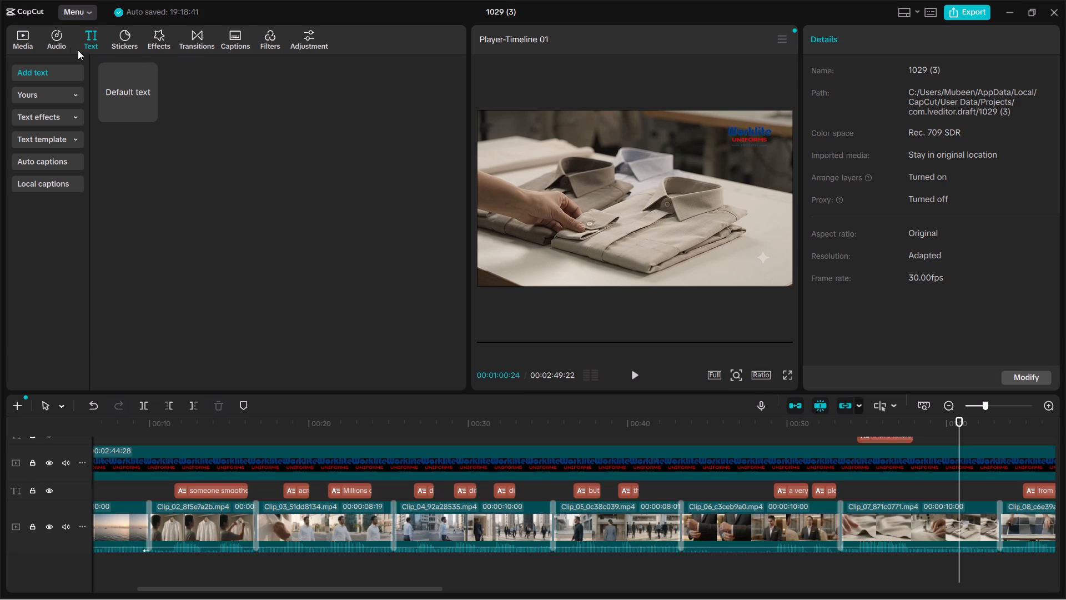
Place the warehouse1.webp image as one overlay starting at 00:00:54:12, between the logo track and the Worklite caption.
left_click(30, 41)
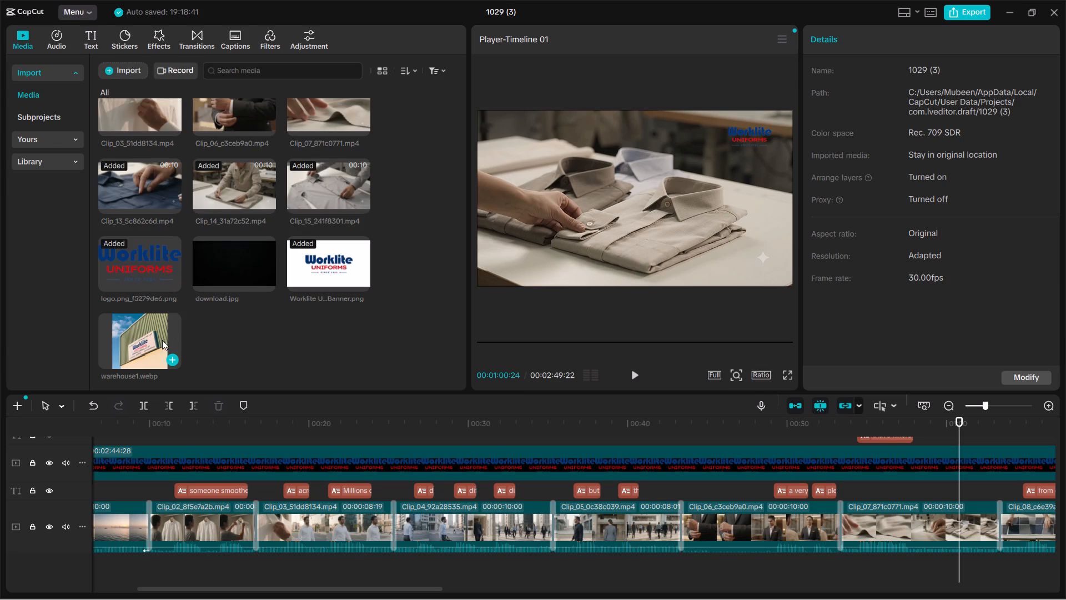
left_click_drag(150, 349, 832, 446)
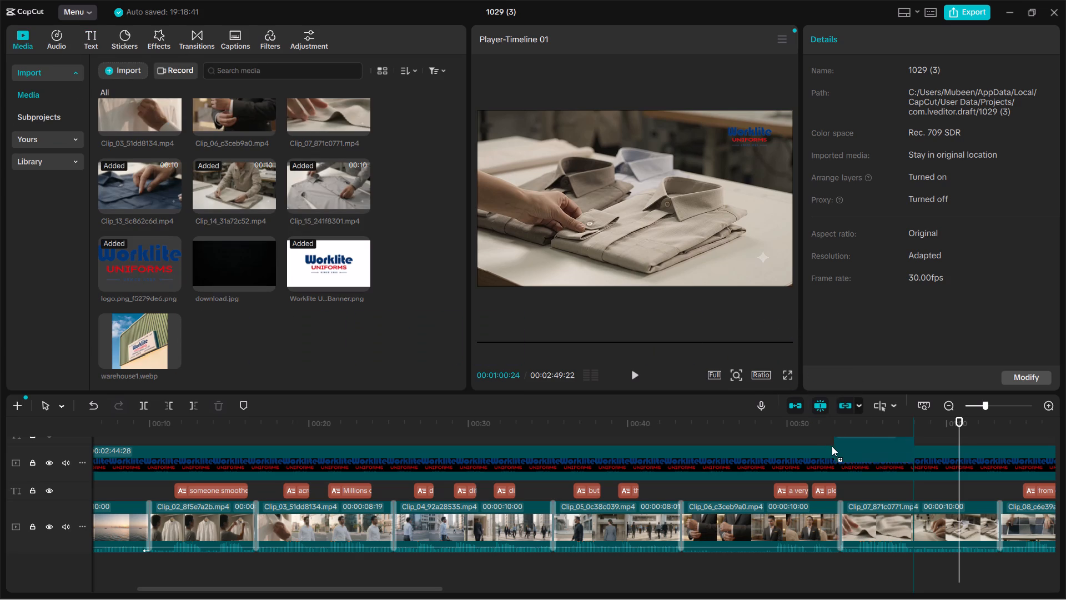
left_click_drag(832, 446, 847, 404)
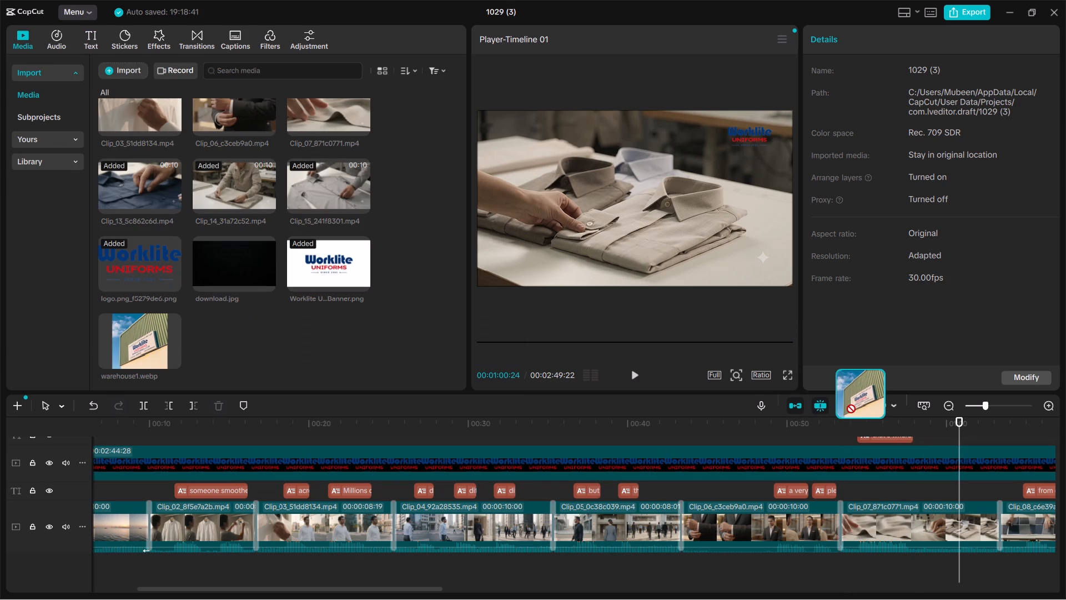
left_click_drag(847, 404, 861, 444)
Scale the new warehouse1 overlay to 188% so it fills the frame and shift it up to Y 316, keeping X 0.
left_click(813, 454)
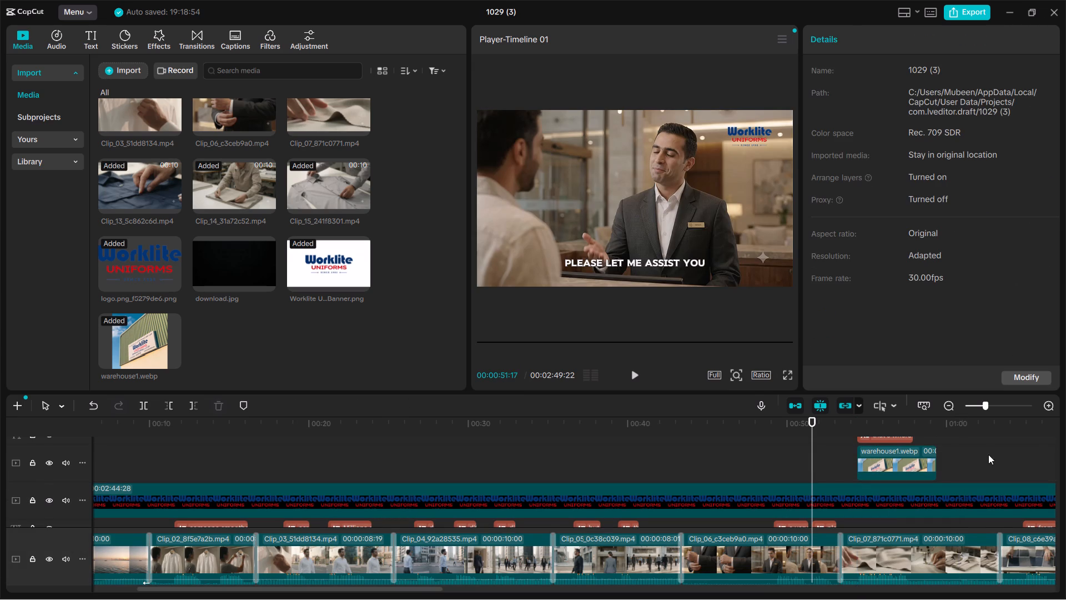
left_click_drag(812, 443, 857, 445)
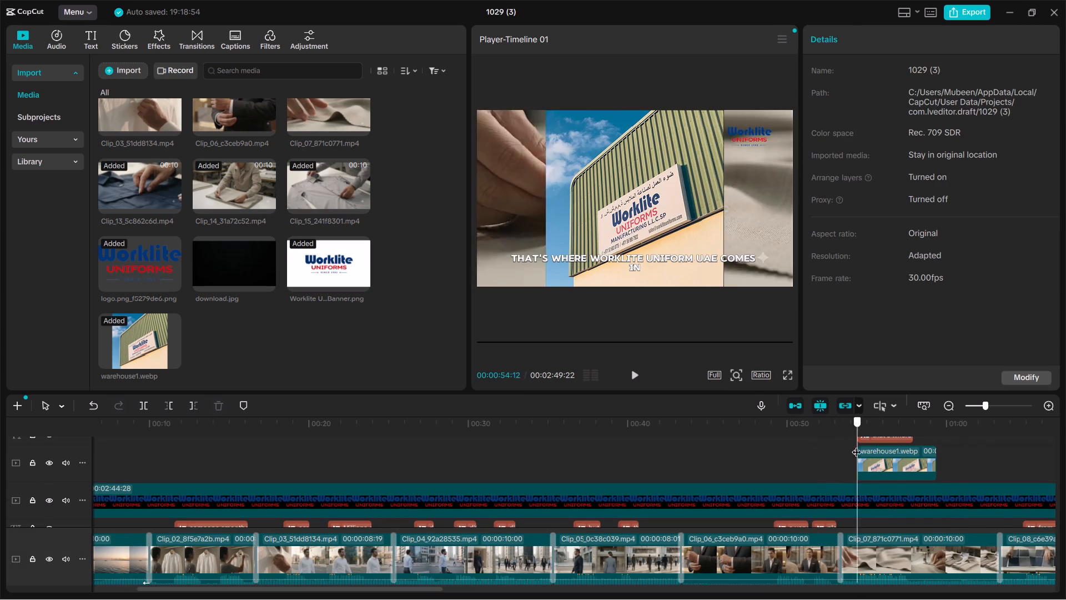
left_click_drag(857, 445, 909, 448)
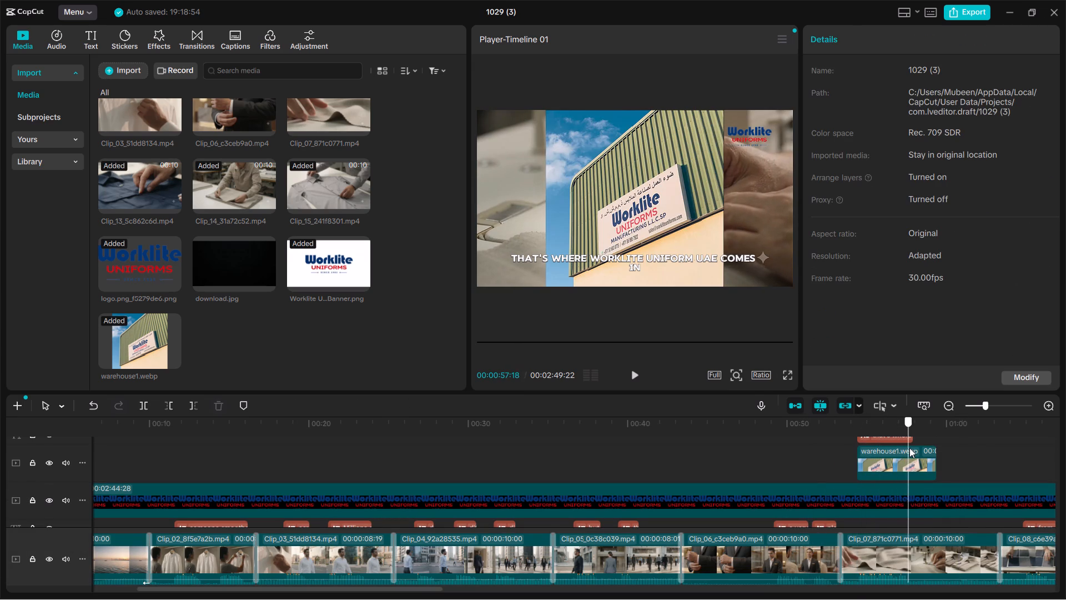
left_click_drag(909, 448, 901, 448)
left_click(674, 176)
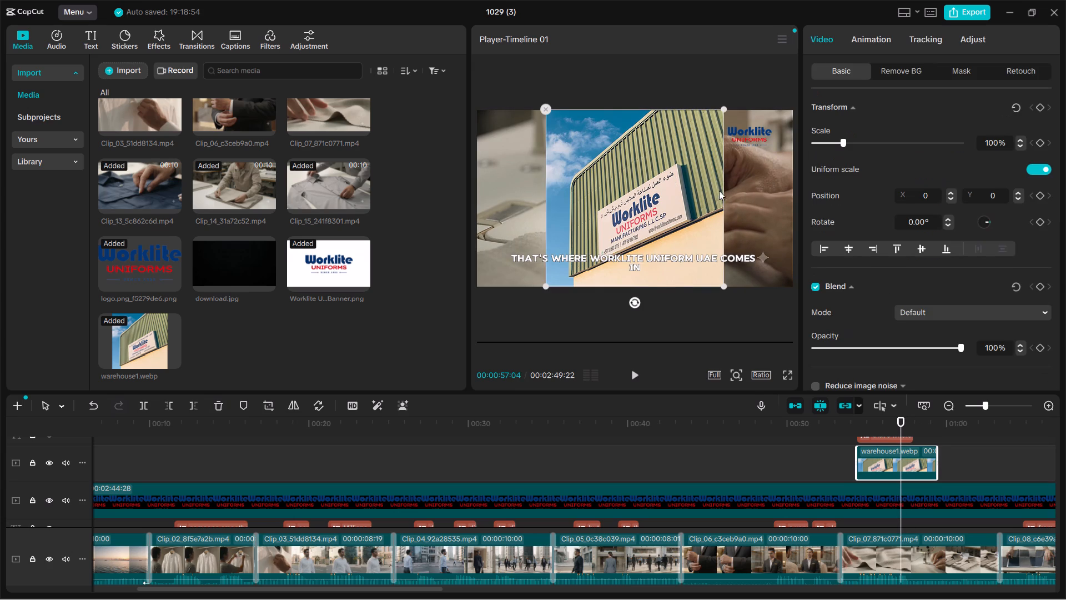
left_click_drag(723, 288, 948, 366)
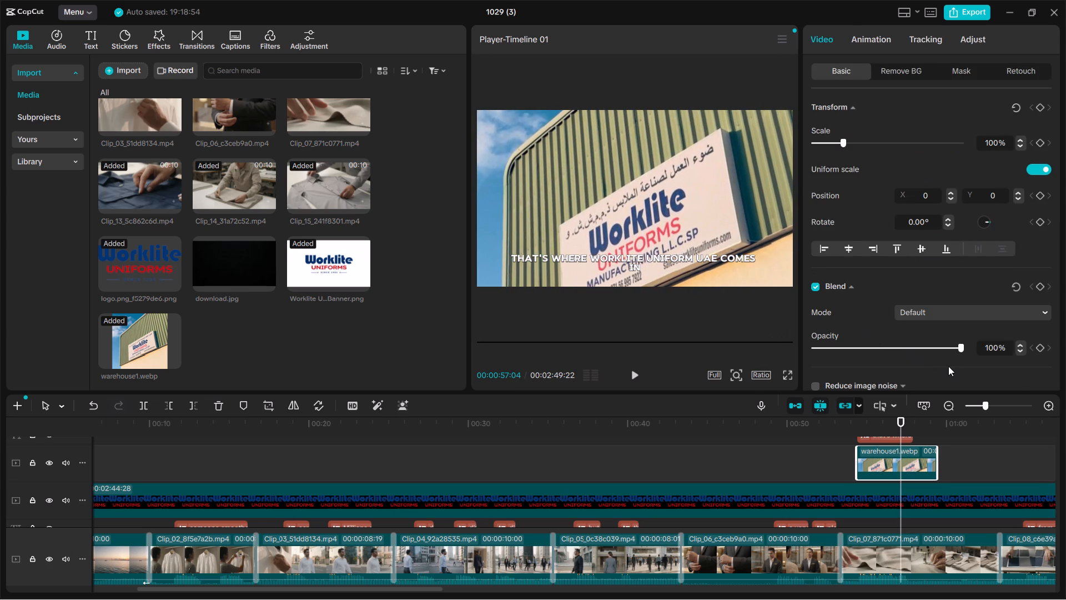
left_click_drag(948, 366, 919, 352)
left_click_drag(697, 205, 697, 192)
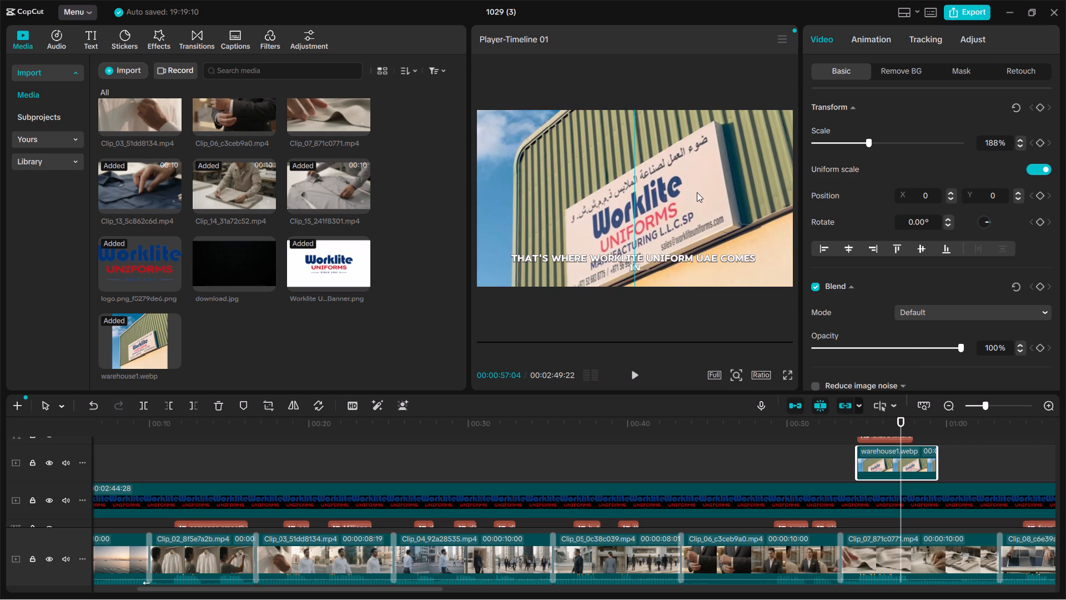
left_click_drag(697, 192, 697, 173)
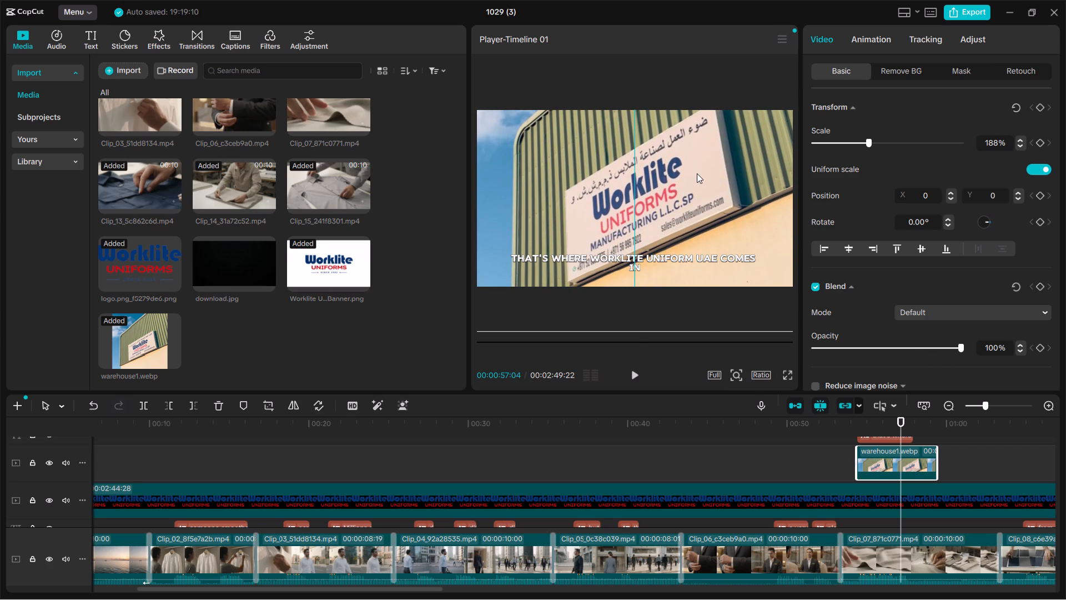
left_click_drag(697, 173, 697, 182)
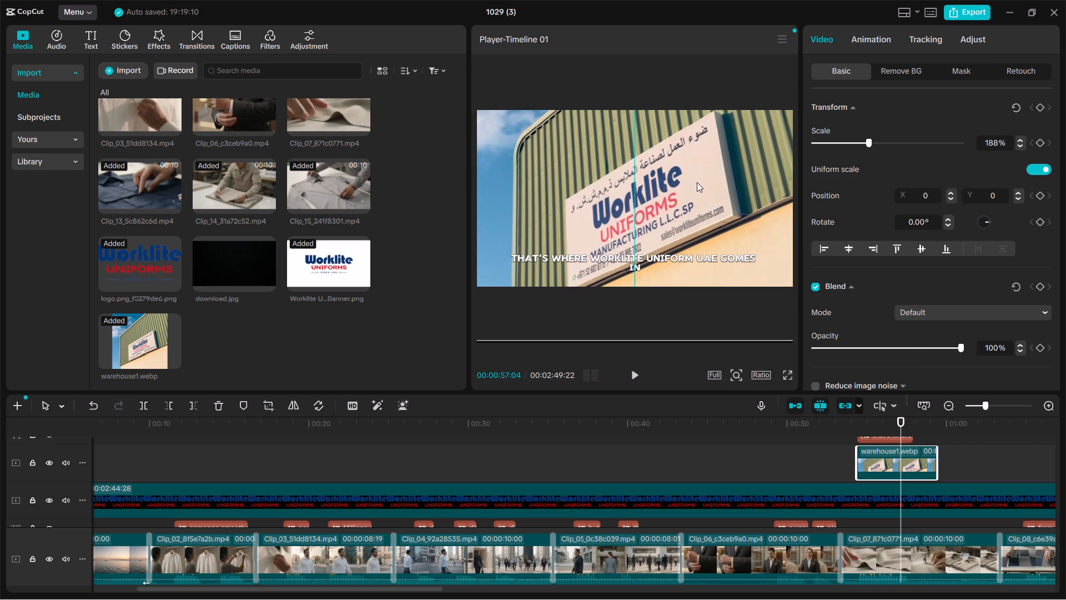
left_click_drag(697, 182, 697, 179)
Apply the Fade In entrance animation and the Fade Out exit animation to the warehouse1 overlay.
left_click(718, 465)
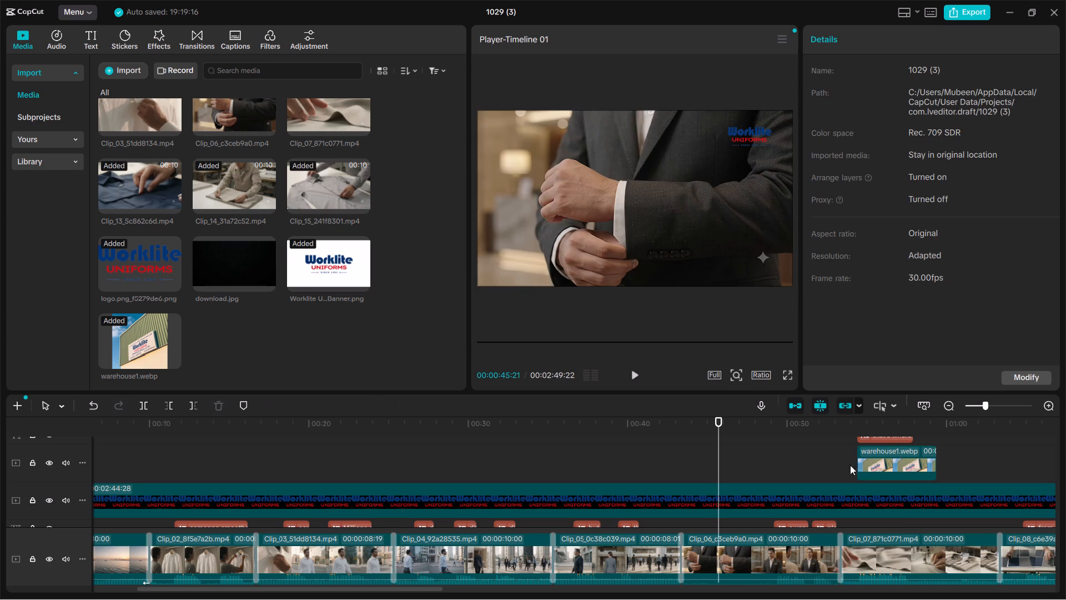
left_click(877, 463)
left_click(883, 41)
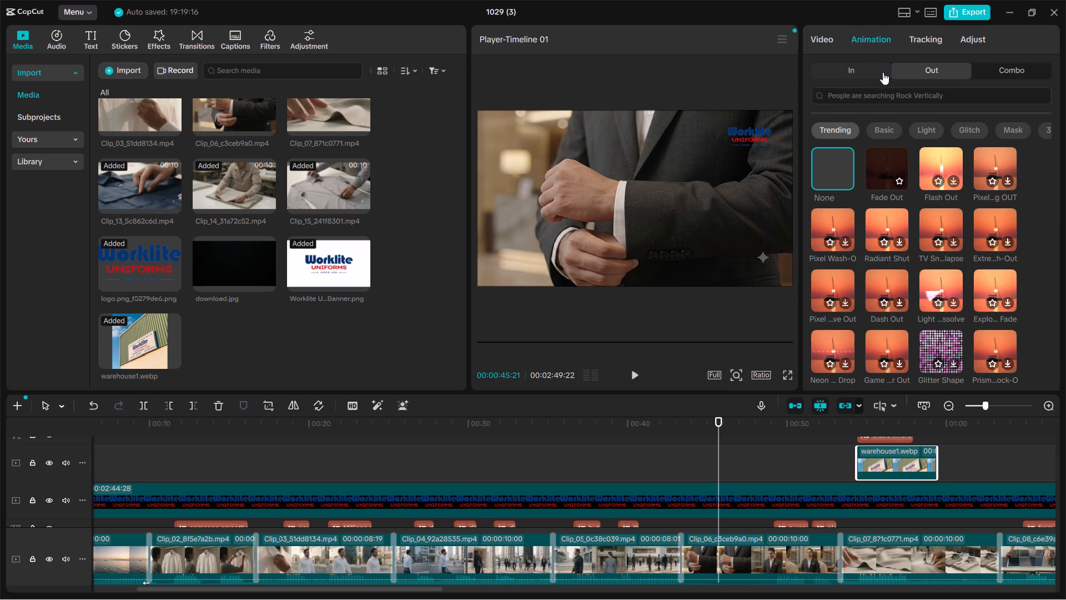
left_click(852, 64)
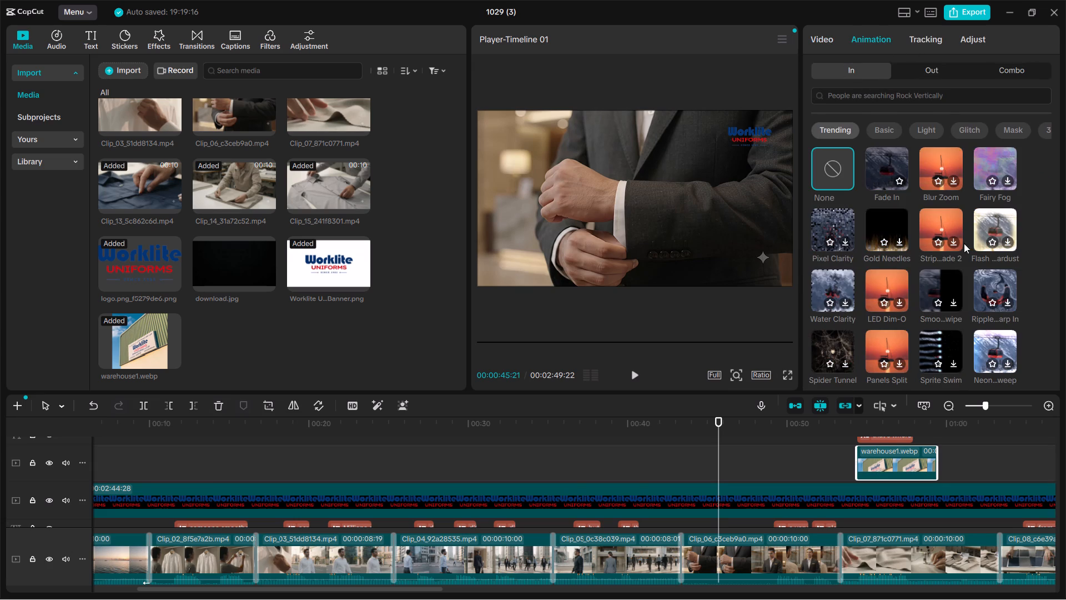
left_click(894, 163)
left_click(924, 69)
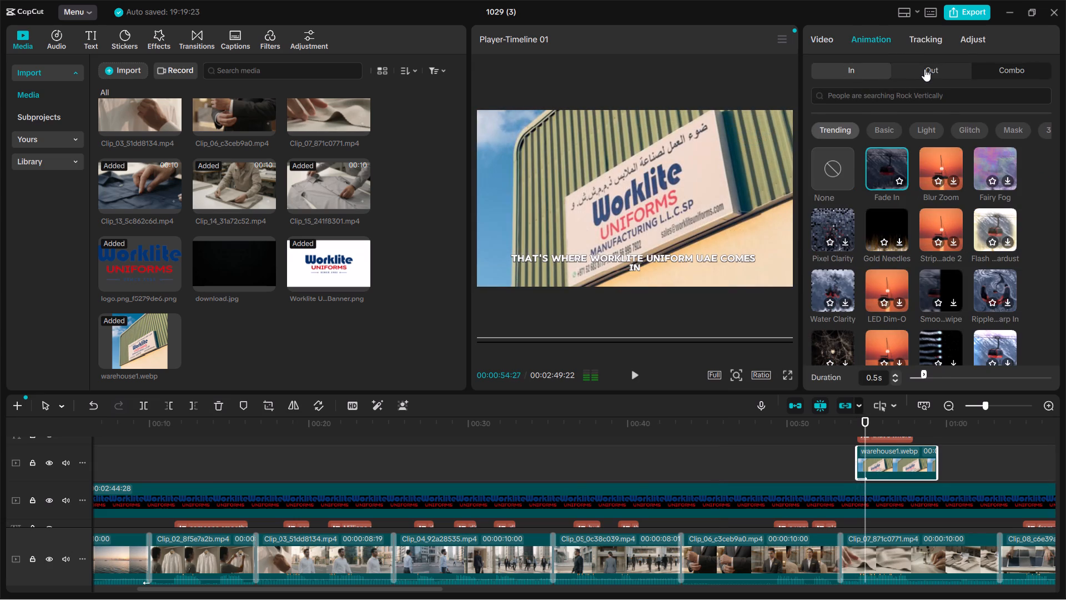
left_click(881, 163)
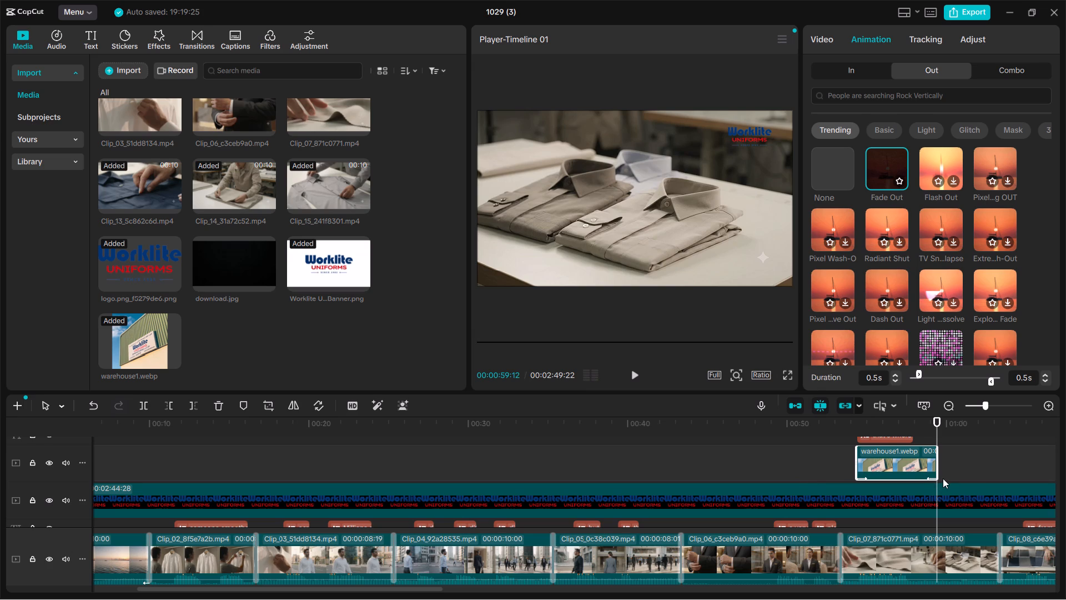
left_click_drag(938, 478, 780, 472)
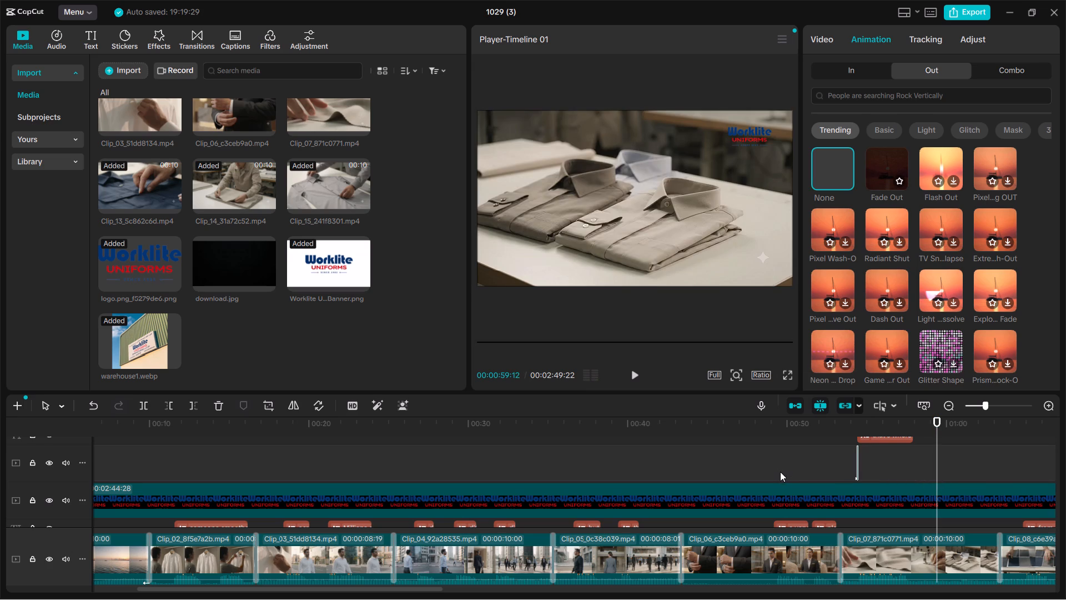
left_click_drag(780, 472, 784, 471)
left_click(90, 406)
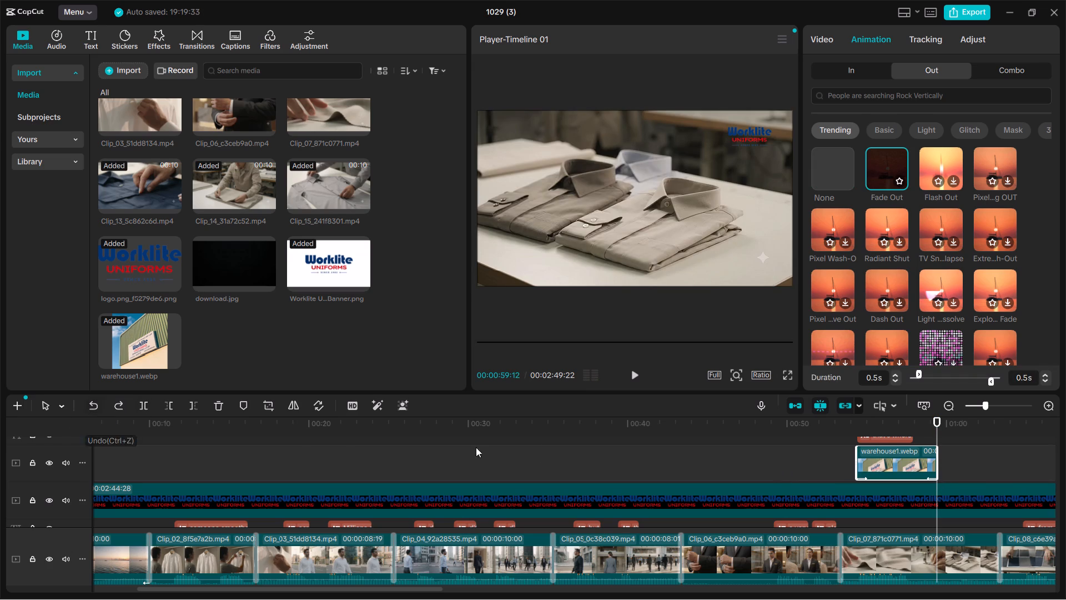
Play from 00:00:50:22 past the warehouse1 overlay to check its fade in and fade out.
left_click(938, 493)
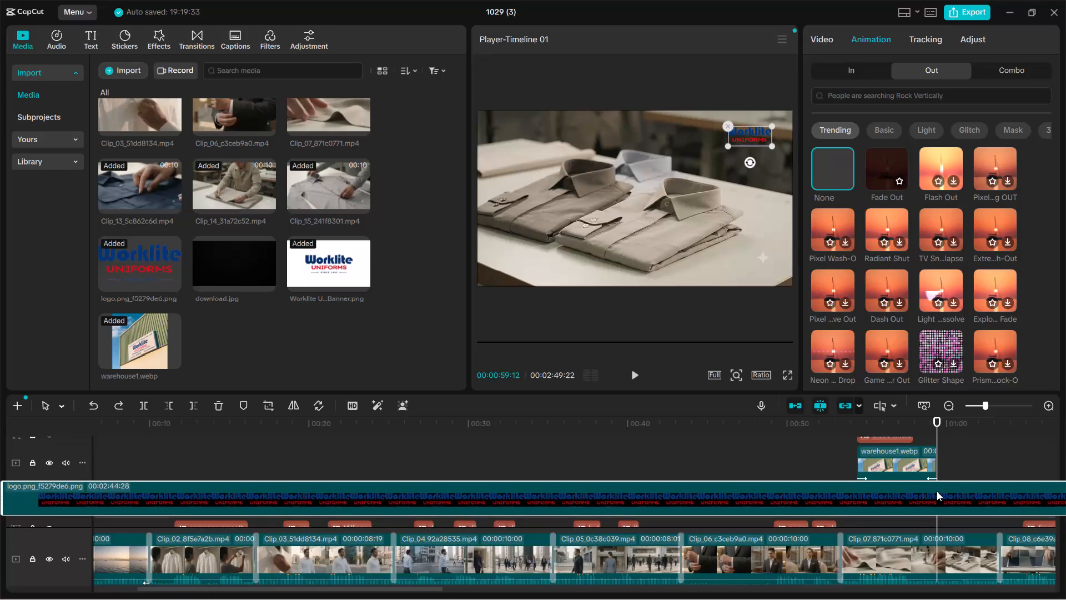
left_click(799, 458)
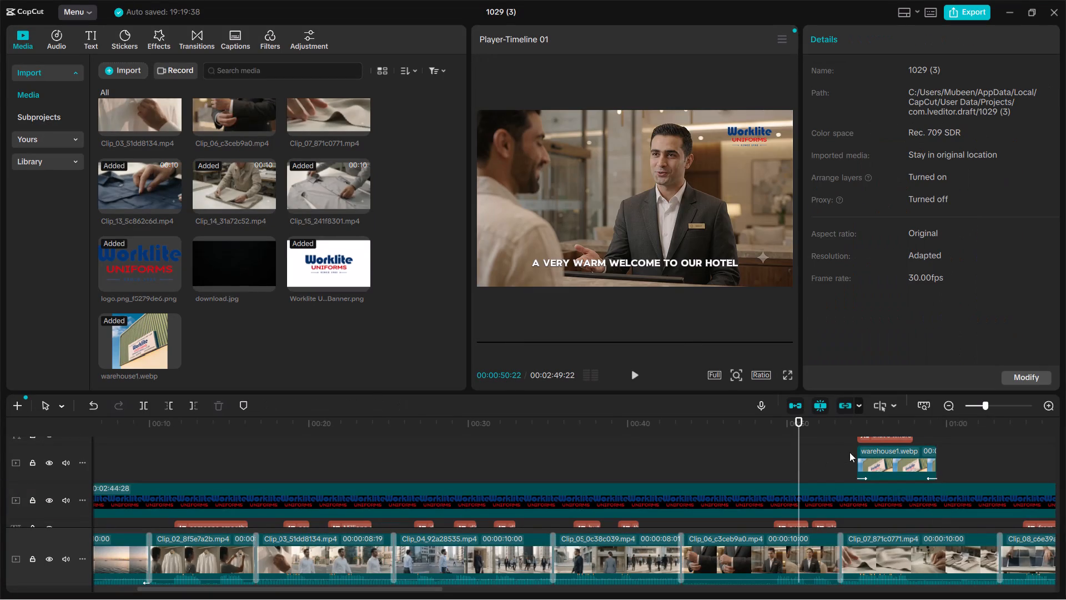
key("space")
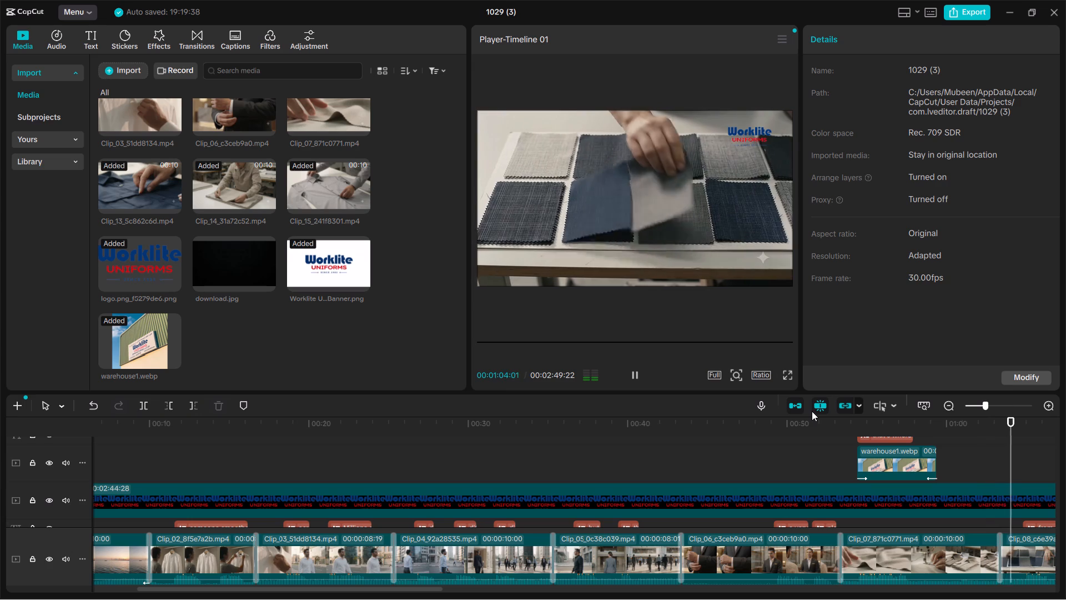
key("space")
Extend the end of the warehouse1 overlay slightly, to just before the one-minute mark.
left_click(907, 460)
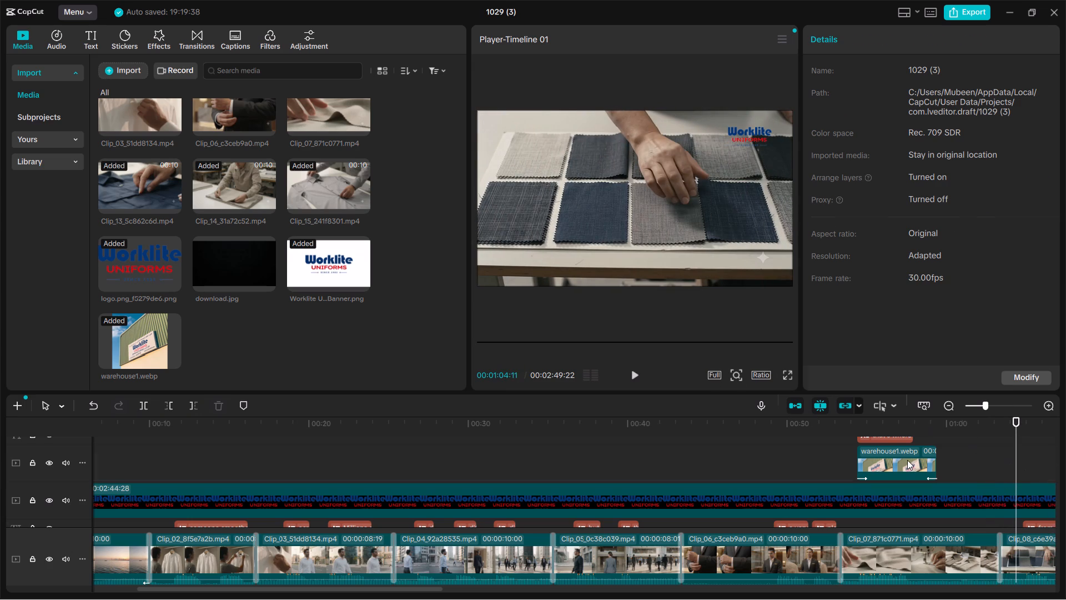
left_click_drag(936, 458, 942, 457)
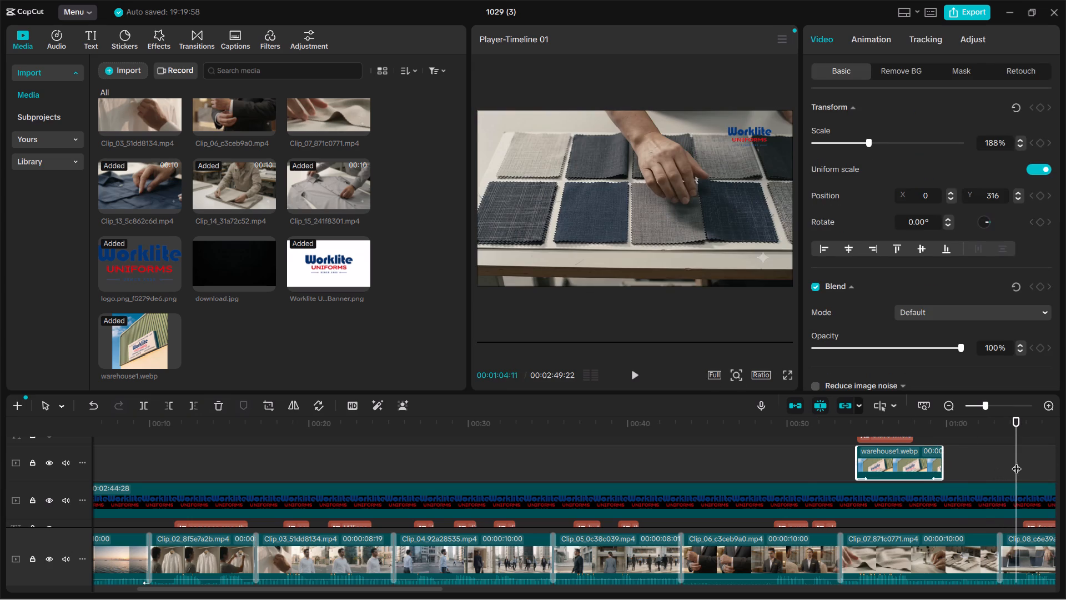
Replay from shortly before the warehouse1 overlay to check its extended length and fades.
left_click_drag(1017, 462, 804, 452)
key("space")
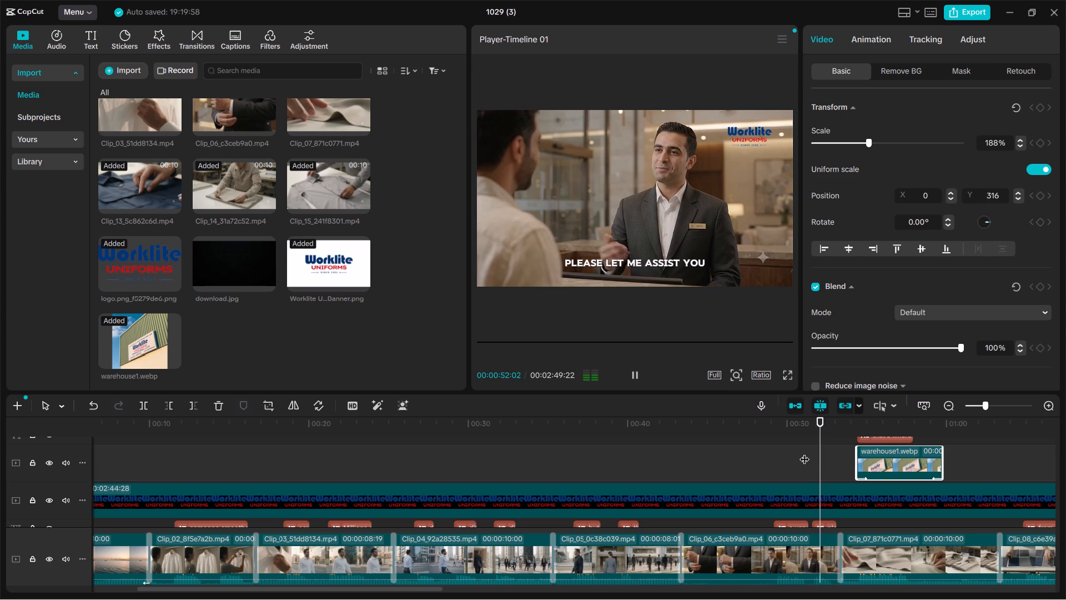
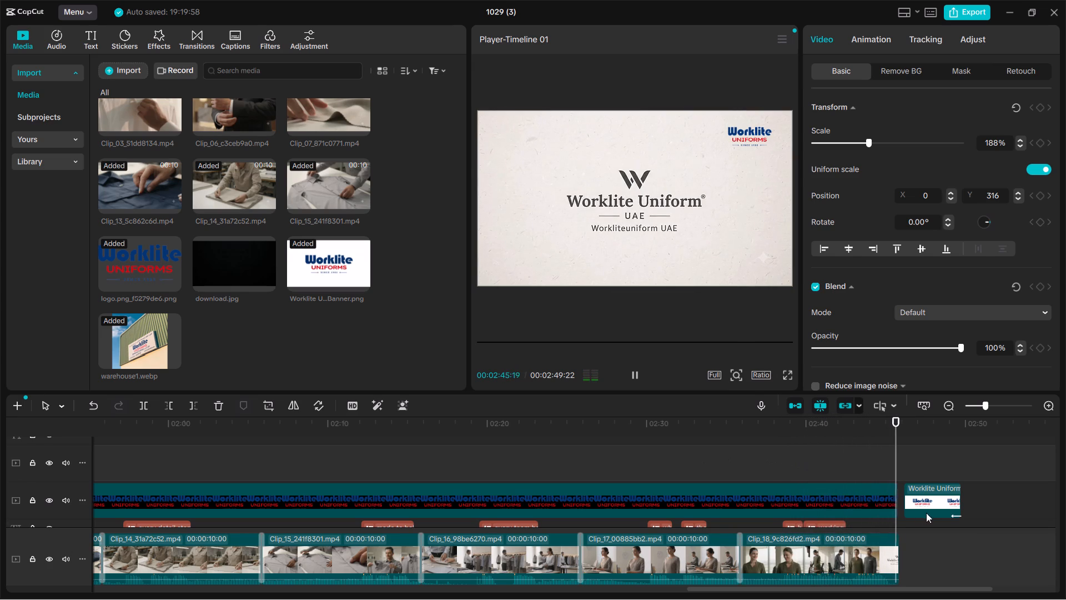
Move the Worklite Uniforms banner image earlier onto the track above the logo, starting at 00:02:42:16 over Clip_18.
left_click_drag(907, 456, 853, 457)
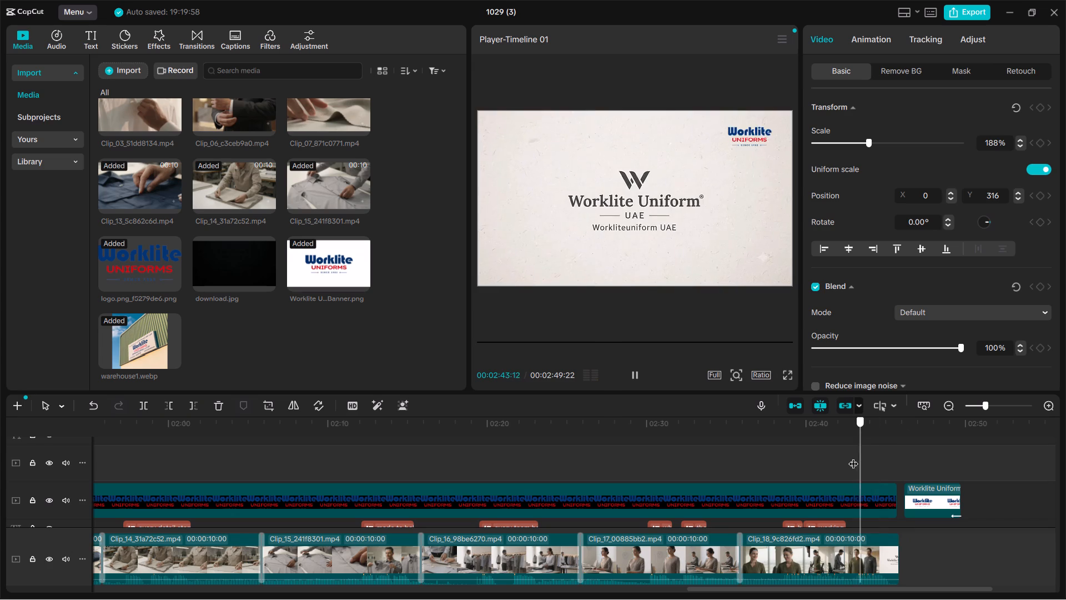
left_click_drag(853, 457, 846, 457)
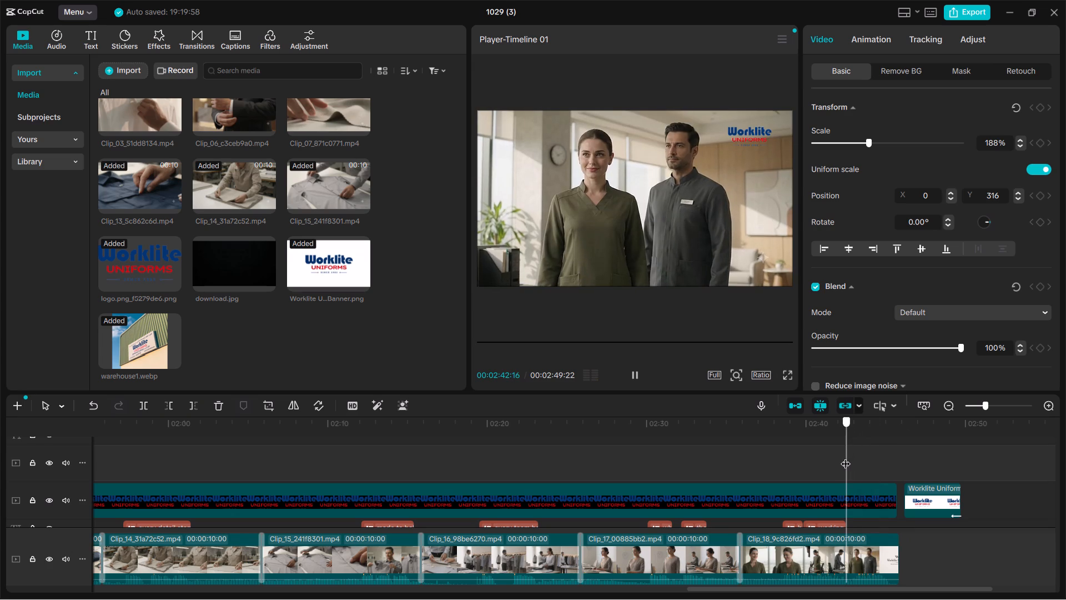
left_click_drag(846, 457, 848, 457)
left_click_drag(928, 502, 889, 494)
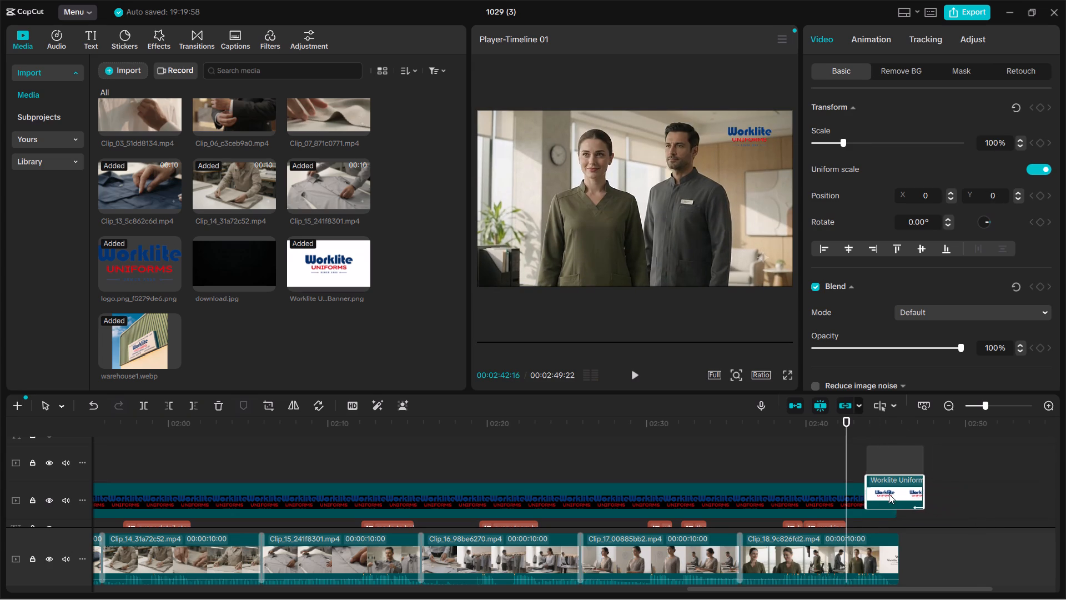
left_click_drag(889, 494, 867, 478)
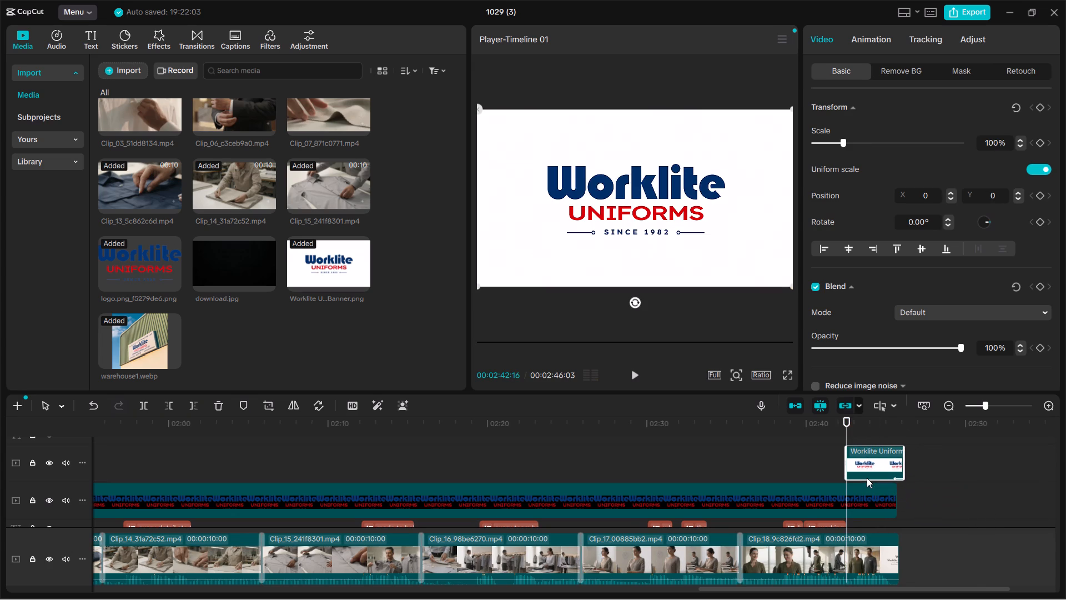
Play the ending around the repositioned banner overlay to check its timing over the closing clip.
left_click(632, 374)
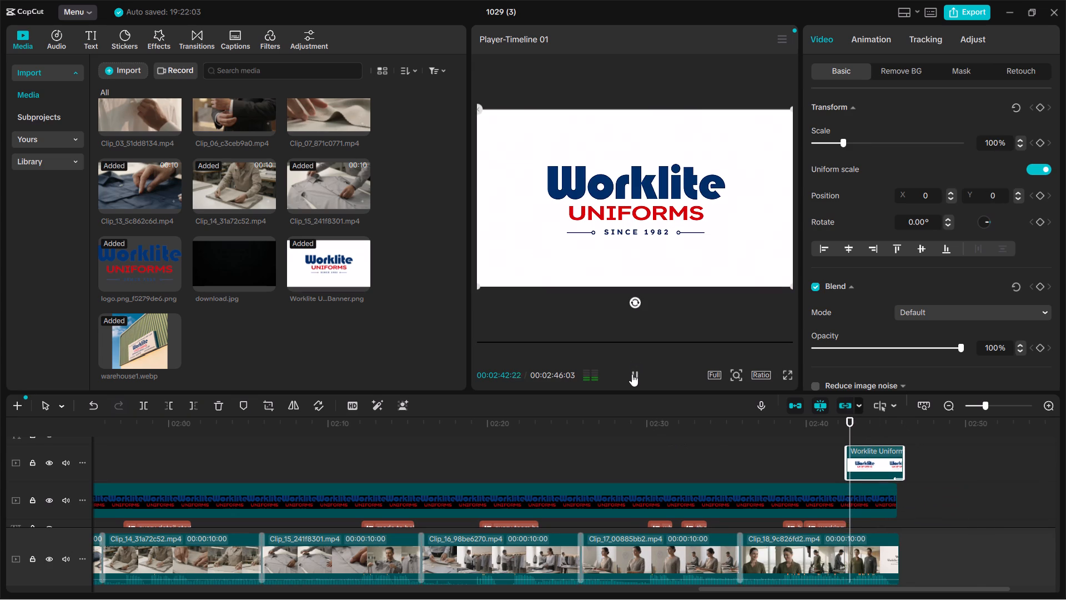
left_click_drag(879, 425, 874, 426)
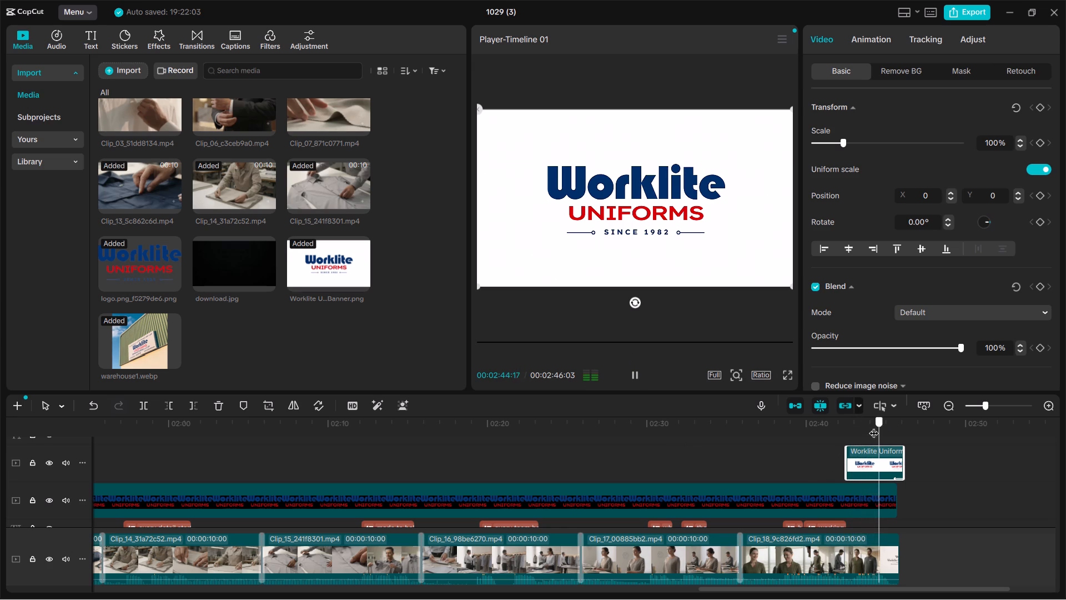
left_click_drag(874, 426, 835, 427)
key("space")
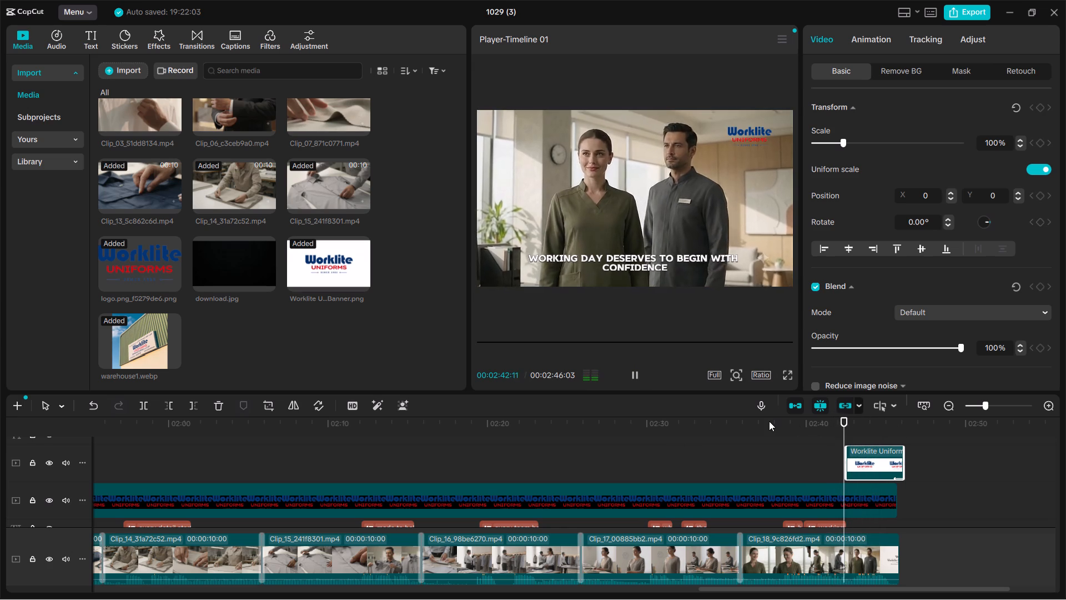
Apply the Fade In entrance animation to the Worklite Uniforms banner overlay at the end of the video.
left_click(848, 463)
left_click(873, 461)
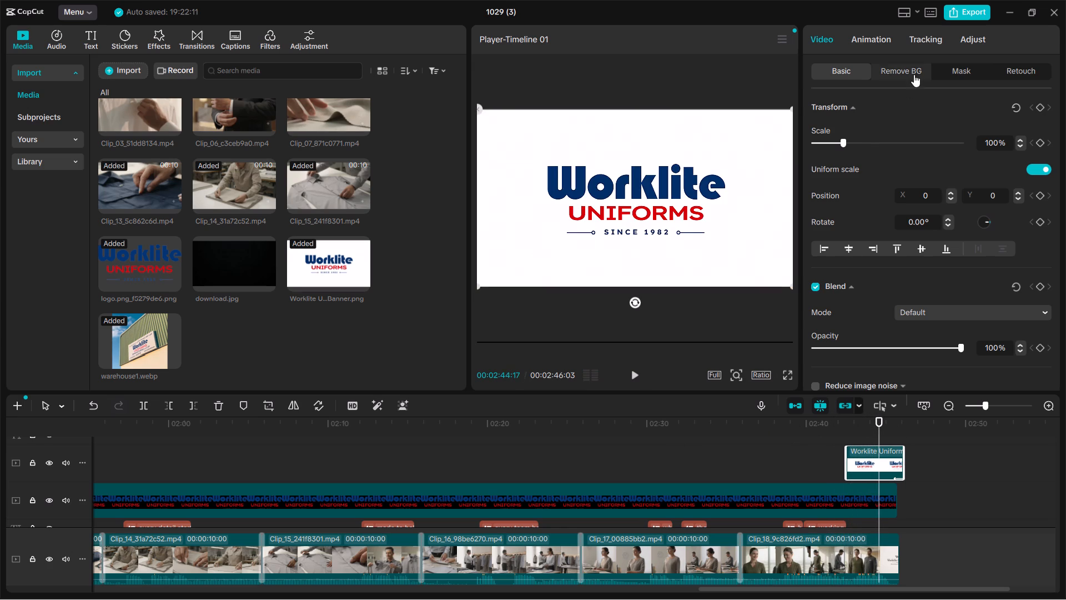
left_click(881, 38)
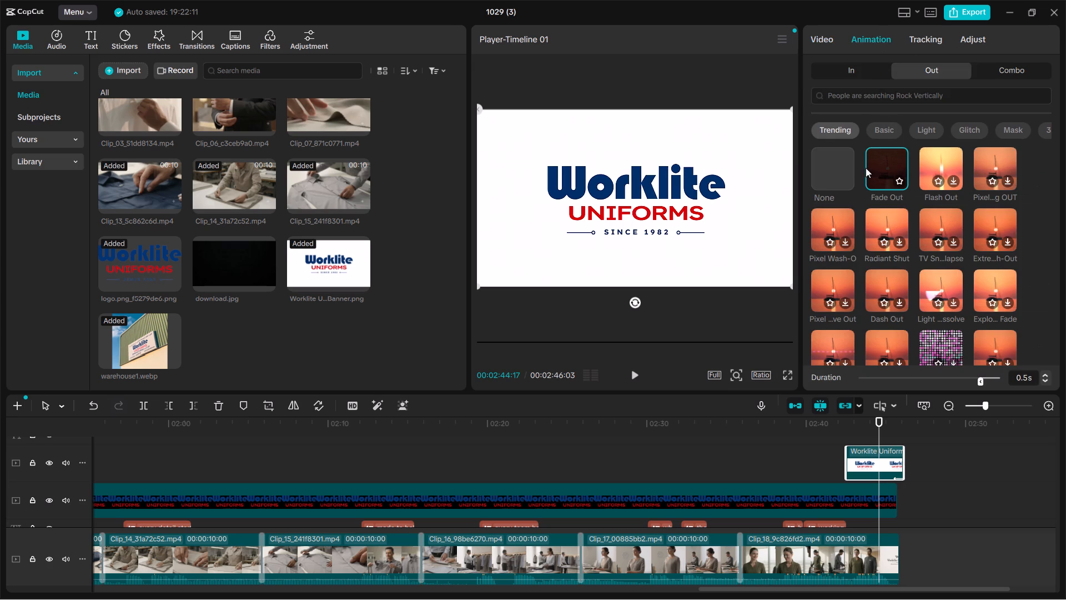
left_click(838, 66)
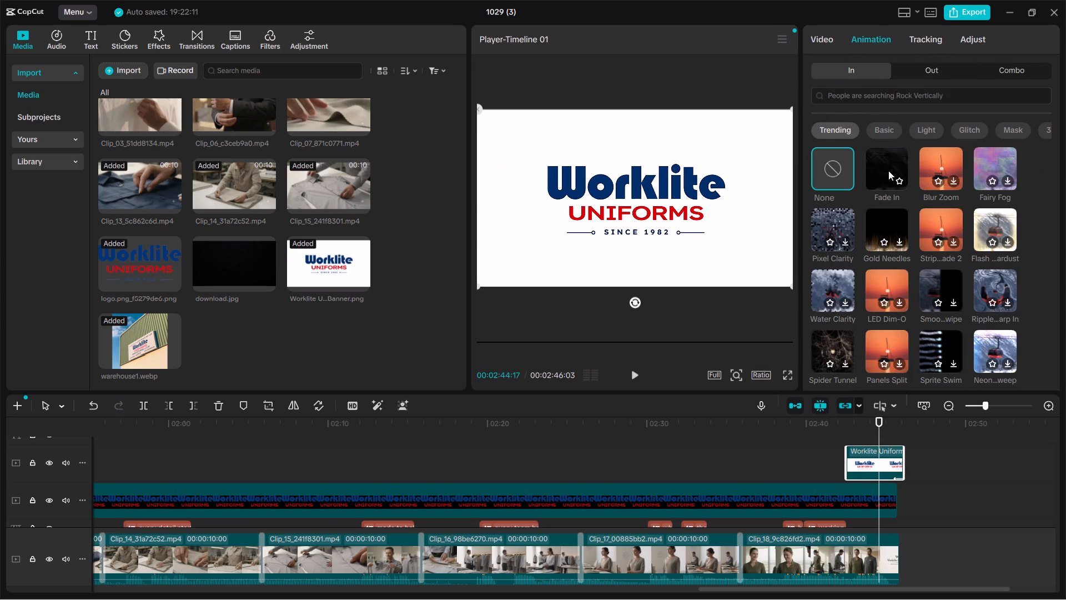
left_click(888, 171)
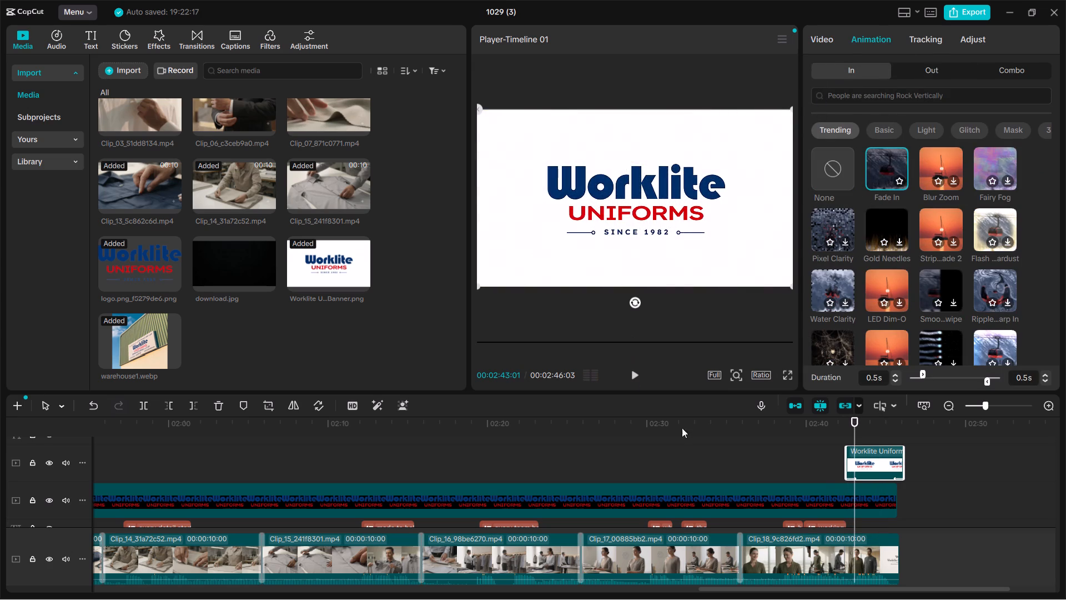
Play from 00:02:38:16 to the end of the video to check the banner overlay's fade in and fade out.
left_click(854, 486)
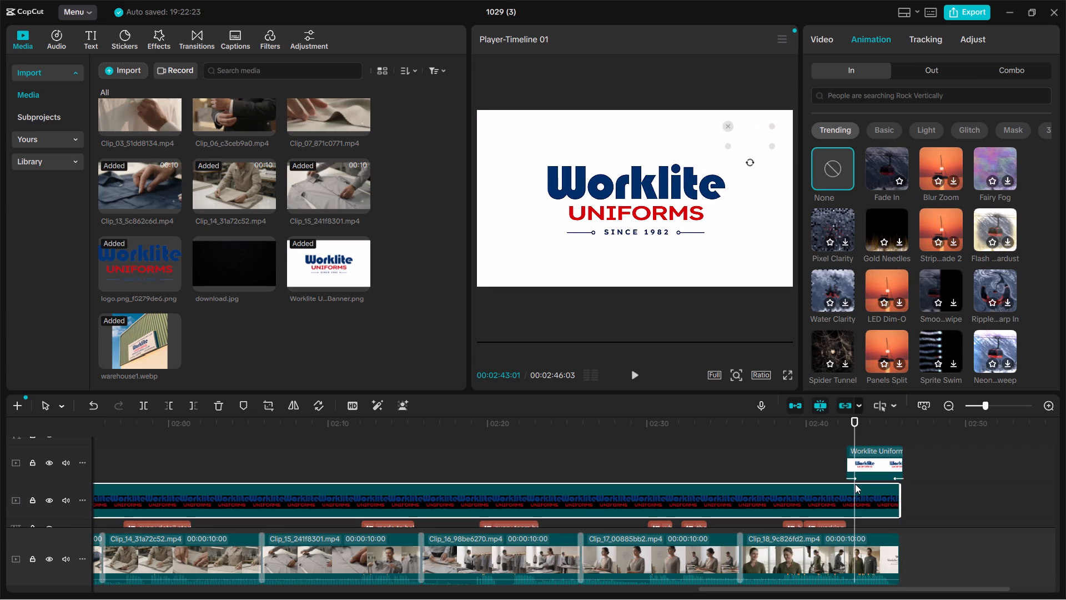
left_click(781, 455)
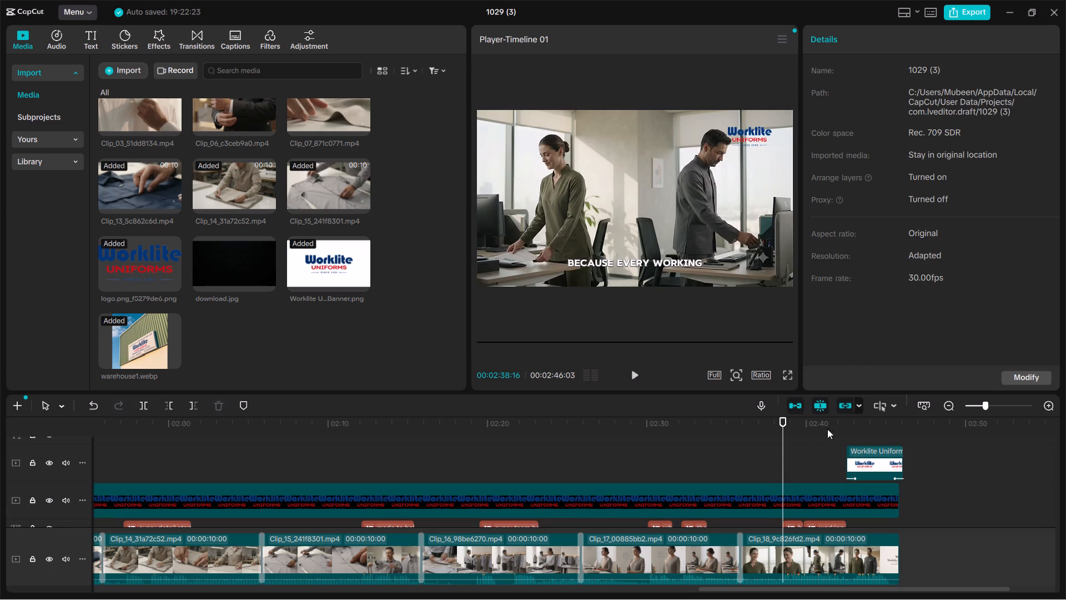
key("space")
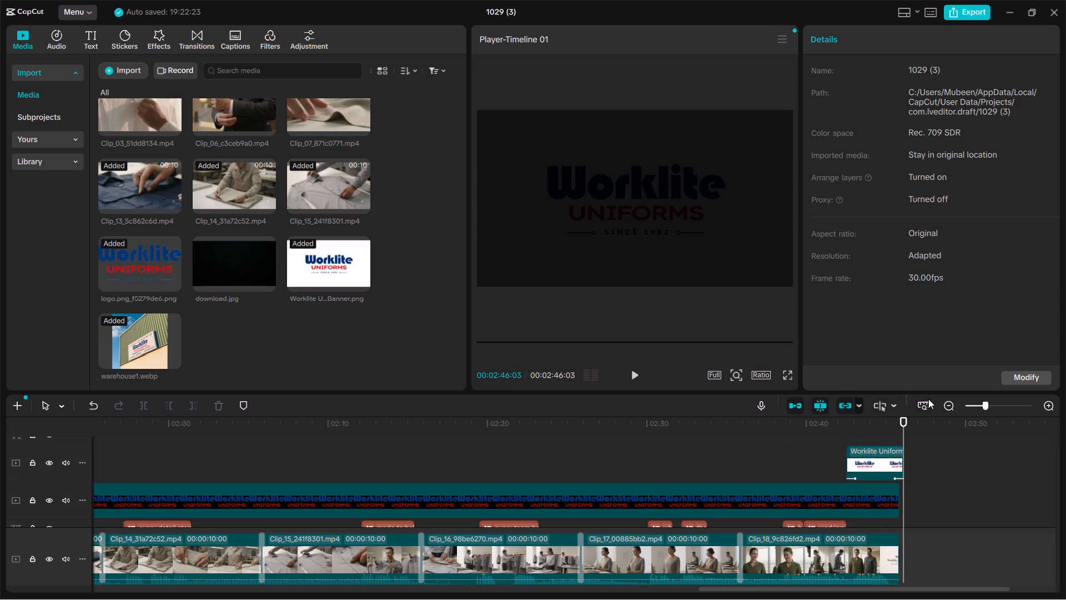
Return to the very start of the timeline and play the video through to review the whole edit.
left_click_drag(902, 425, 0, 551)
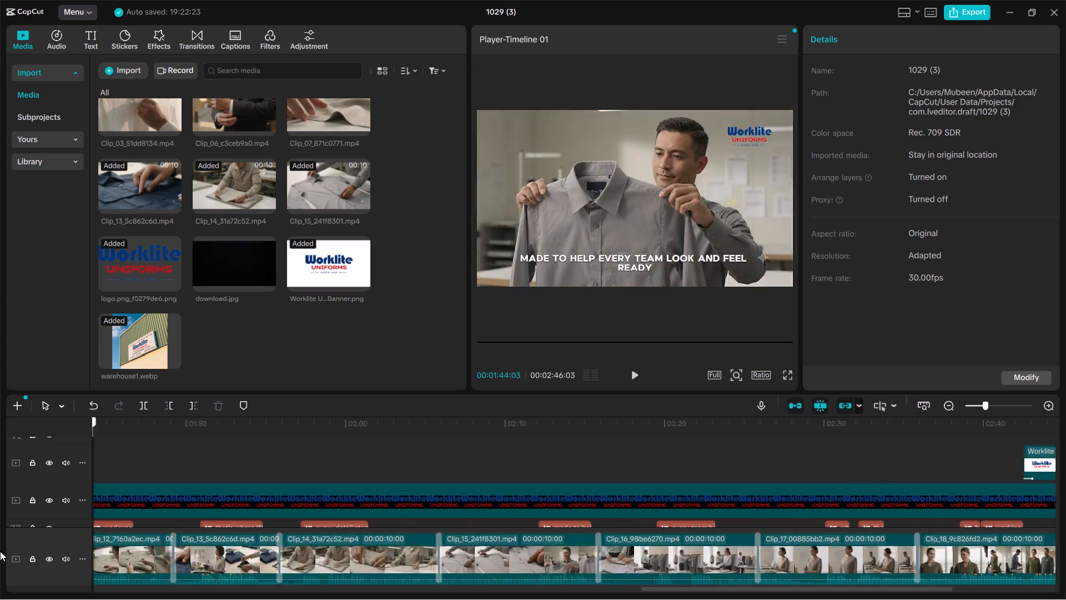
left_click_drag(0, 551, 0, 567)
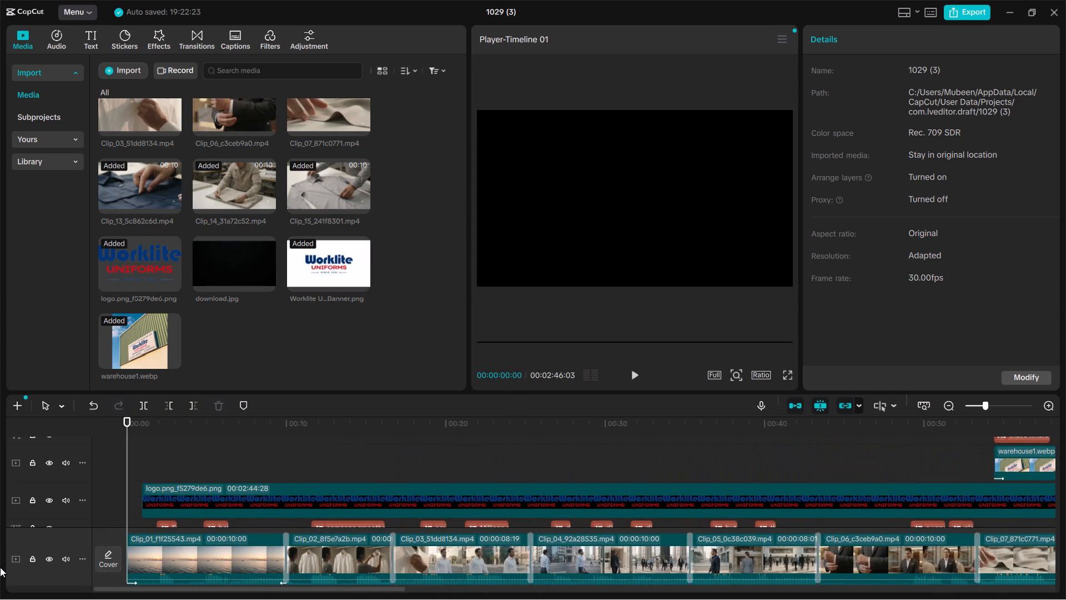
key("space")
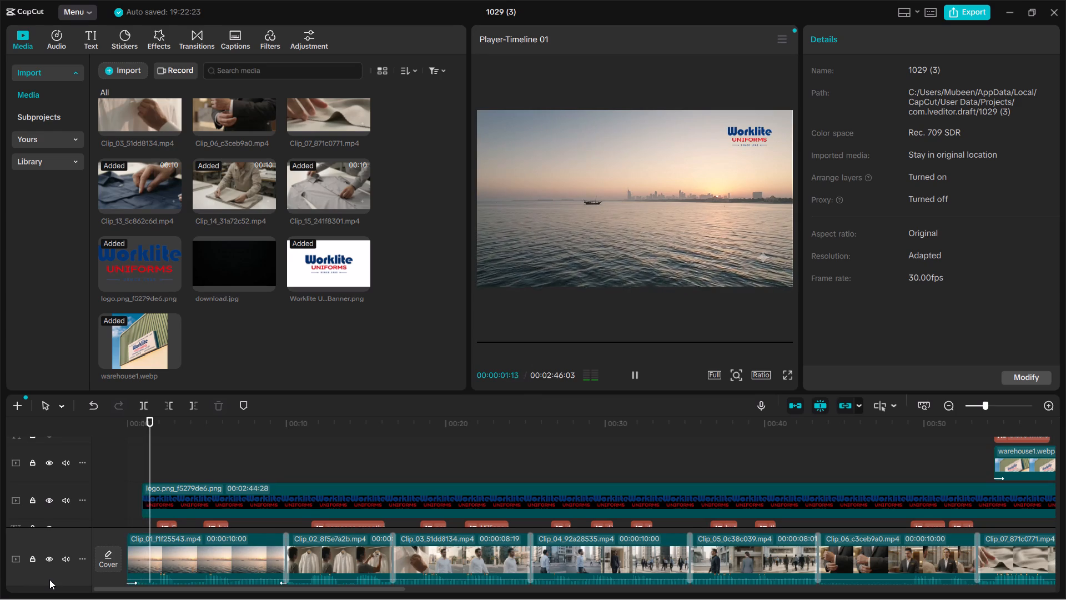
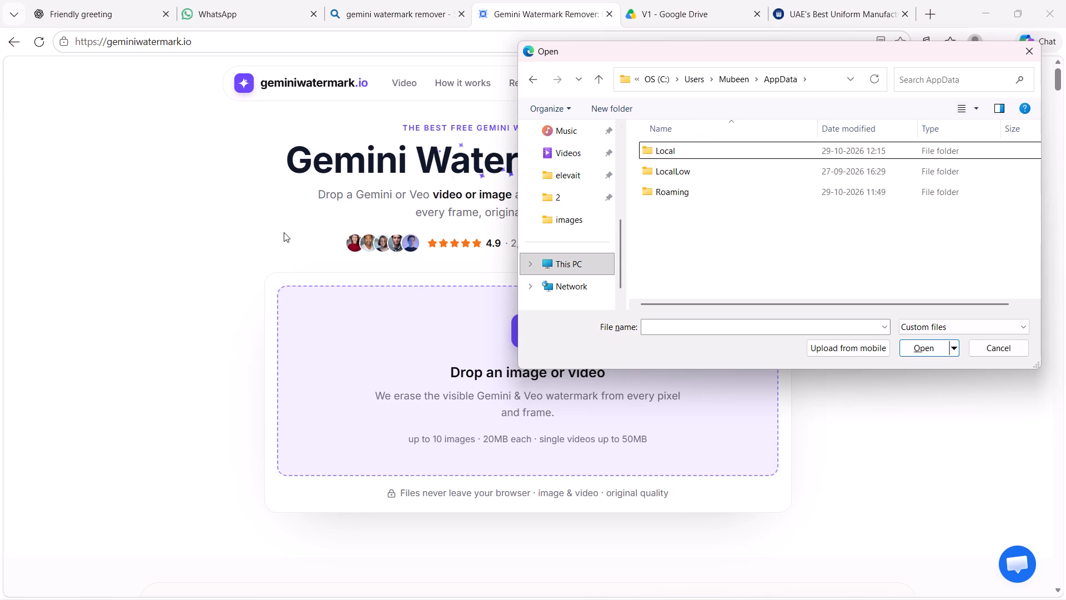
Look for the file to upload in the Videos folder under AppData > Local > CapCut, and return to the CapCut folder.
double_click(807, 157)
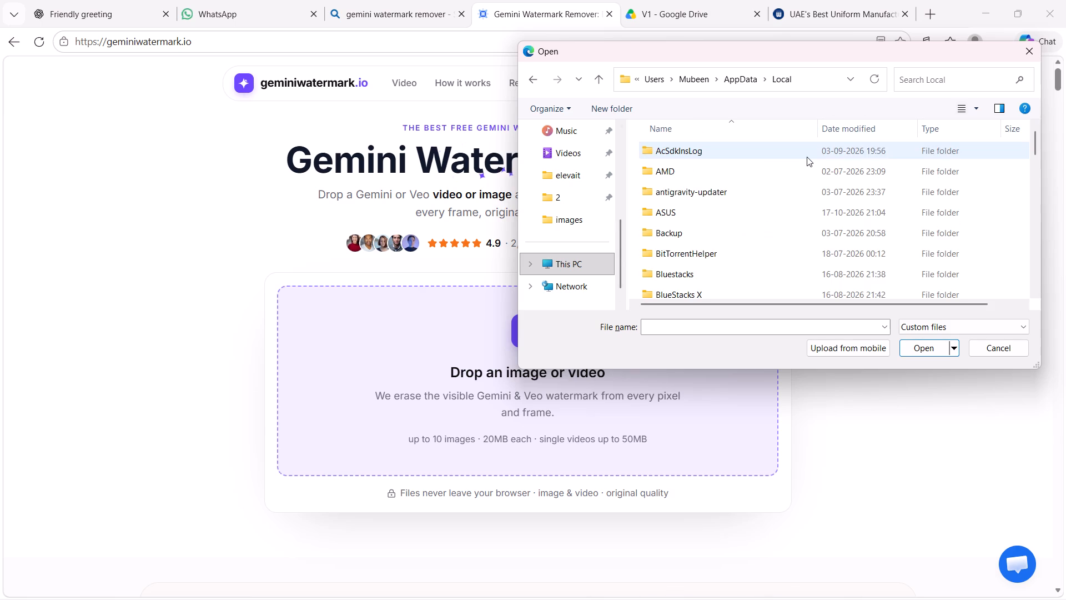
left_click(711, 216)
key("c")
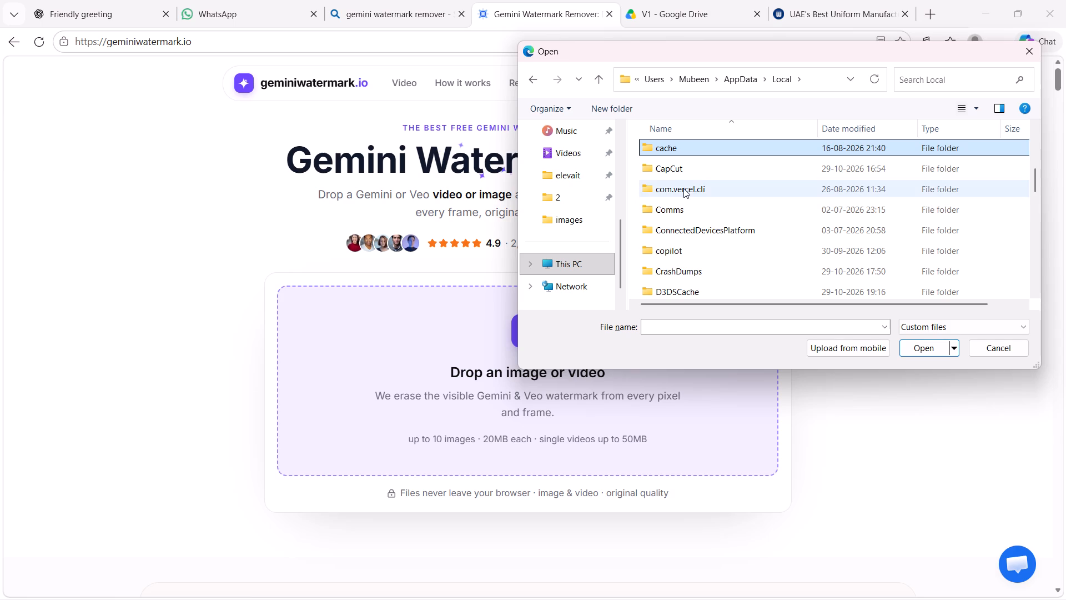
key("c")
left_click(673, 162)
double_click(673, 172)
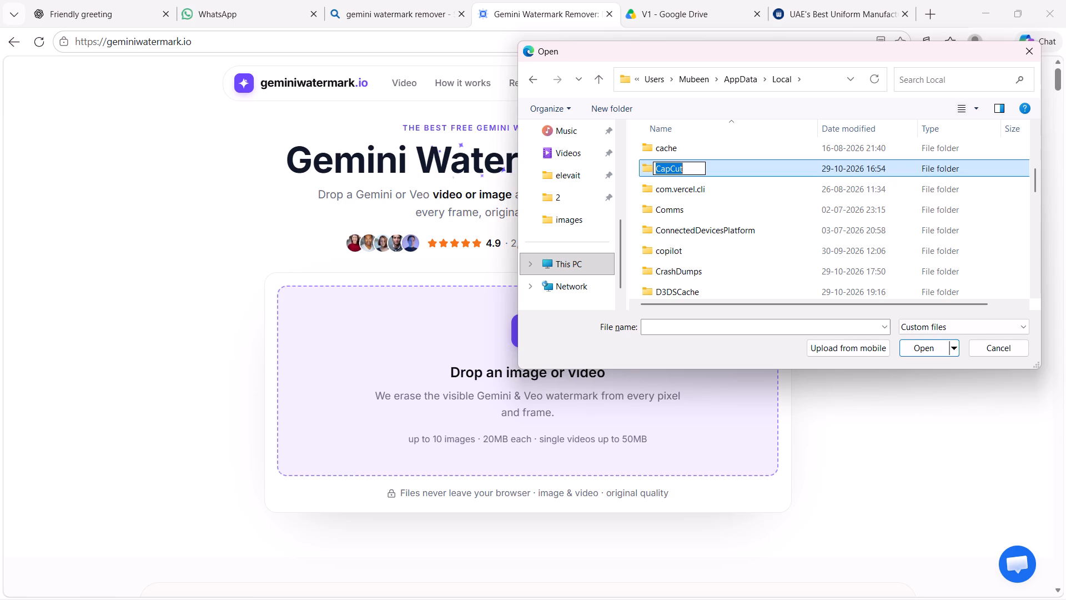
left_click(735, 163)
double_click(729, 164)
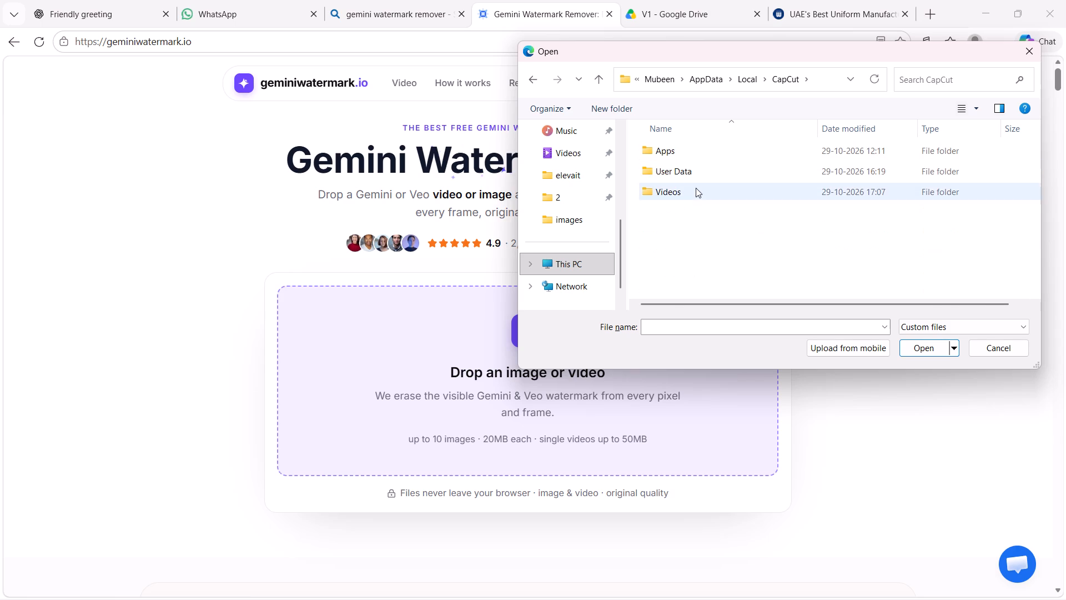
double_click(695, 188)
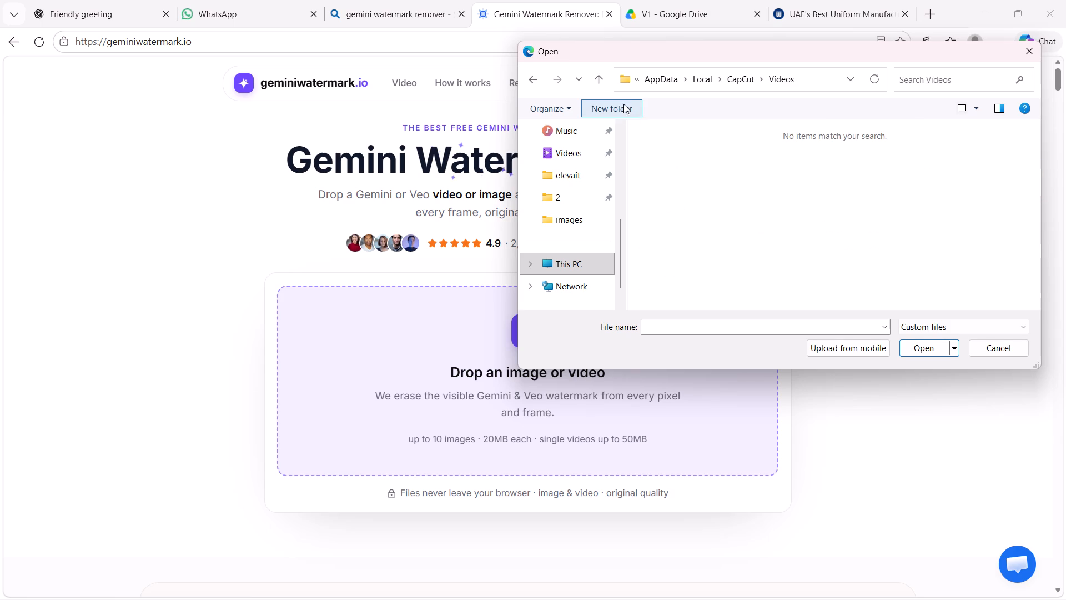
left_click(597, 82)
left_click(270, 0)
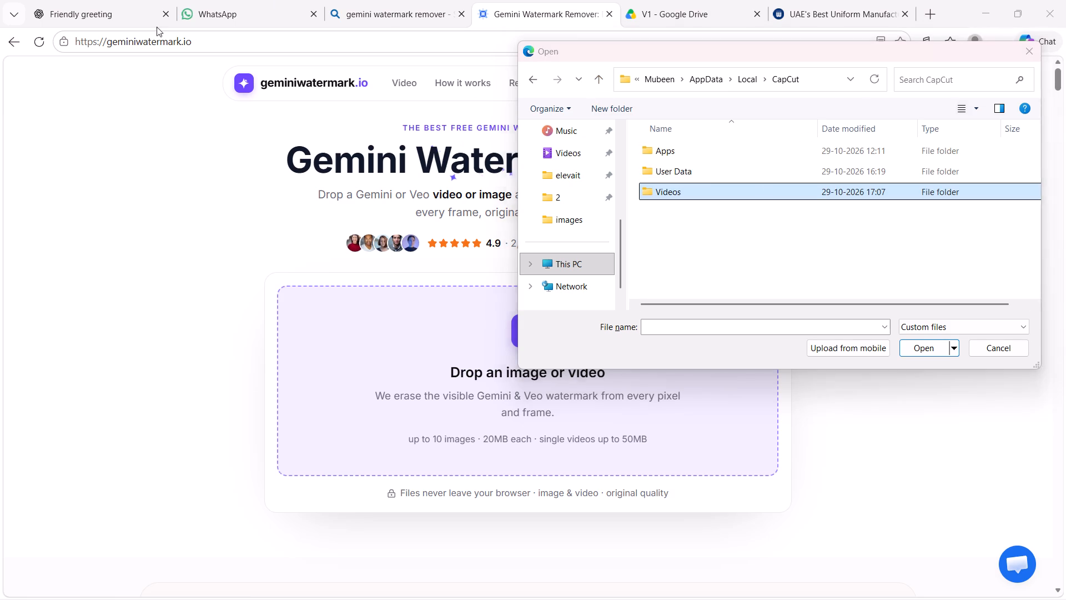
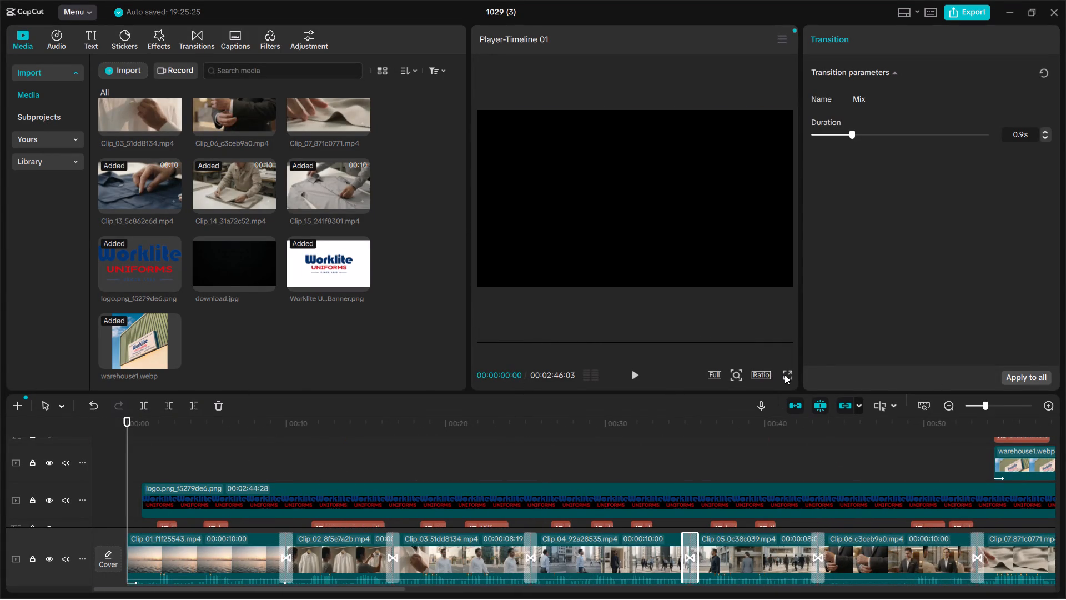
Play the Worklite Uniforms video from the beginning in full screen to review it.
left_click(786, 374)
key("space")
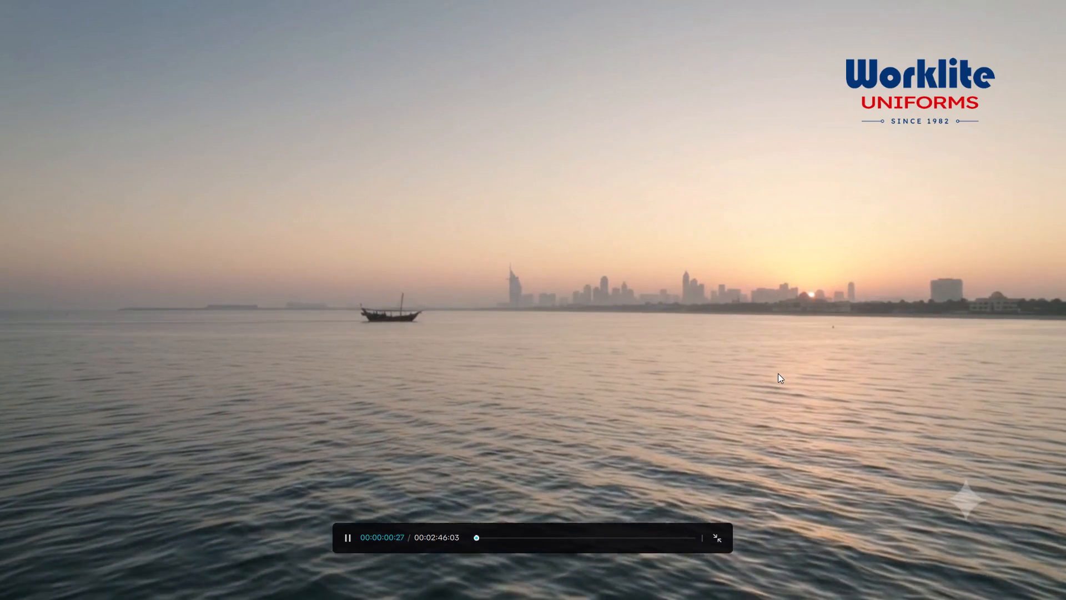
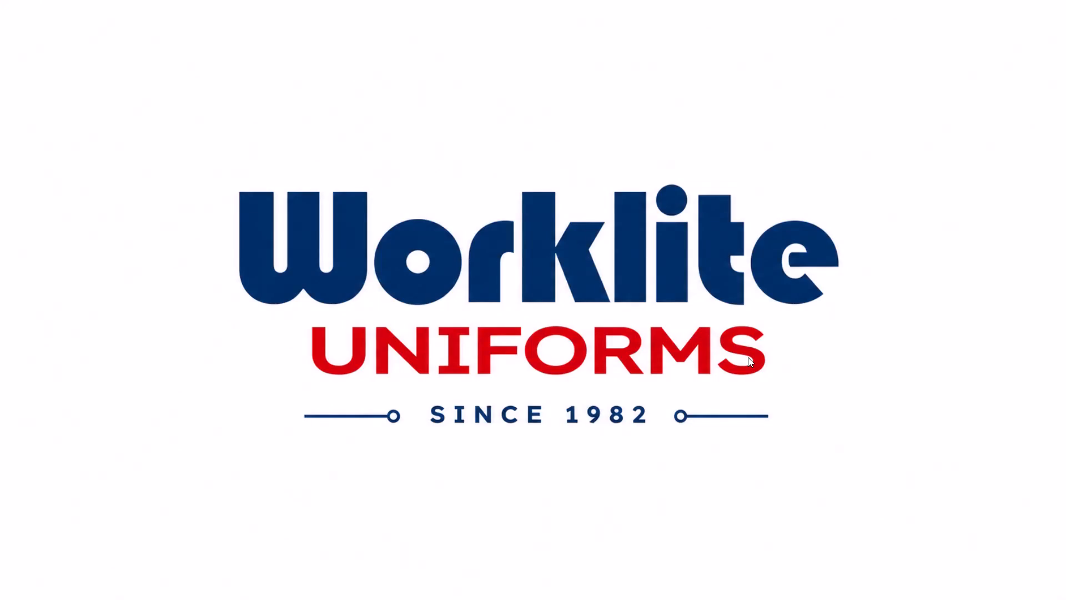
Switch away from CapCut's full-screen preview of the Worklite Uniforms video to another open window.
key("alt+Tab")
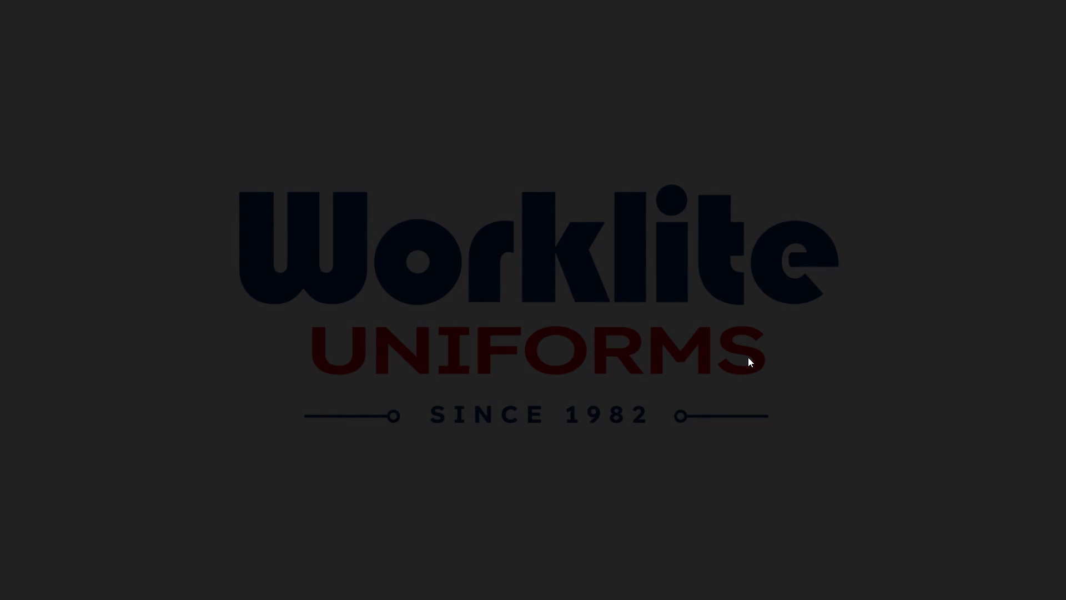
Switch through the open file browser and web browser windows, returning to CapCut's full-screen preview of the Worklite Uniforms video.
key("alt+Tab")
key("alt+Tab")
key("alt+Tab")
left_click(400, 387)
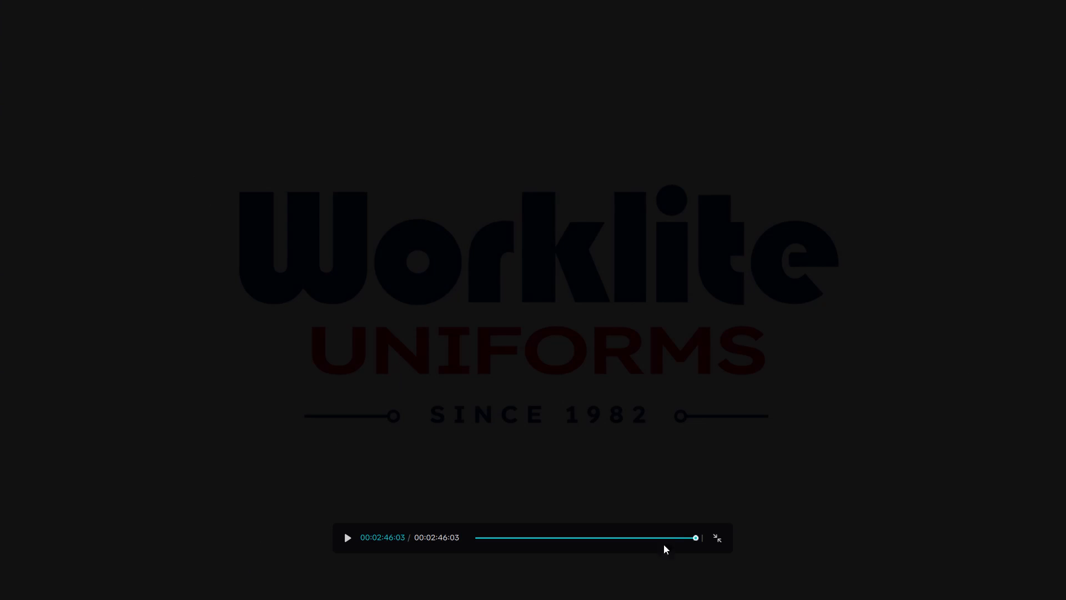
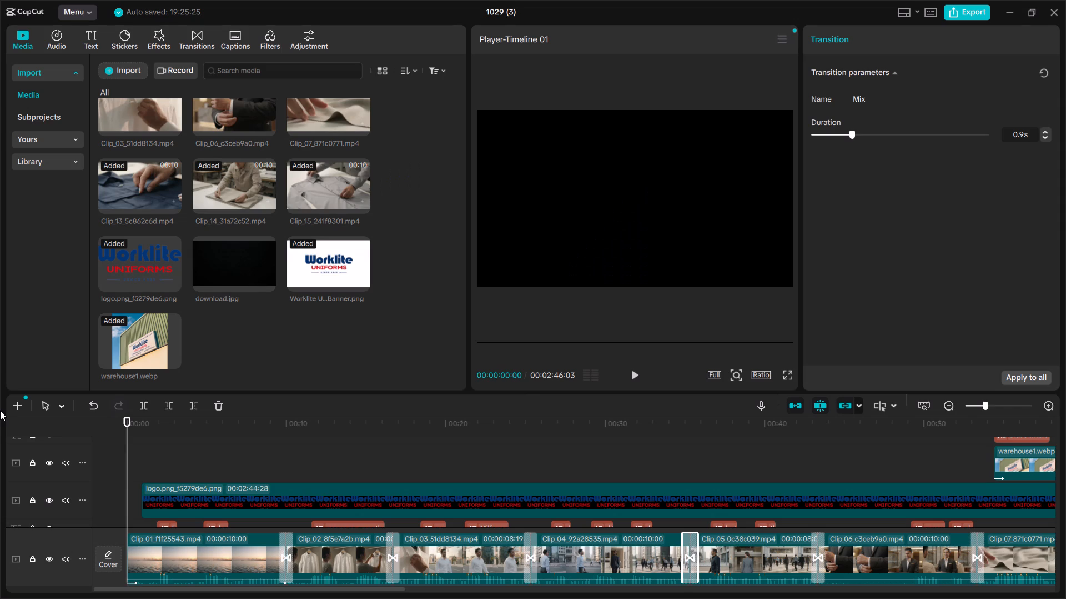
Return to the Gemini Watermark Remover page in Microsoft Edge and open the sign-up prompt for downloading the cleaned video.
key("alt+Tab")
key("alt+Tab")
key("alt+Tab")
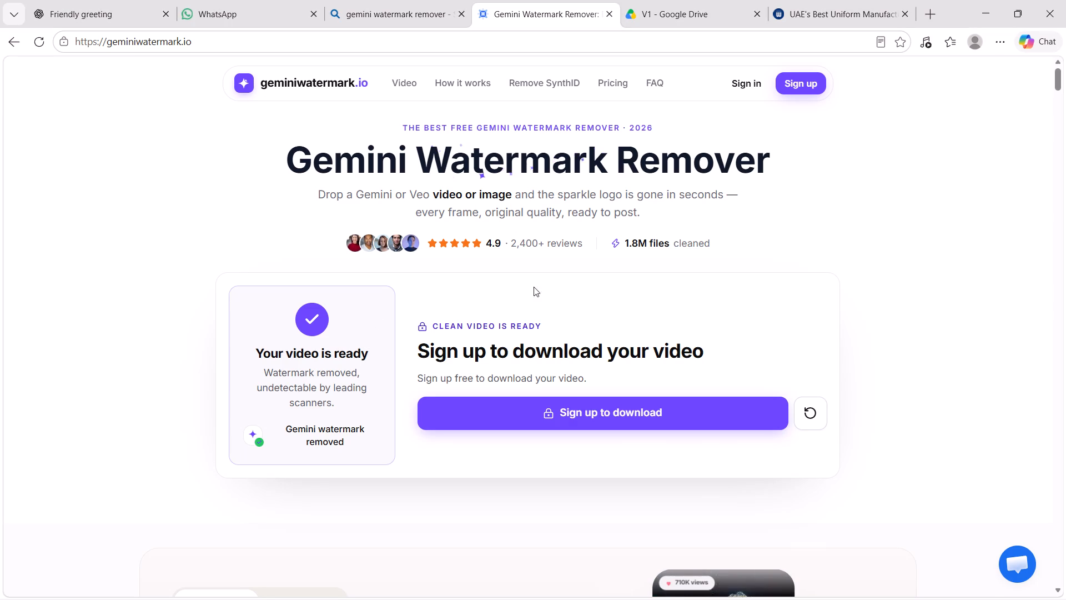
scroll(510, 302, "down", 5)
scroll(596, 332, "up", 3)
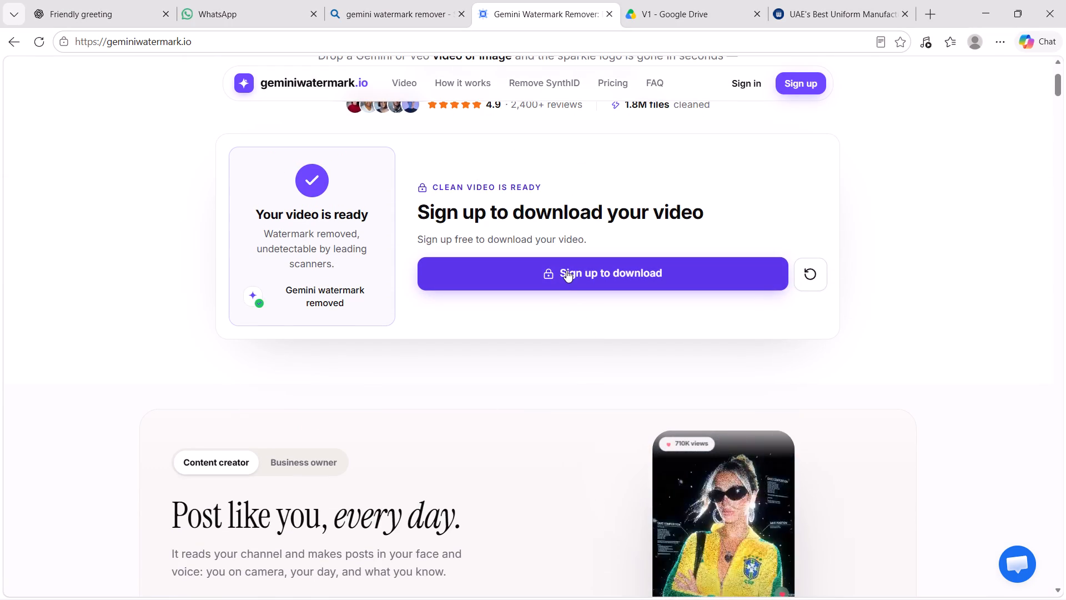
scroll(566, 270, "up", 2)
left_click(525, 387)
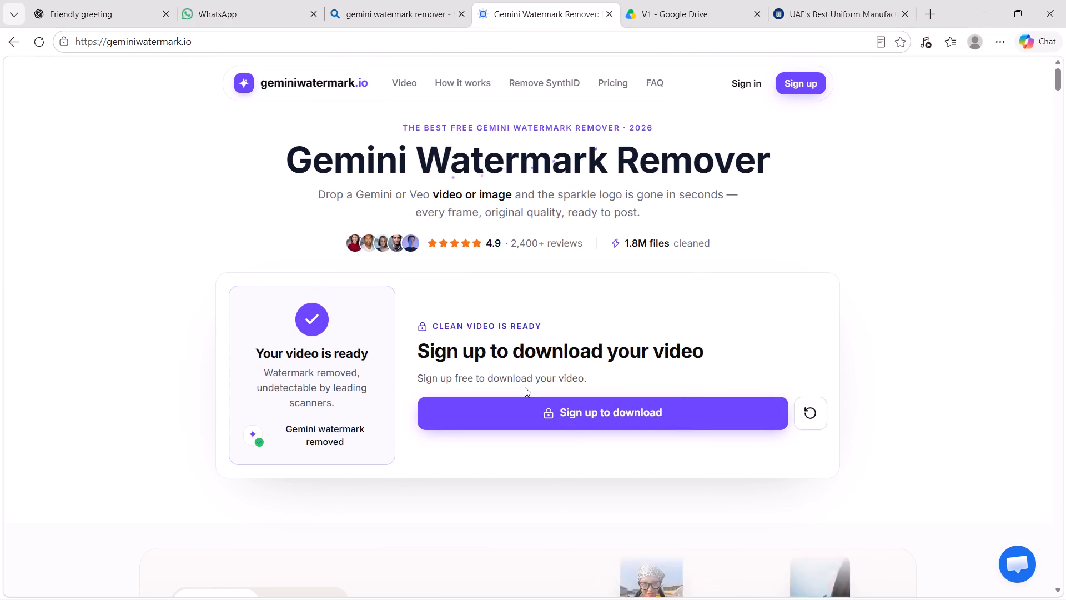
left_click(525, 414)
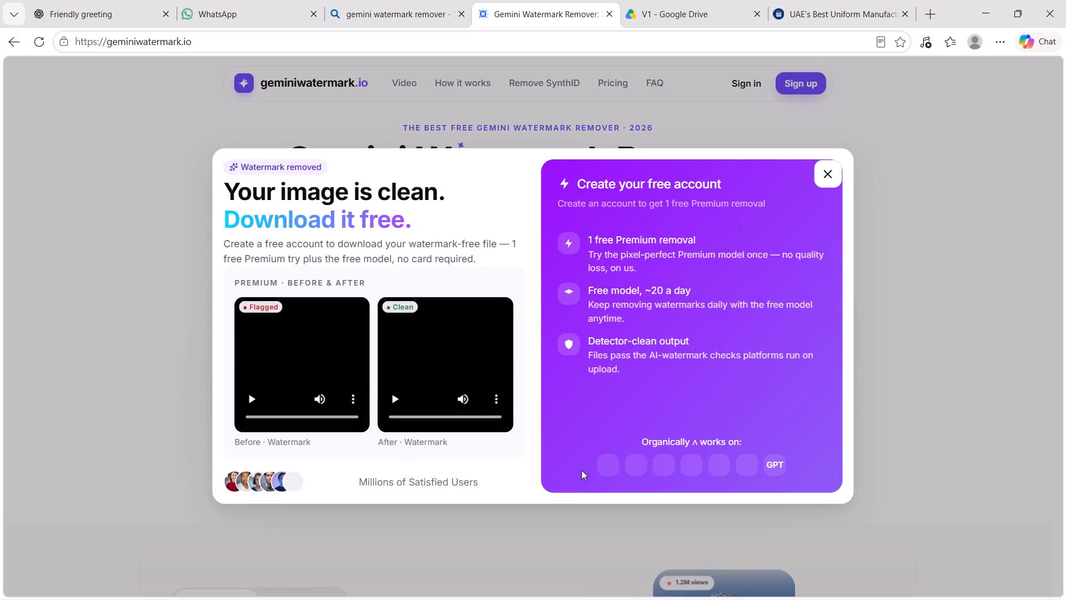
left_click(602, 467)
Play the cleaned "After" version of the Worklite Uniforms video full screen to check the sparkle watermark, and exit full screen.
left_click(404, 401)
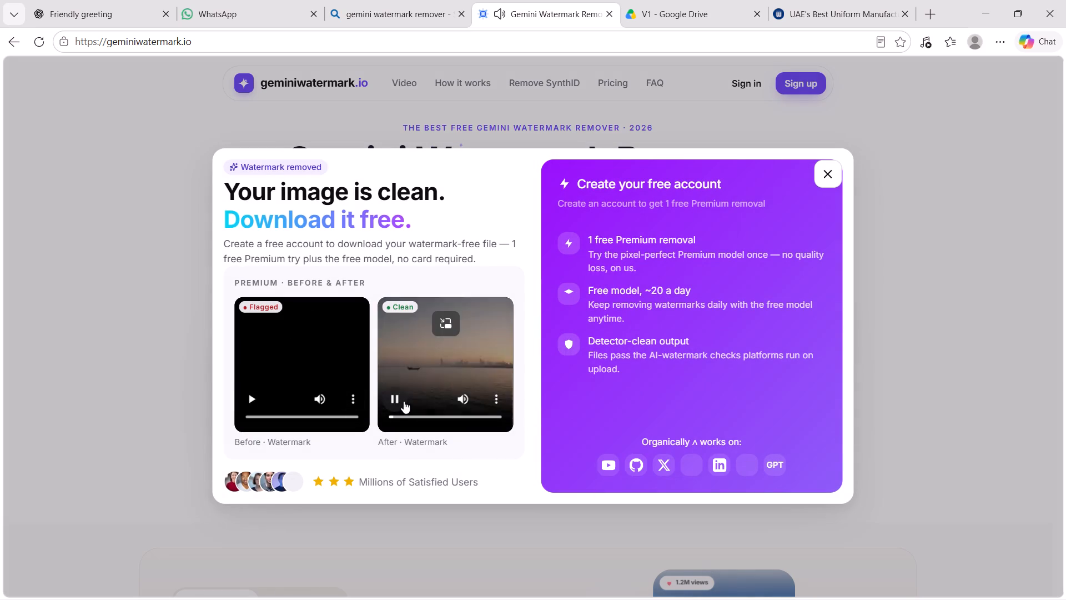
left_click(502, 399)
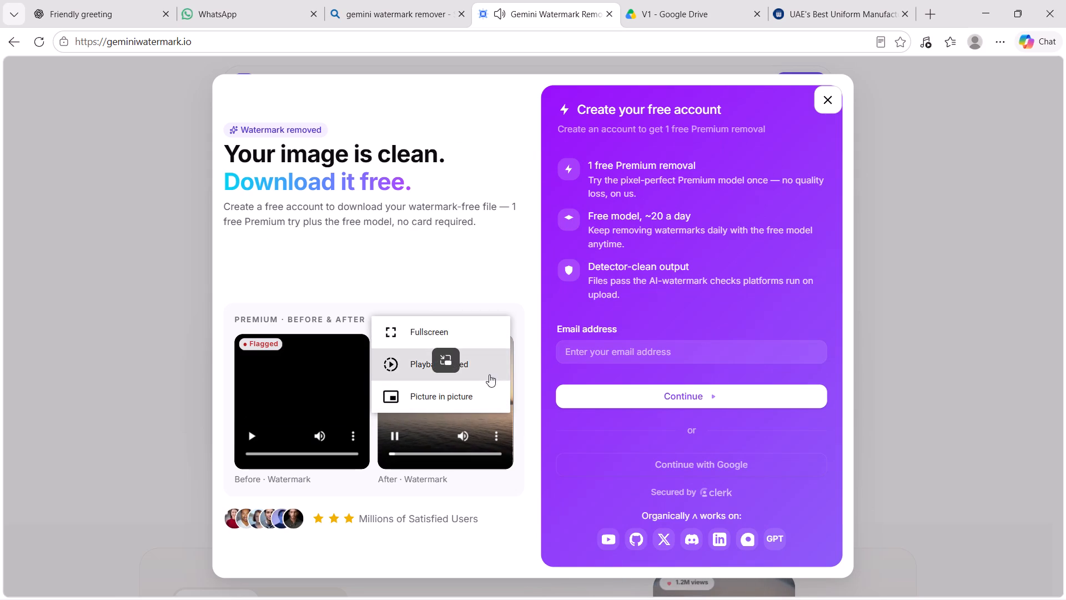
left_click(480, 333)
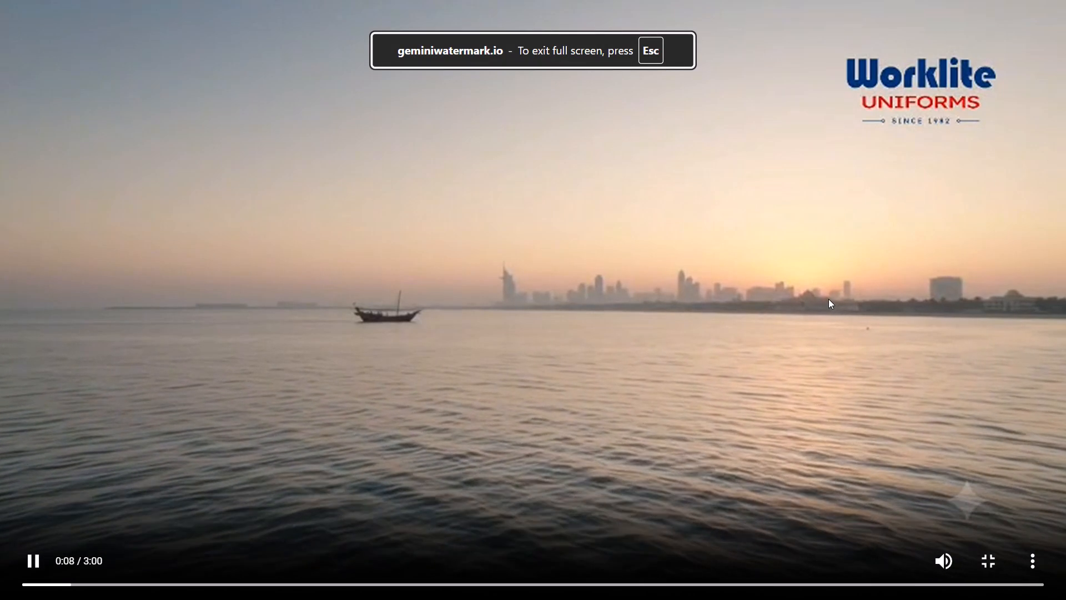
key("Escape")
key("Escape")
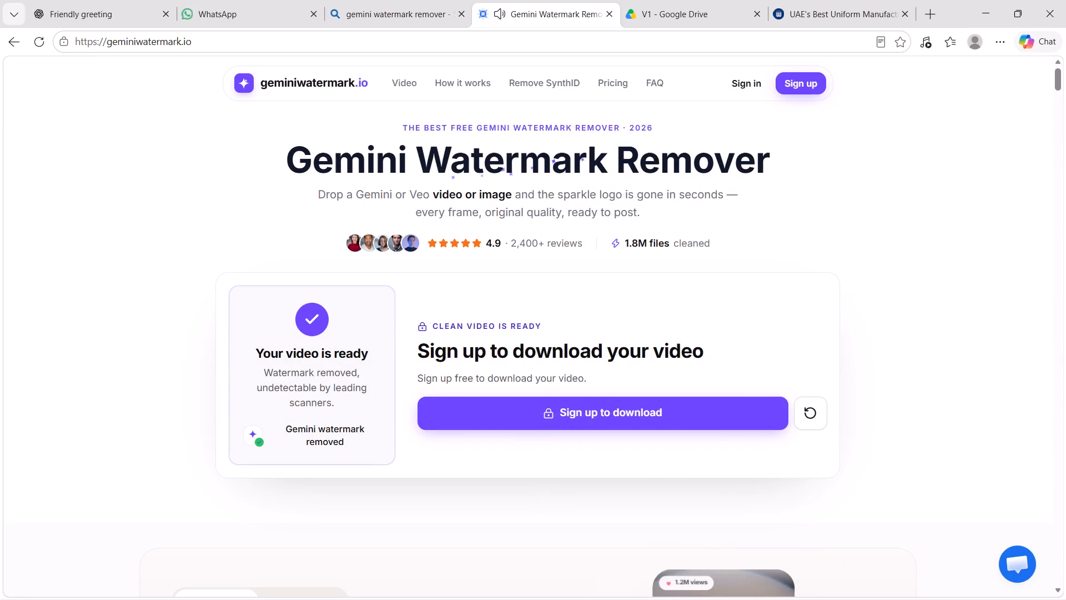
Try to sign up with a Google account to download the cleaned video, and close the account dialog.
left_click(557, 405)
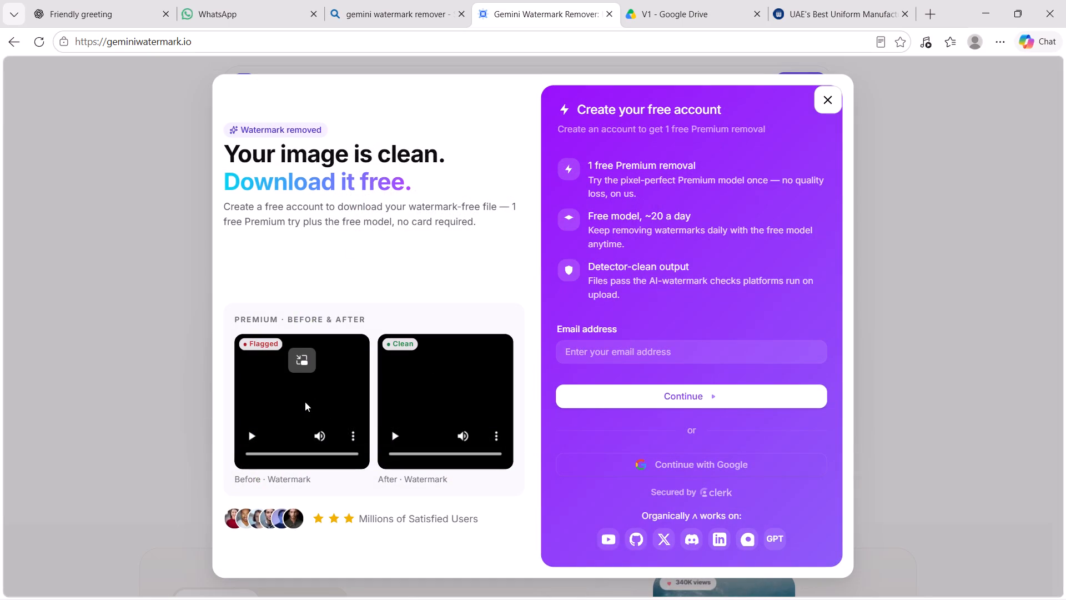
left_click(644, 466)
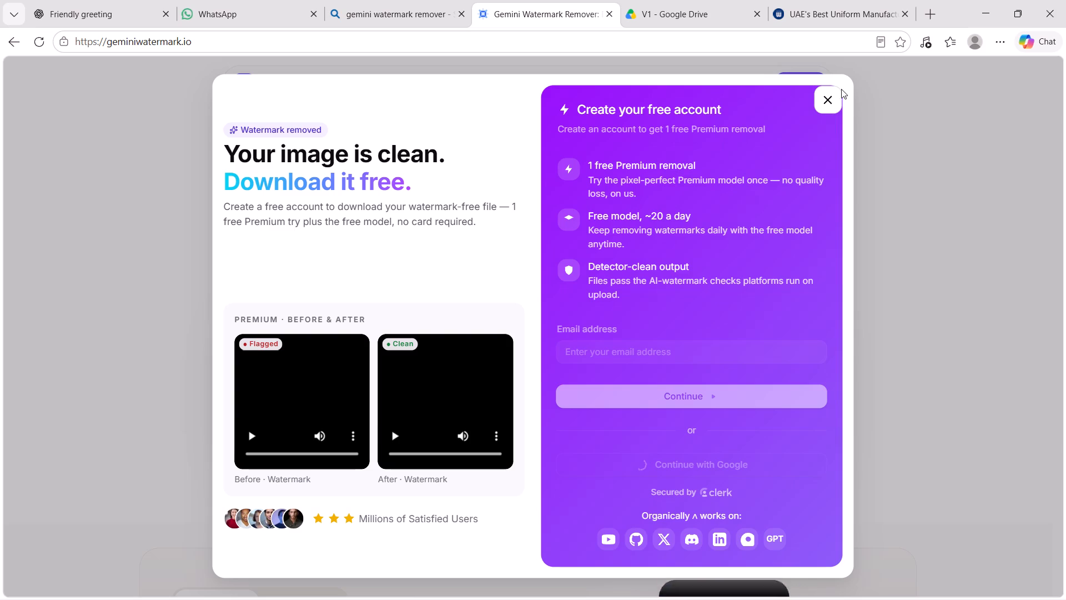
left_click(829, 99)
Switch from the browser to the CapCut project window.
left_click(859, 0)
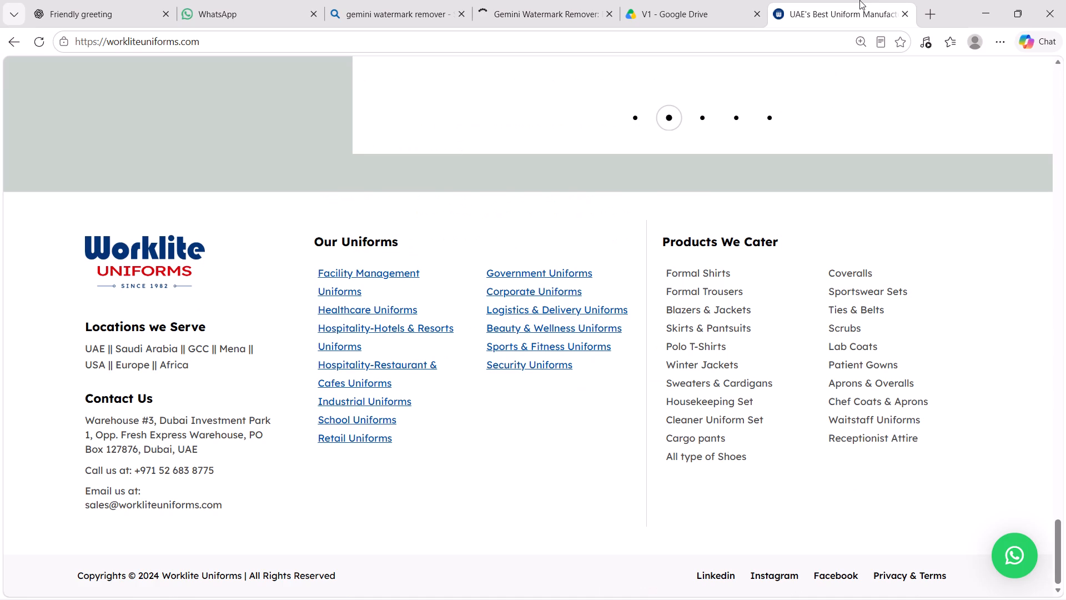
key("alt+Tab")
key("alt+Tab")
key("alt+Tab")
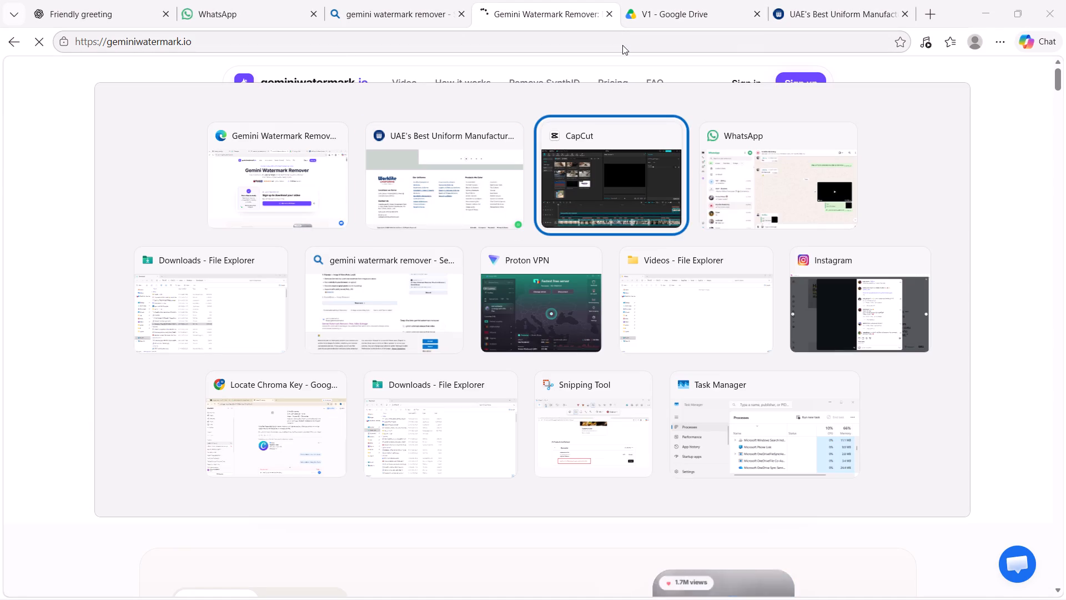
key("alt+Tab")
key("alt+Tab")
key("alt+Tab")
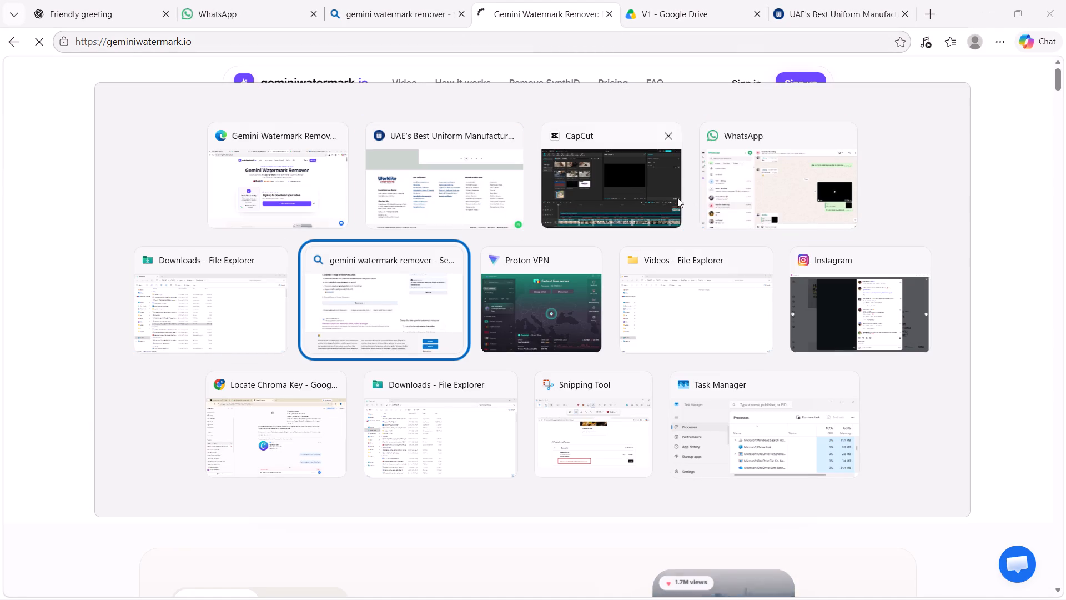
left_click(664, 193, "alt")
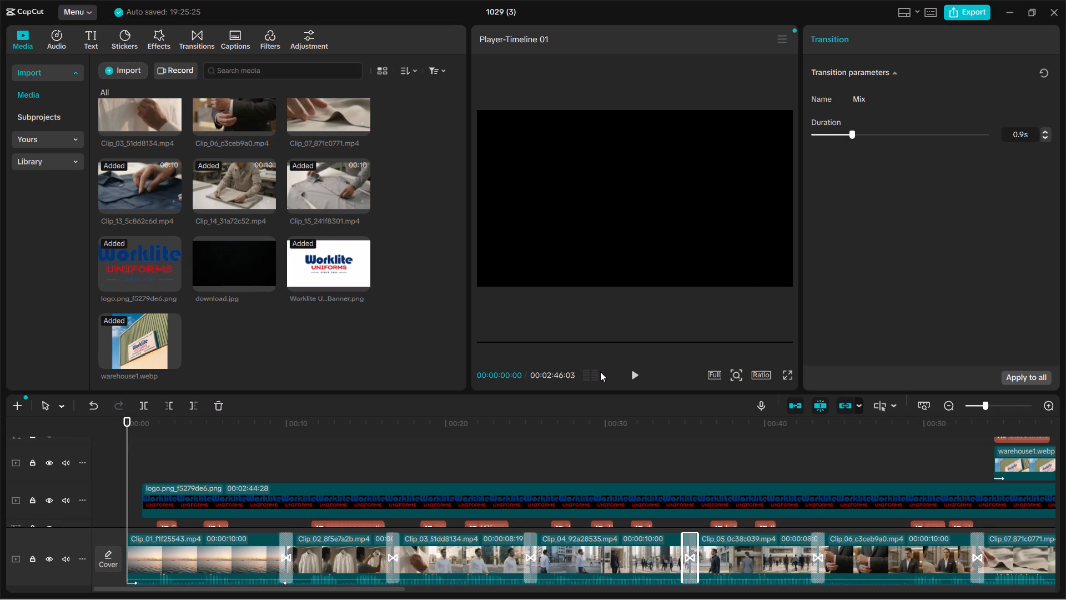
Play the opening sea clip, pause it at 00:00:06:11, and capture a screenshot of the player frame.
key("space")
key("space")
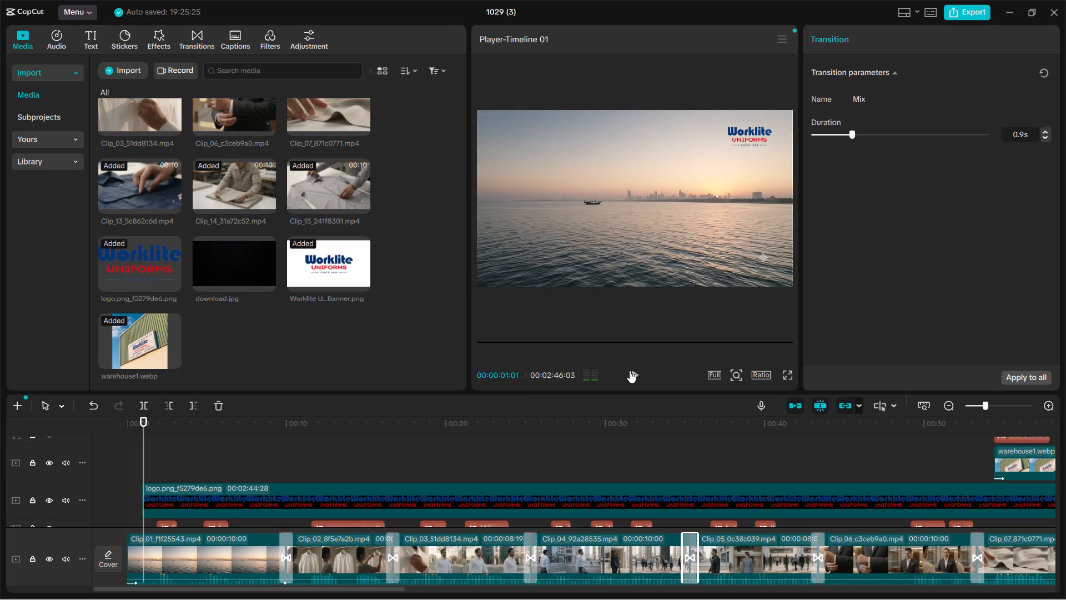
key("space")
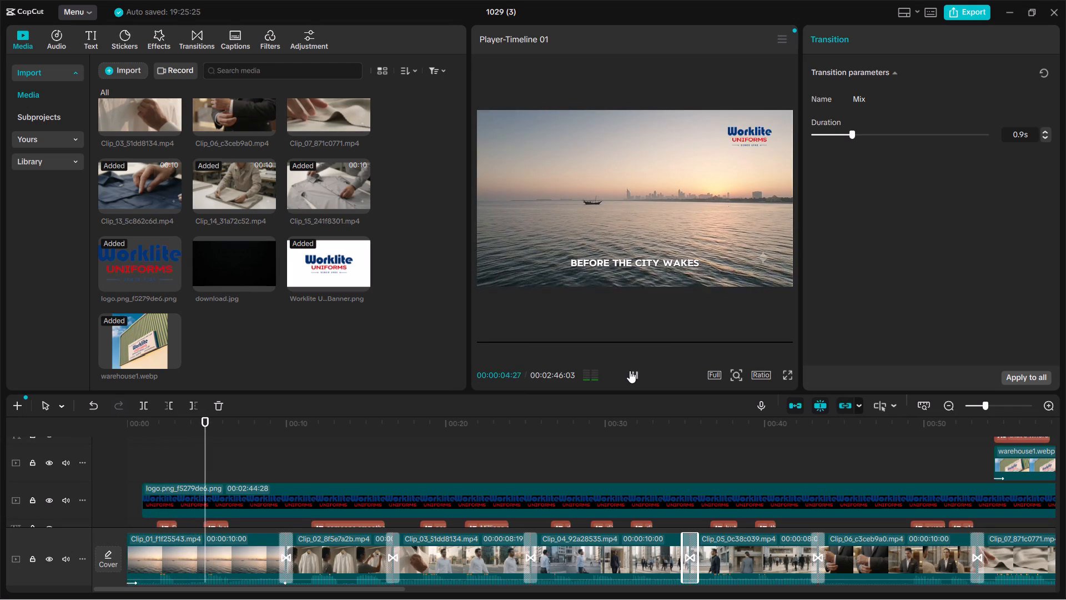
key("space")
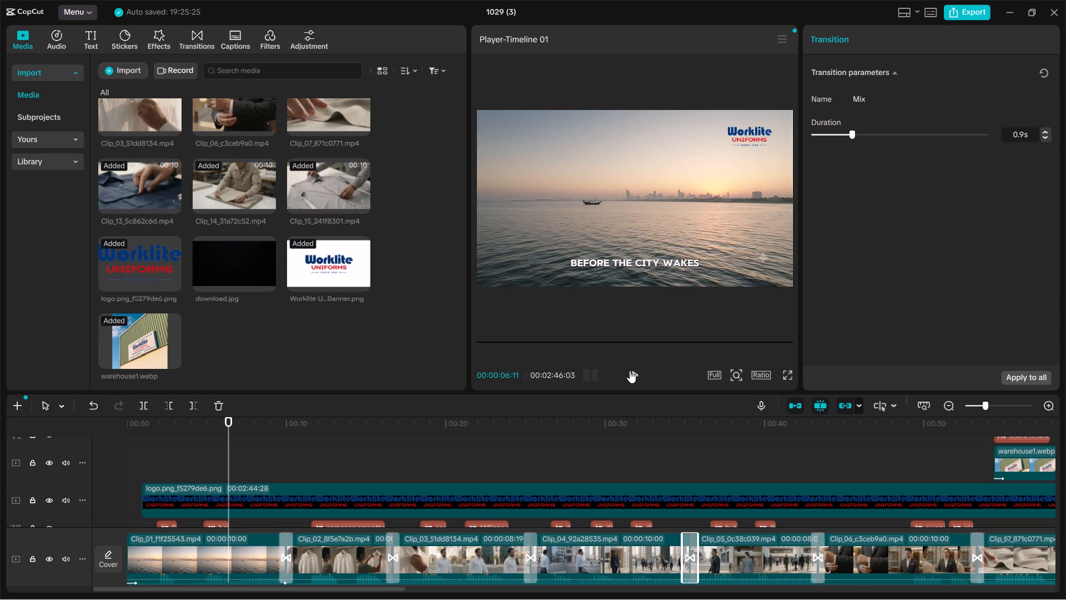
key("shift+super+s")
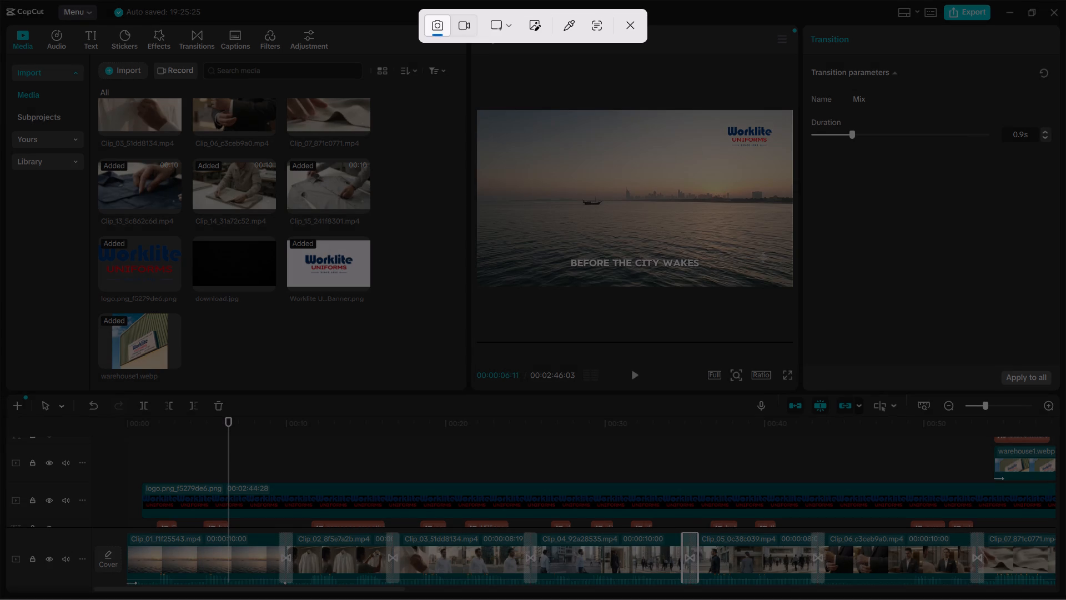
left_click_drag(466, 109, 790, 283)
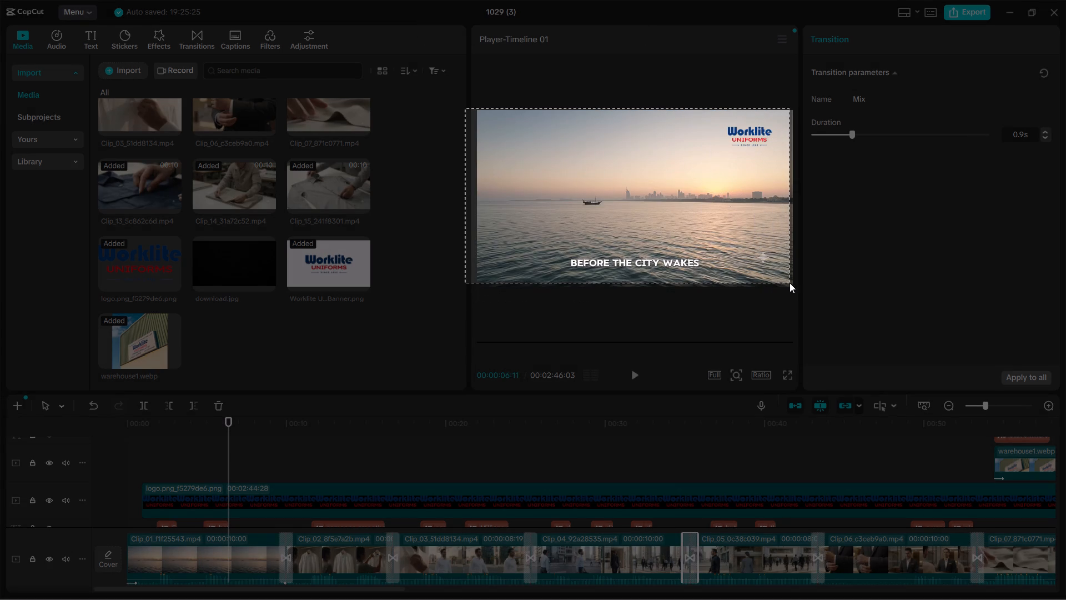
left_click_drag(790, 283, 790, 283)
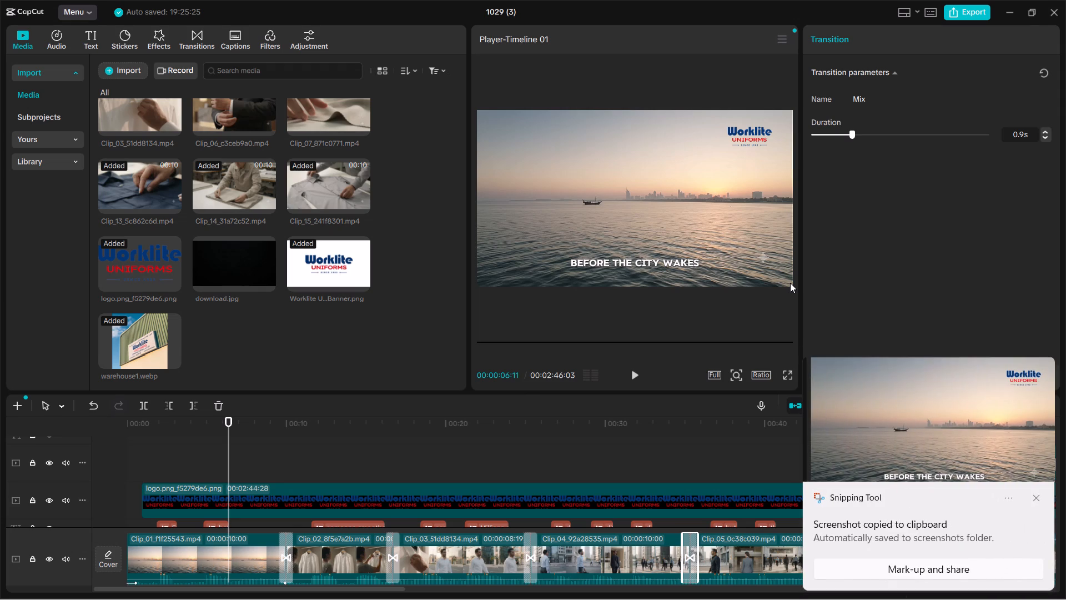
Open the captured frame in Snipping Tool and outline the sparkle watermark with a red rectangle.
left_click(897, 416)
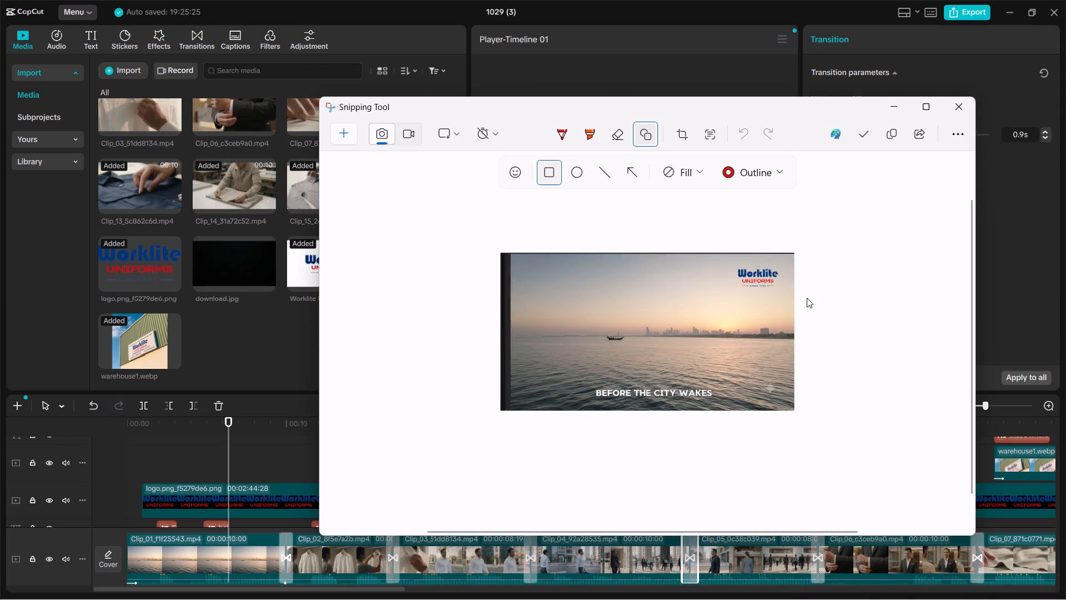
left_click_drag(767, 380, 791, 395)
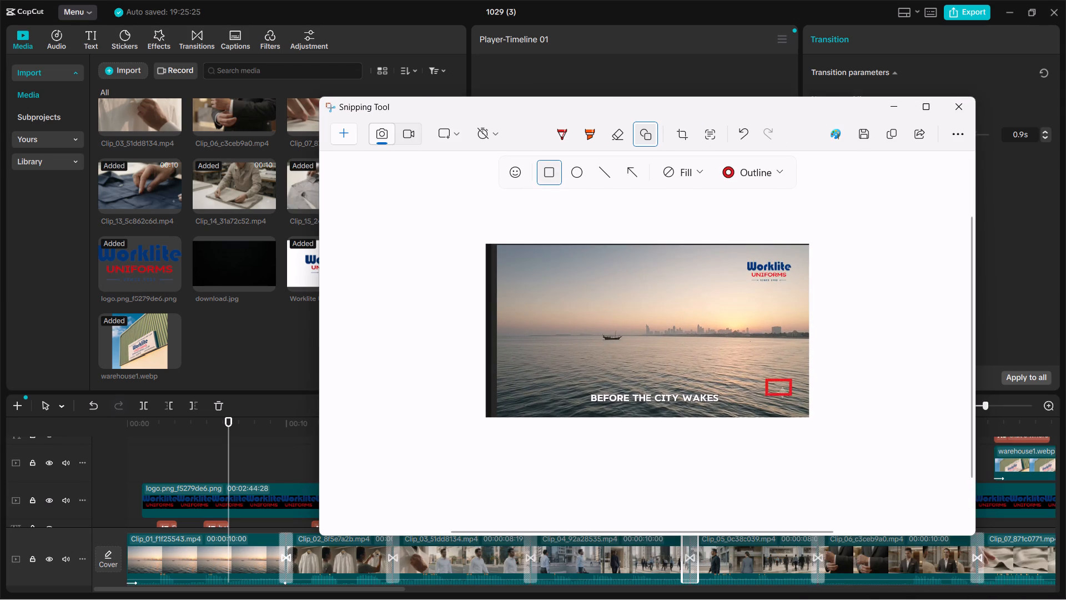
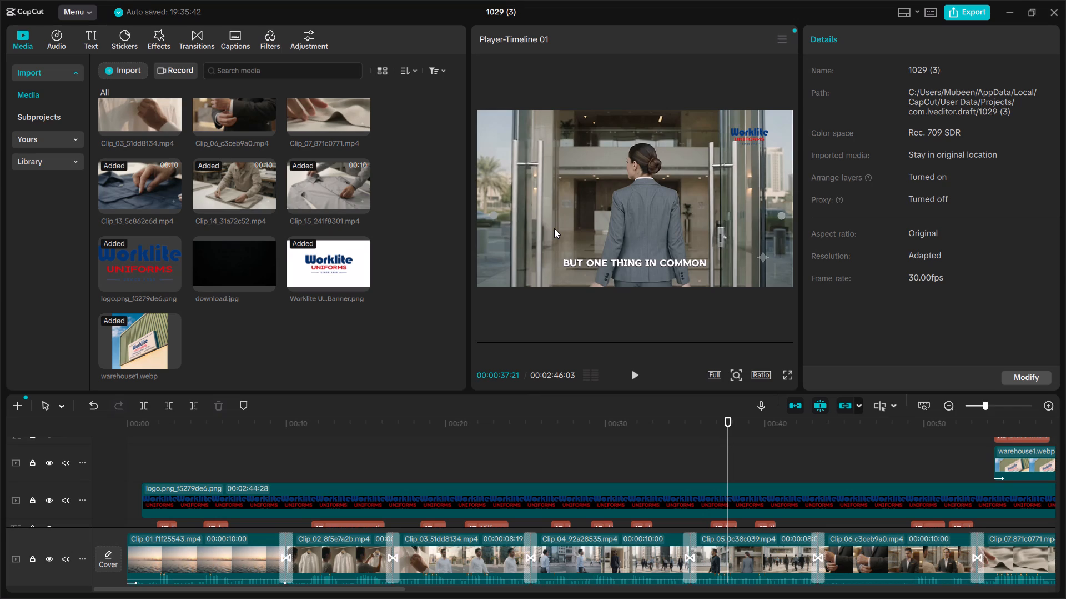
left_click(636, 384)
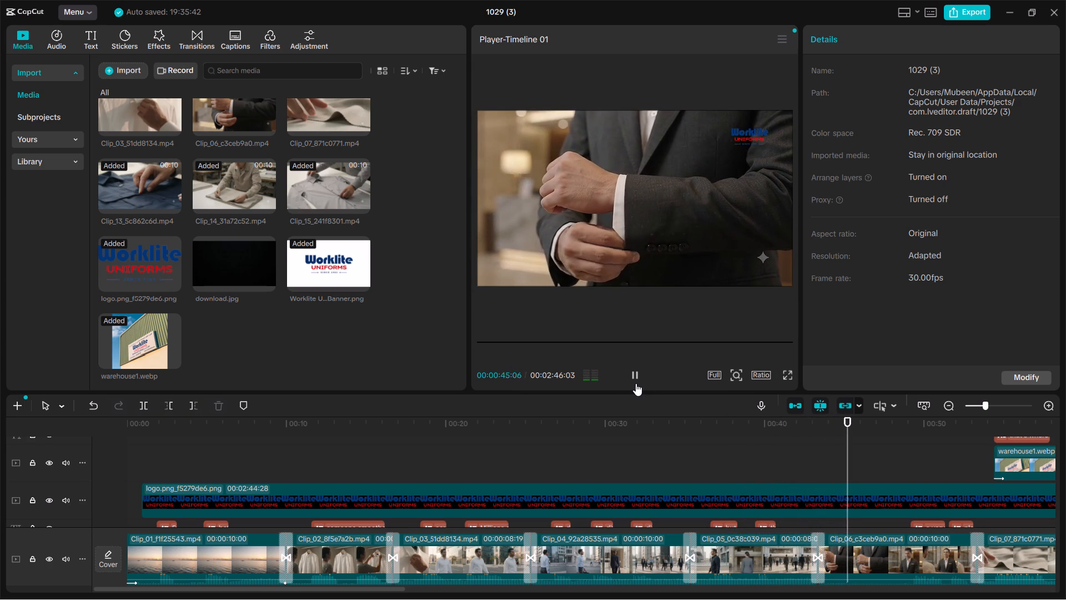
left_click(636, 383)
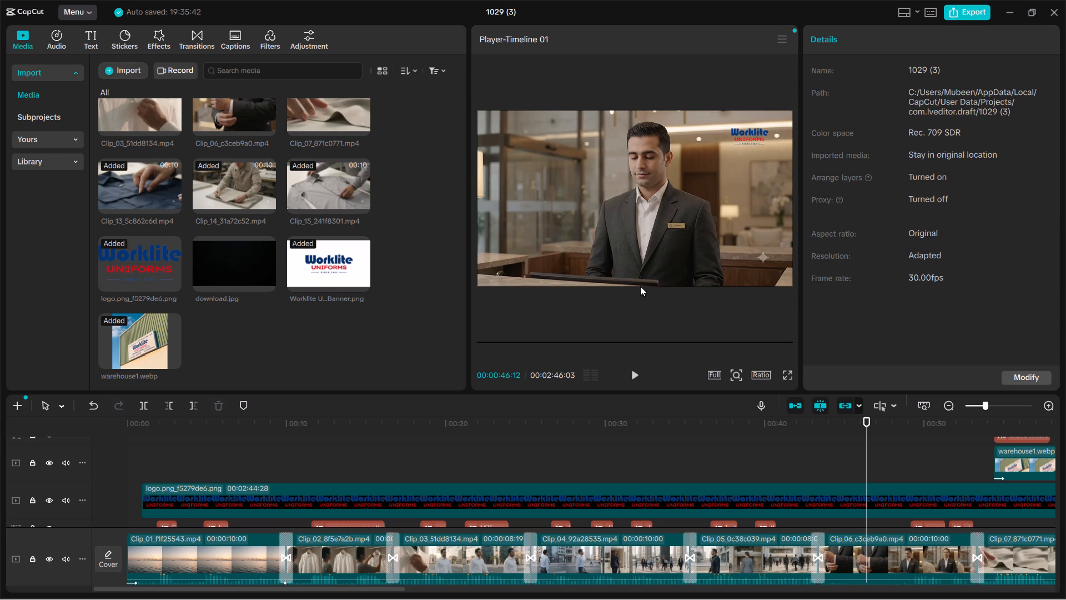
left_click(640, 286)
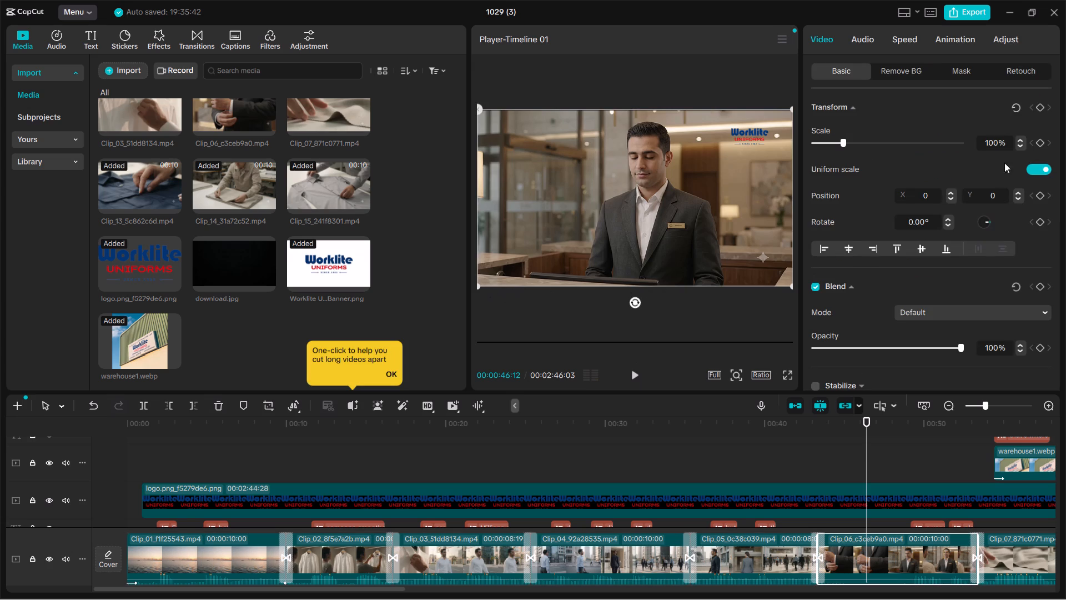
left_click(1020, 138)
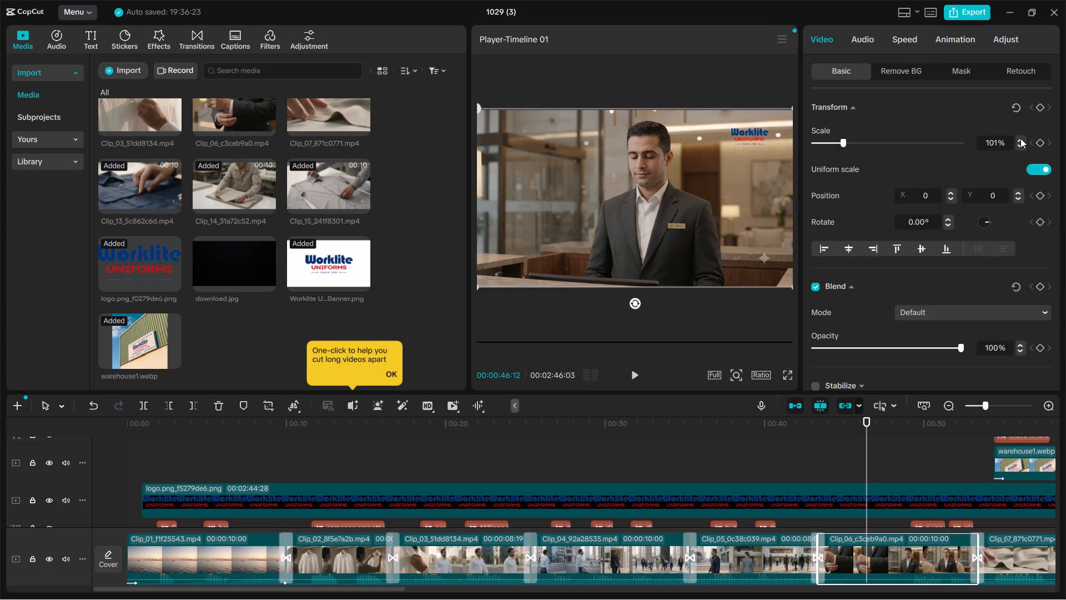
left_click(1020, 138)
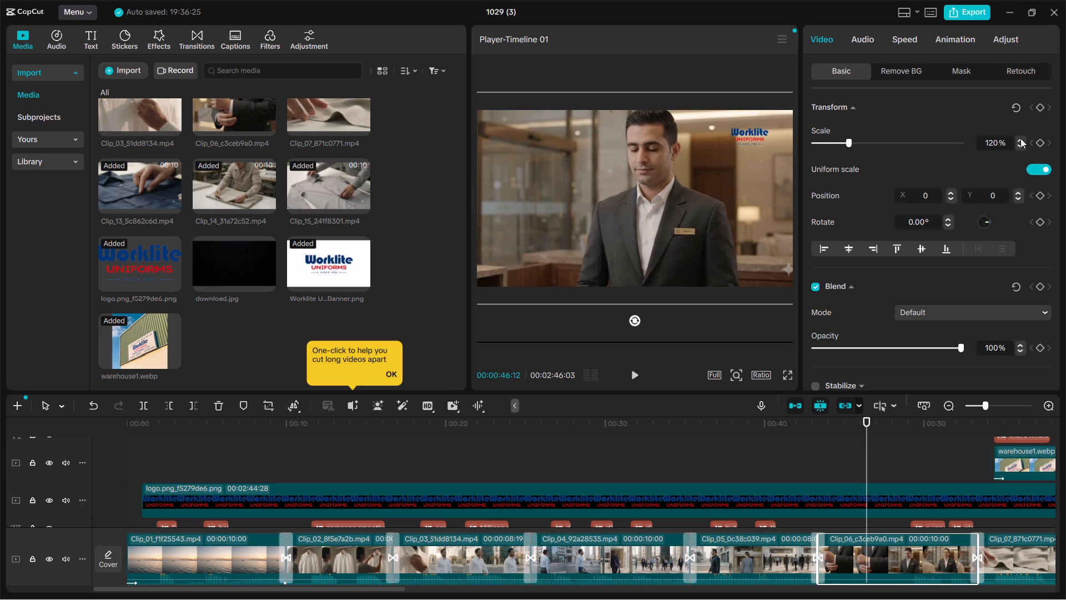
Preview the following clips, apply the scaled clip's Canvas setting to all clips, and resume playback to check the watermark.
key("space")
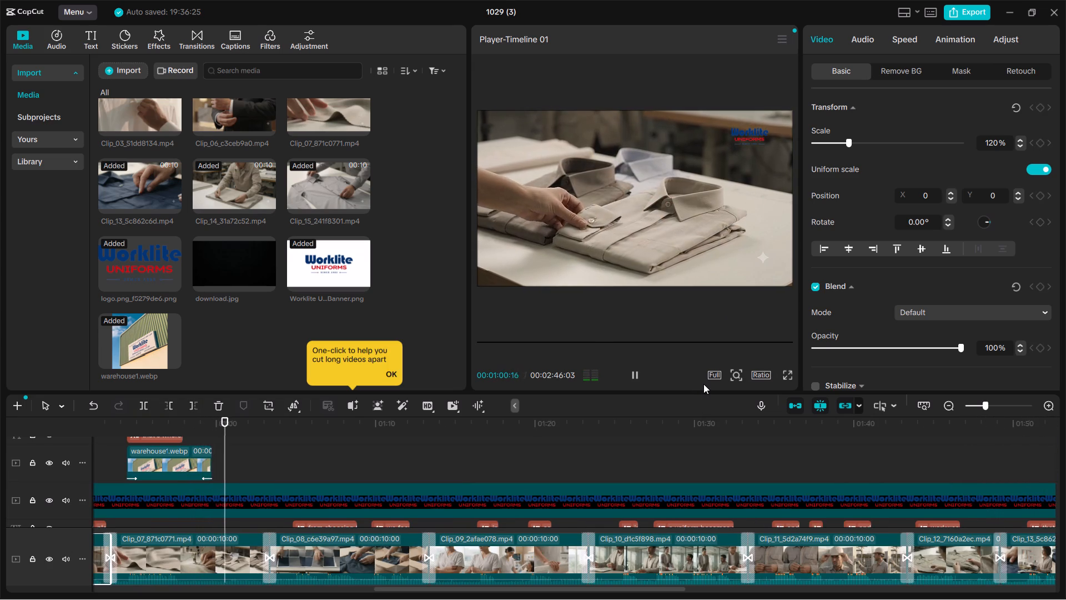
key("space")
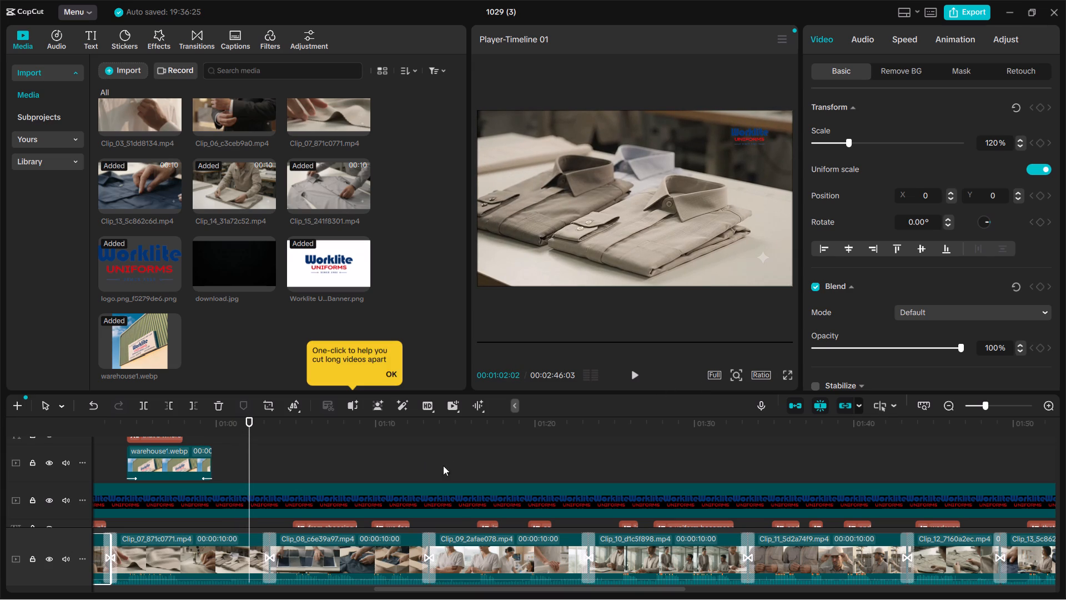
scroll(933, 237, "down", 10)
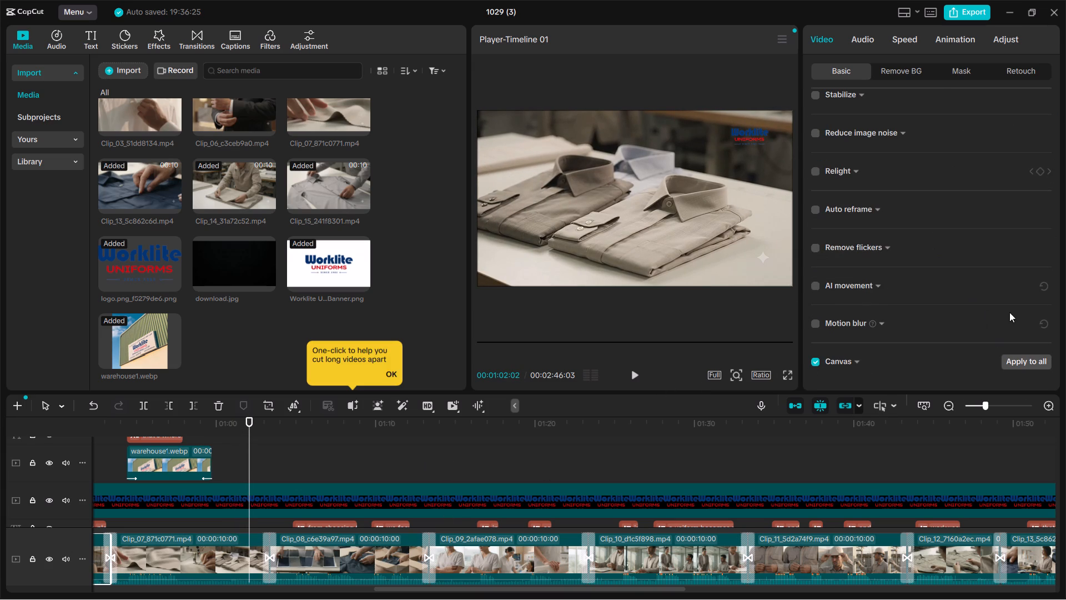
left_click(1023, 363)
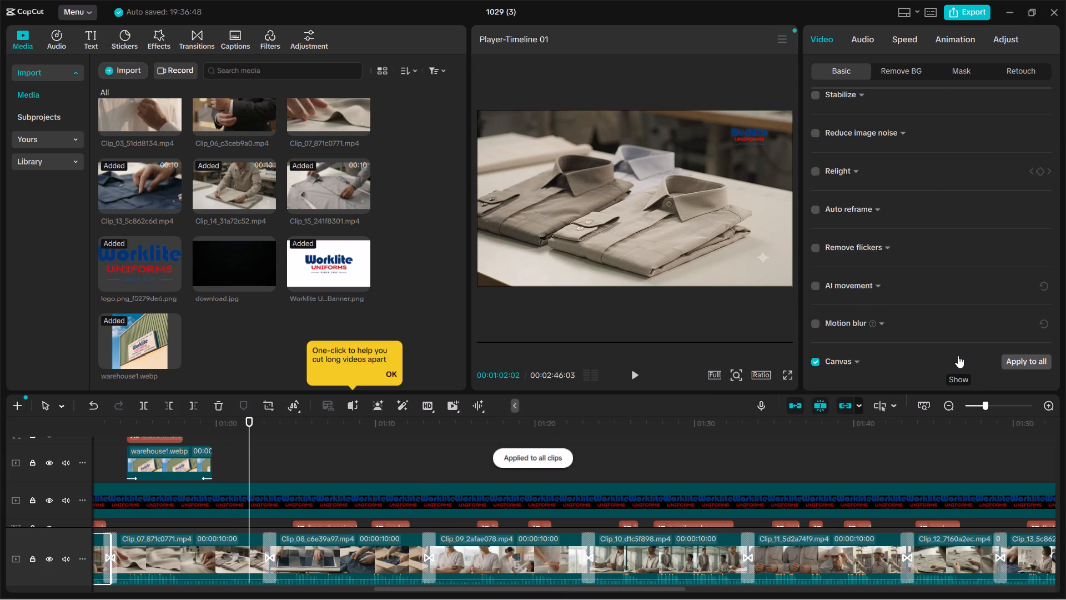
key("space")
scroll(919, 217, "up", 10)
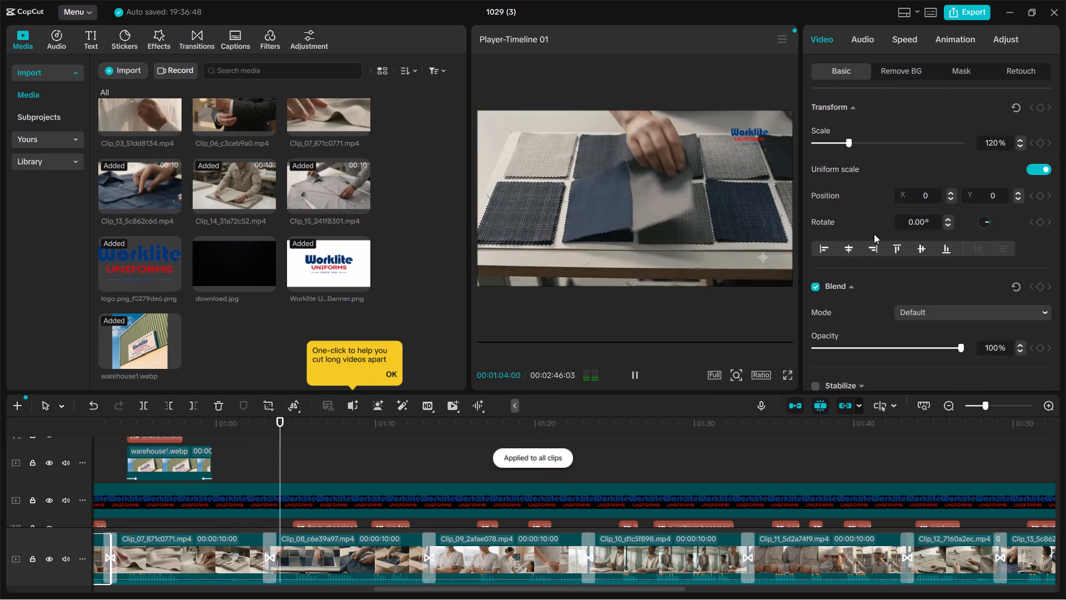
Return to the start of the timeline, set the scale of Clip_01 to 120%, and play it to check the watermark.
key("space")
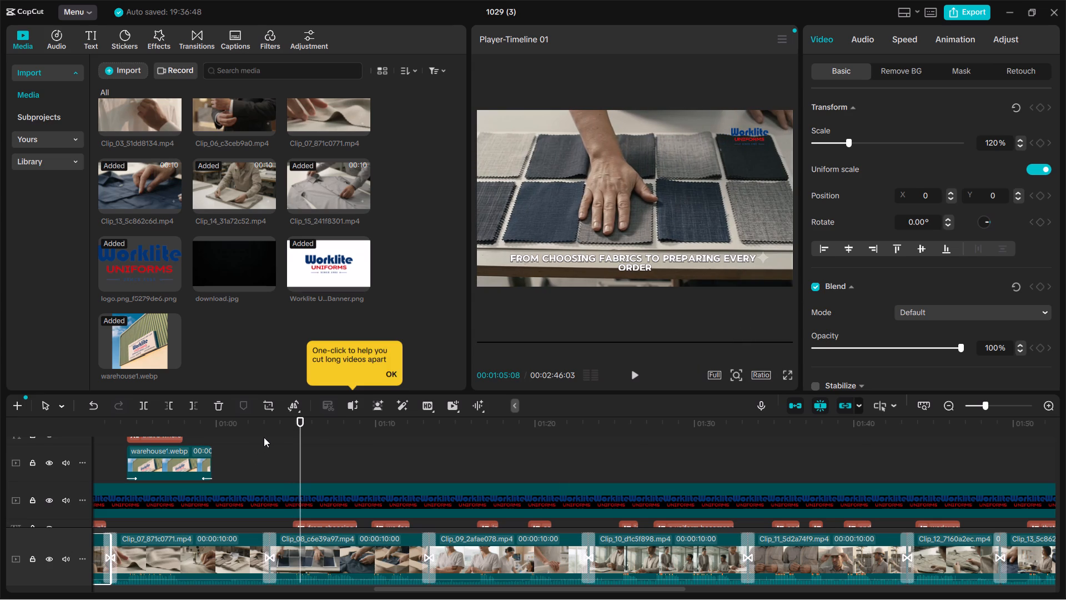
left_click_drag(300, 429, 0, 429)
left_click(163, 538)
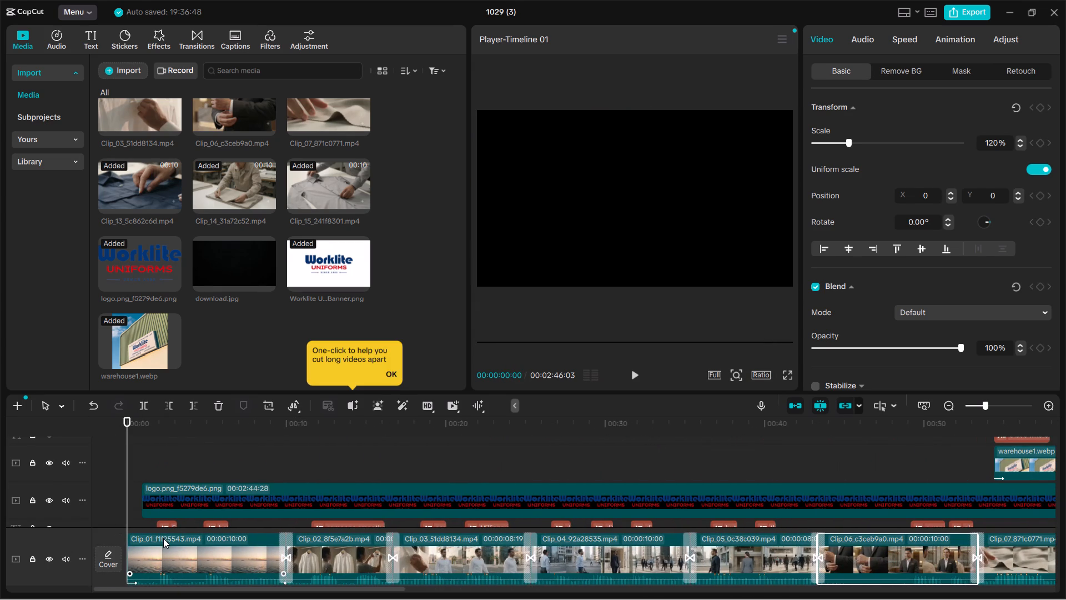
key("space")
key("space")
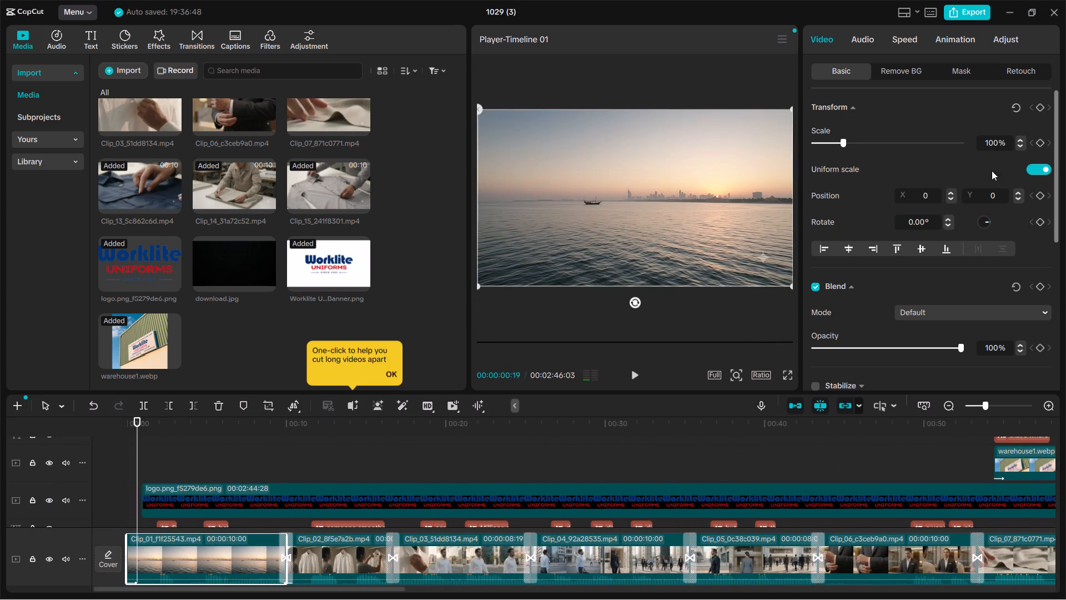
left_click(1025, 137)
left_click(1022, 138)
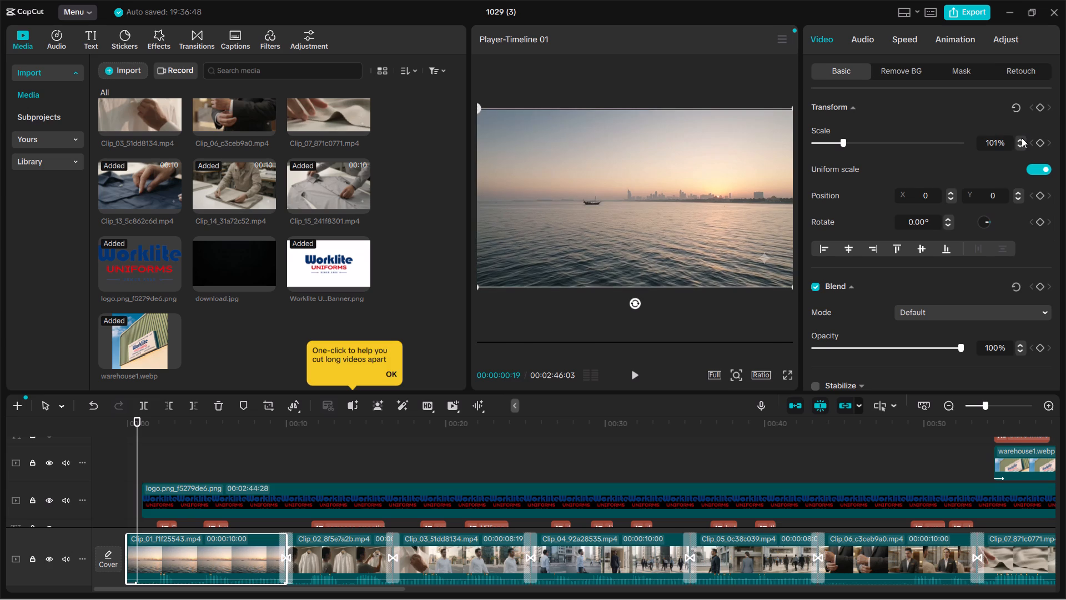
left_click(1022, 138)
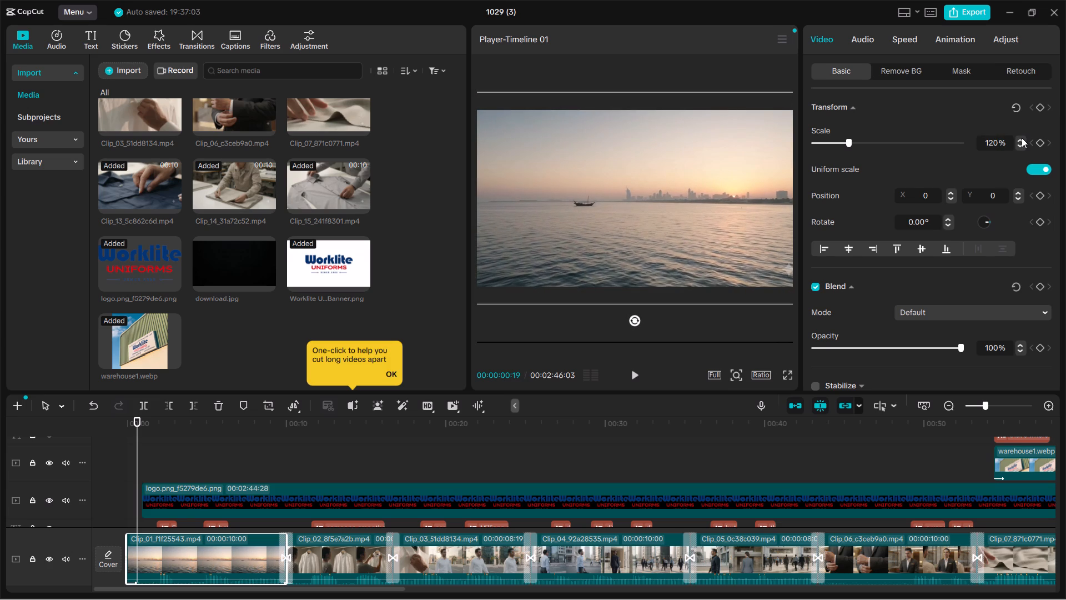
left_click(1022, 138)
left_click(1020, 143)
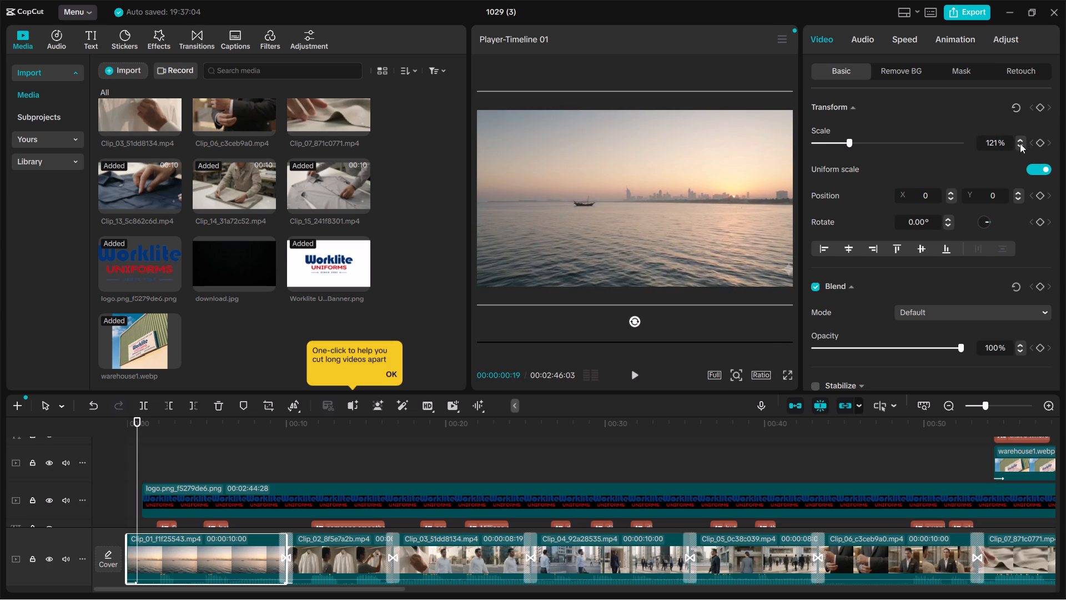
key("space")
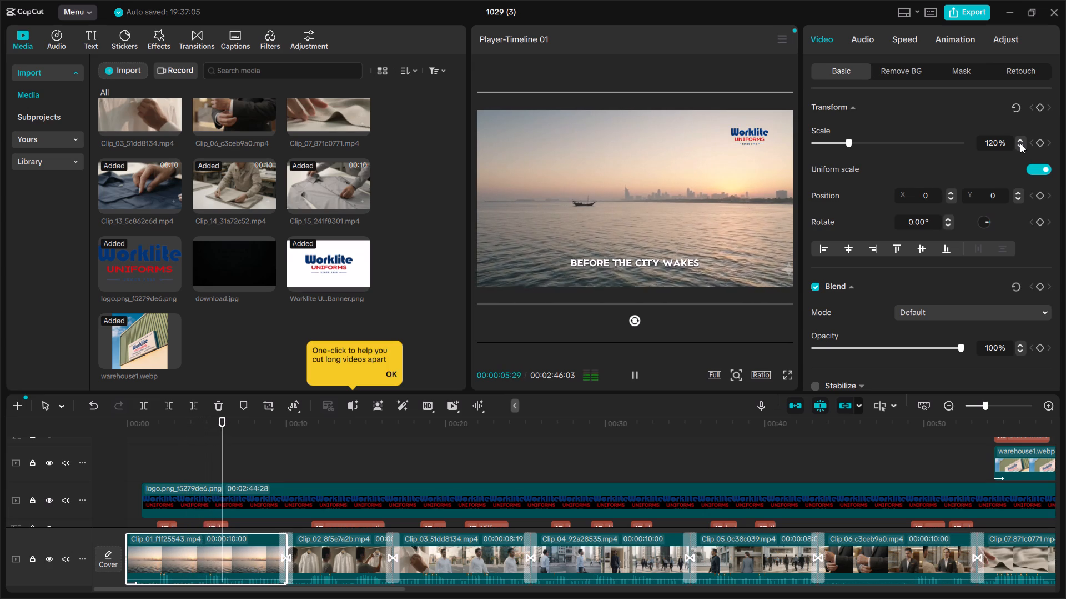
key("space")
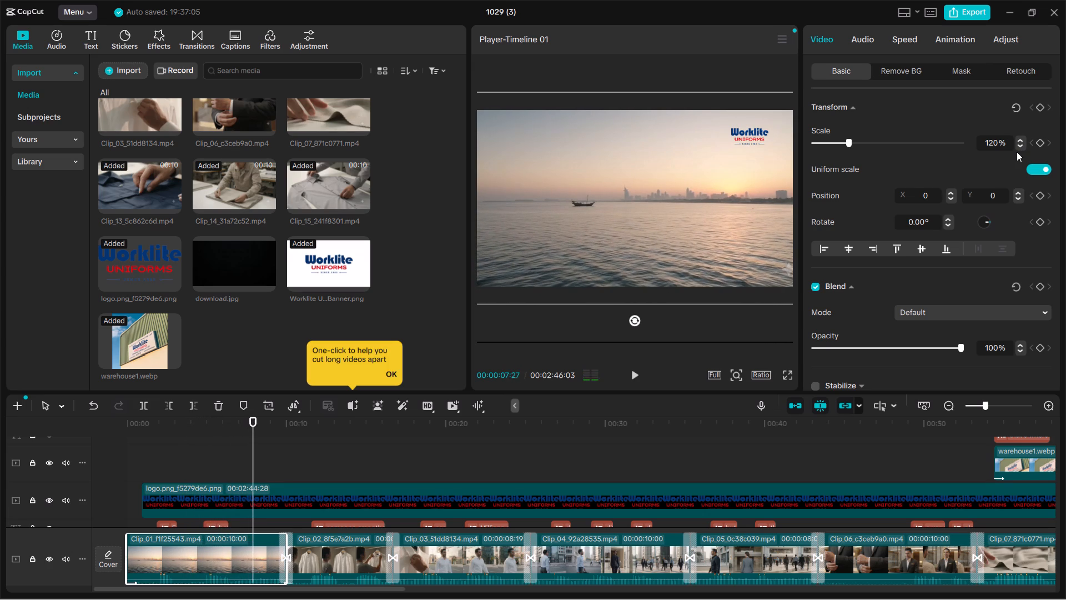
Apply the Canvas setting of Clip_01 to all clips and preview the beginning of Clip_02.
scroll(1017, 152, "down", 6)
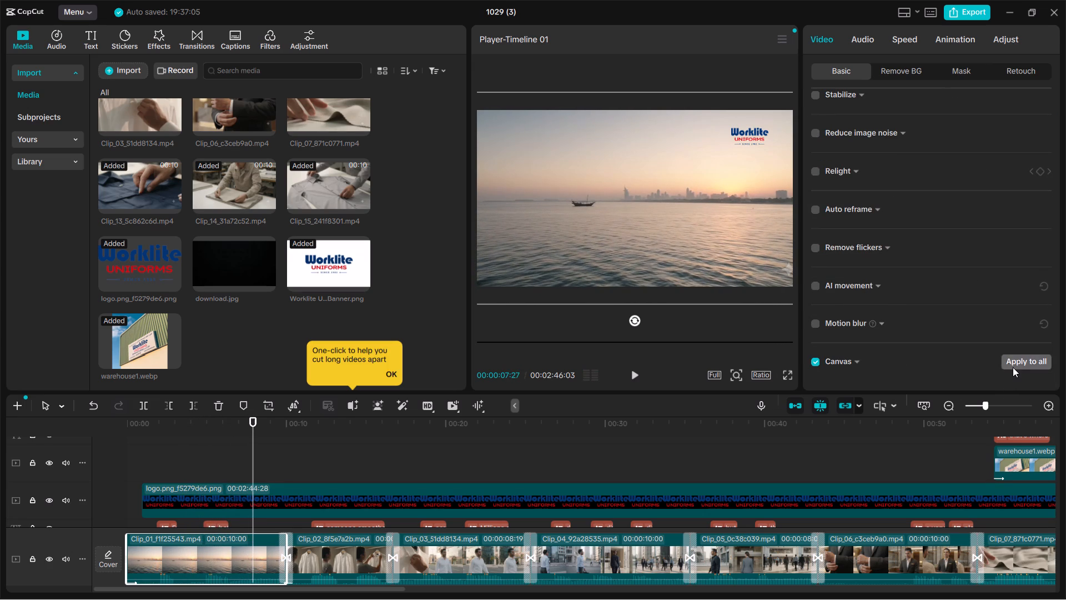
left_click(1013, 367)
key("space")
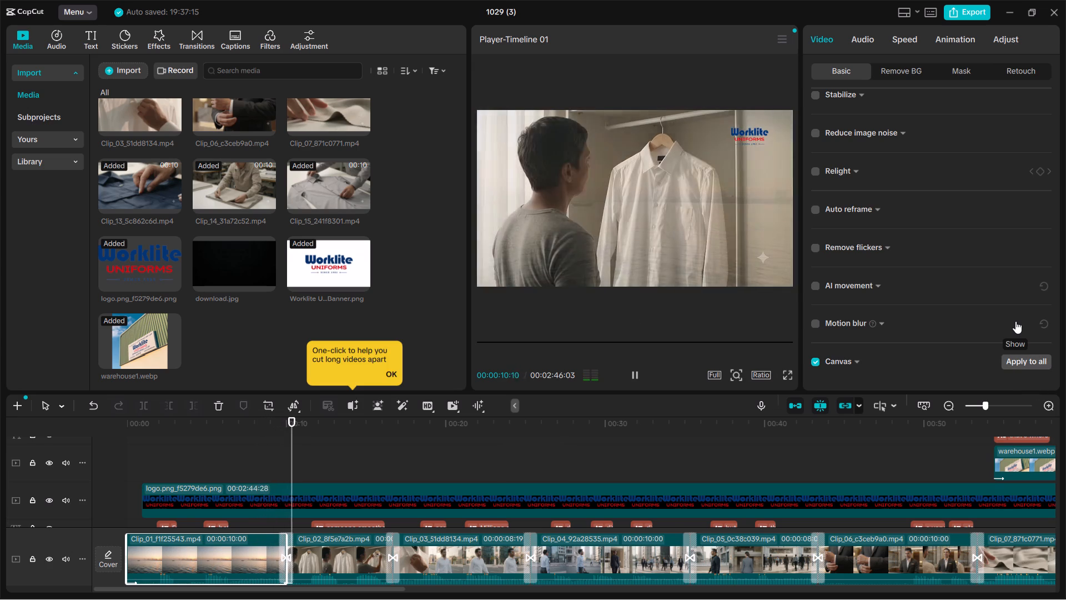
key("space")
scroll(1001, 279, "up", 5)
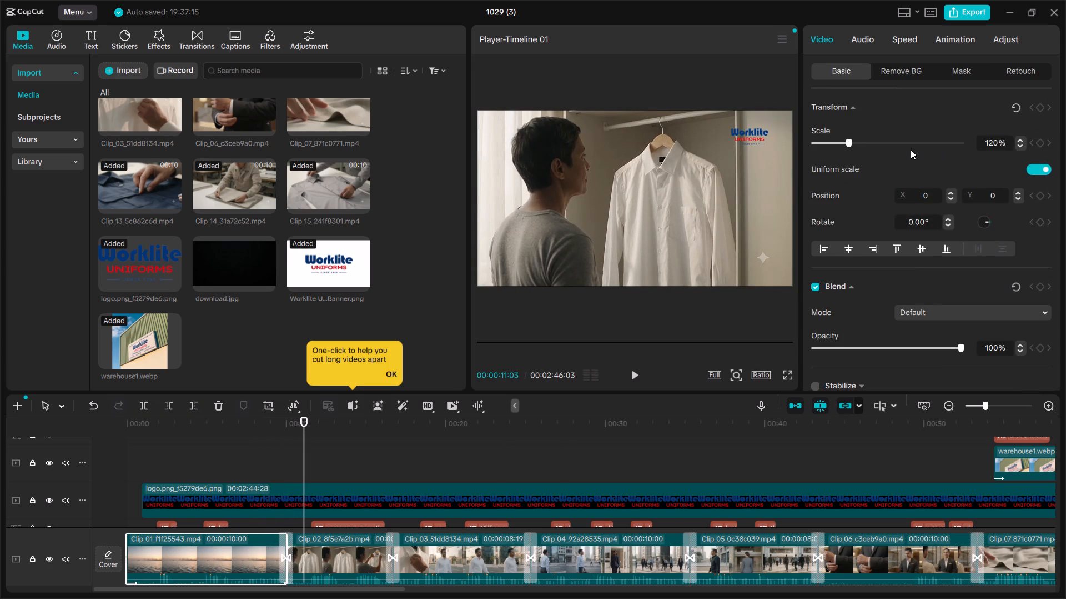
key("space")
key("space")
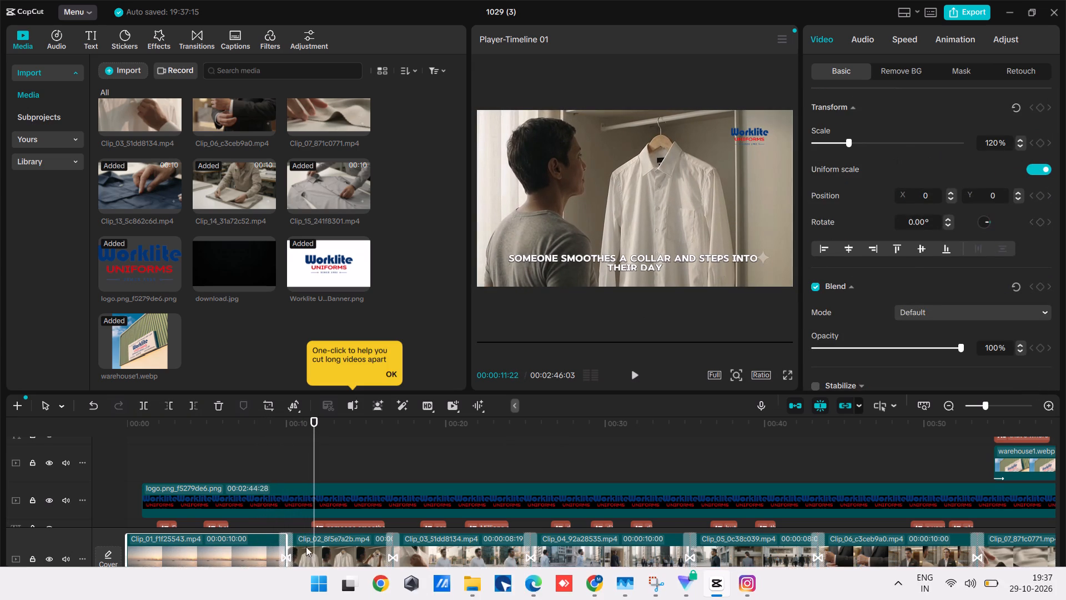
Set the scale of Clip_02, the white shirt shot, to 120%.
left_click(343, 543)
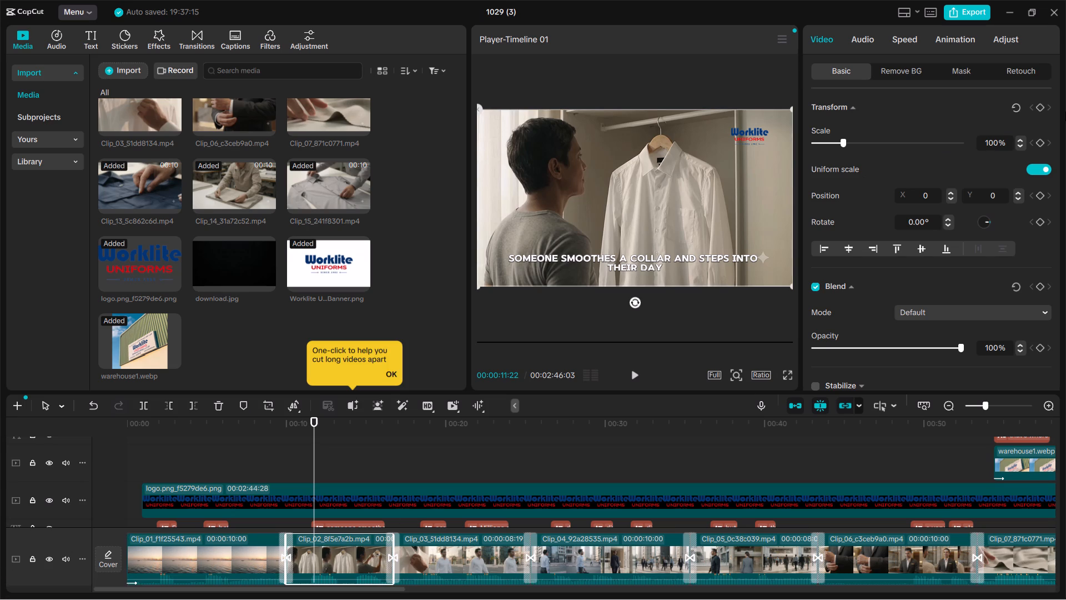
left_click(1017, 139)
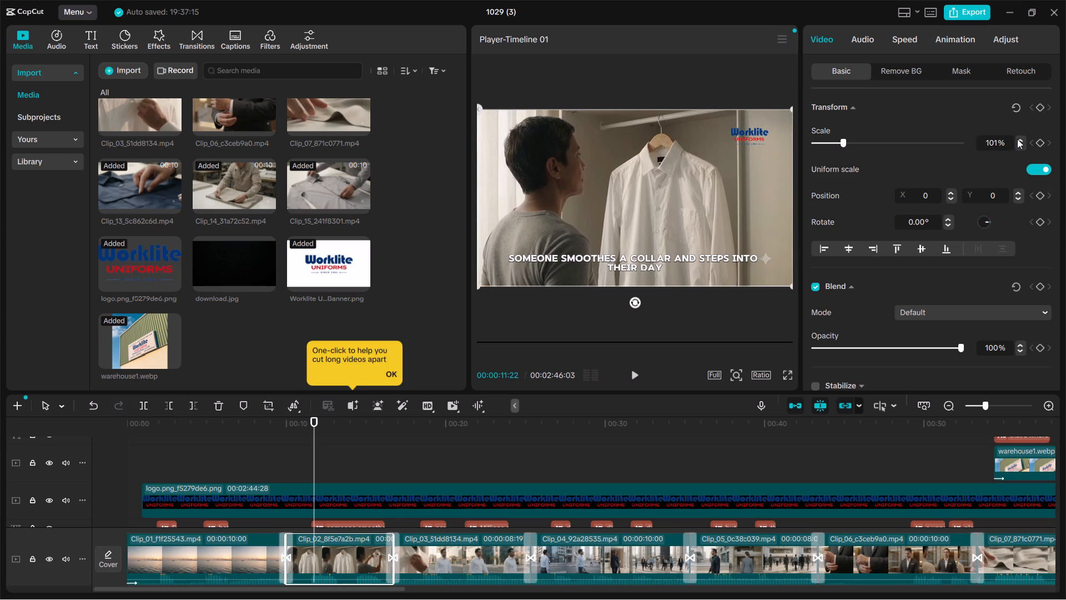
left_click(1017, 139)
left_click(1017, 139)
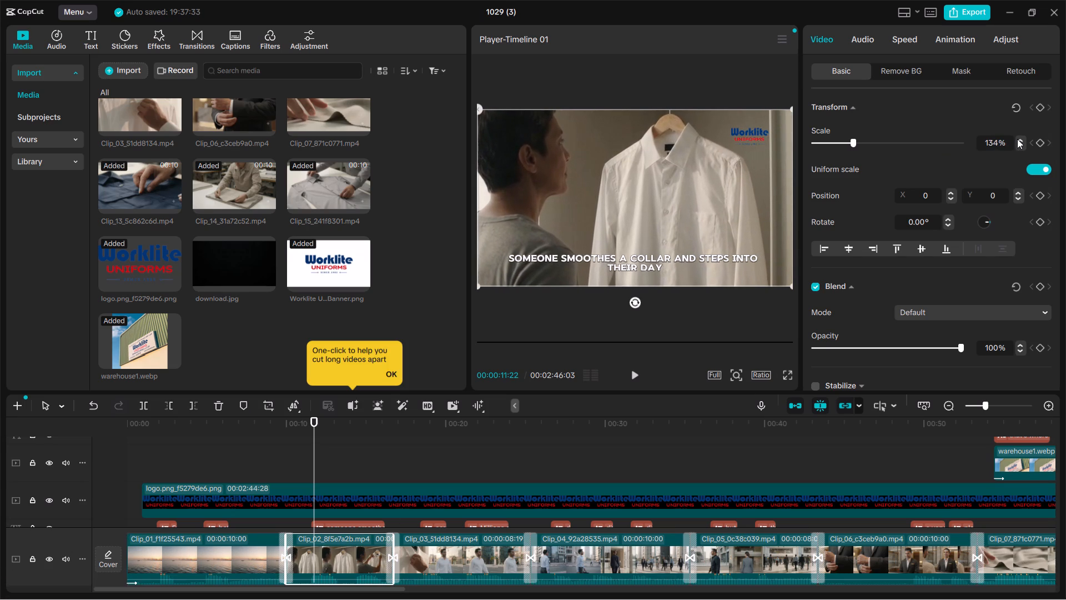
left_click(1018, 148)
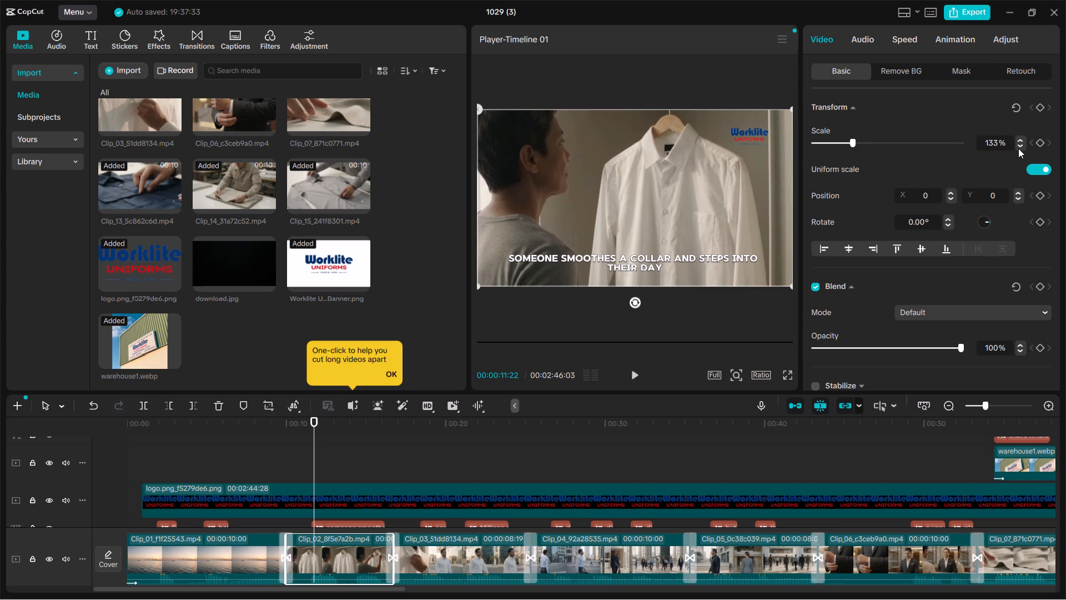
left_click(1018, 148)
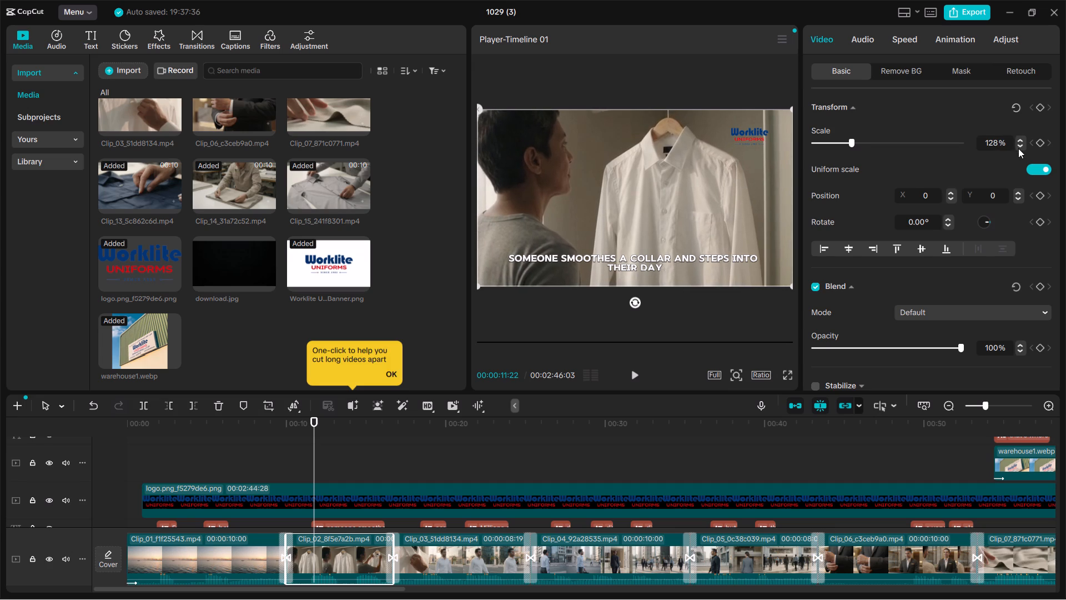
left_click(1018, 148)
left_click(1018, 148)
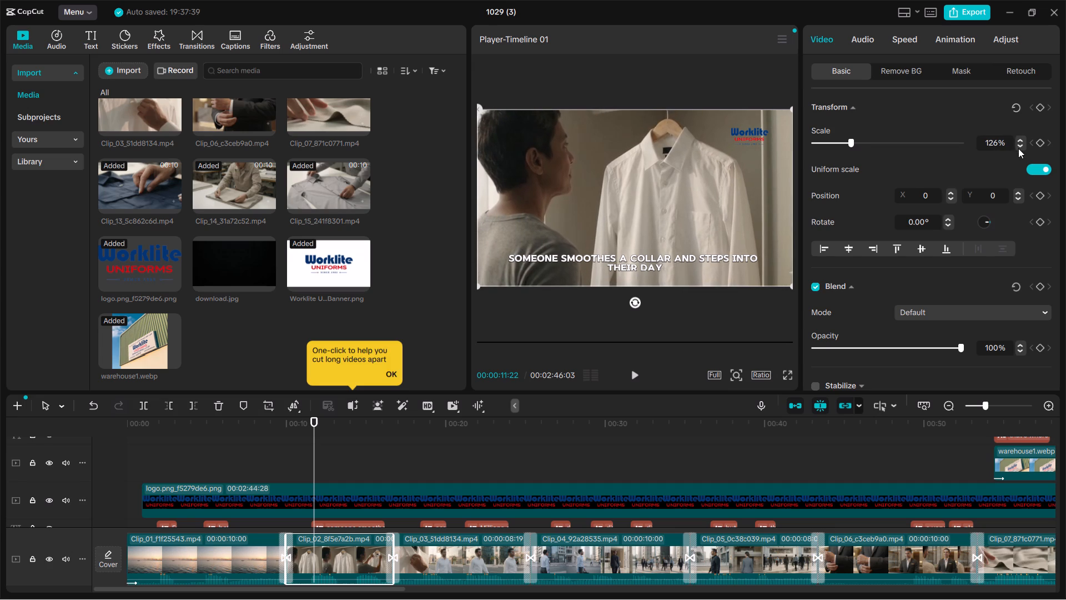
triple_click(1018, 148)
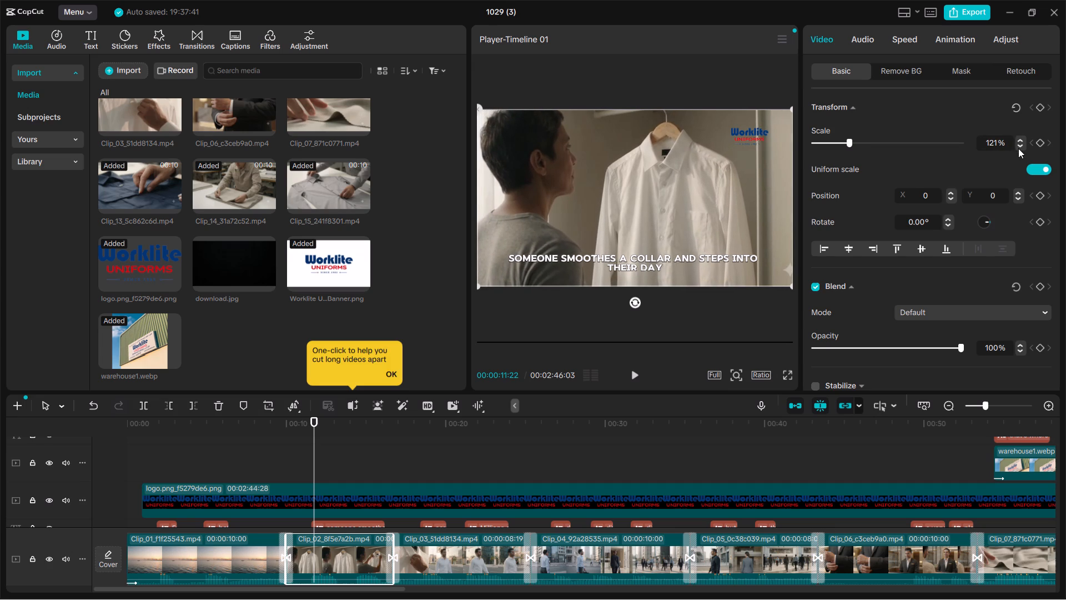
left_click(1018, 148)
Play on into Clip_03, the man in a white shirt on the street, and set its scale to 120%.
key("space")
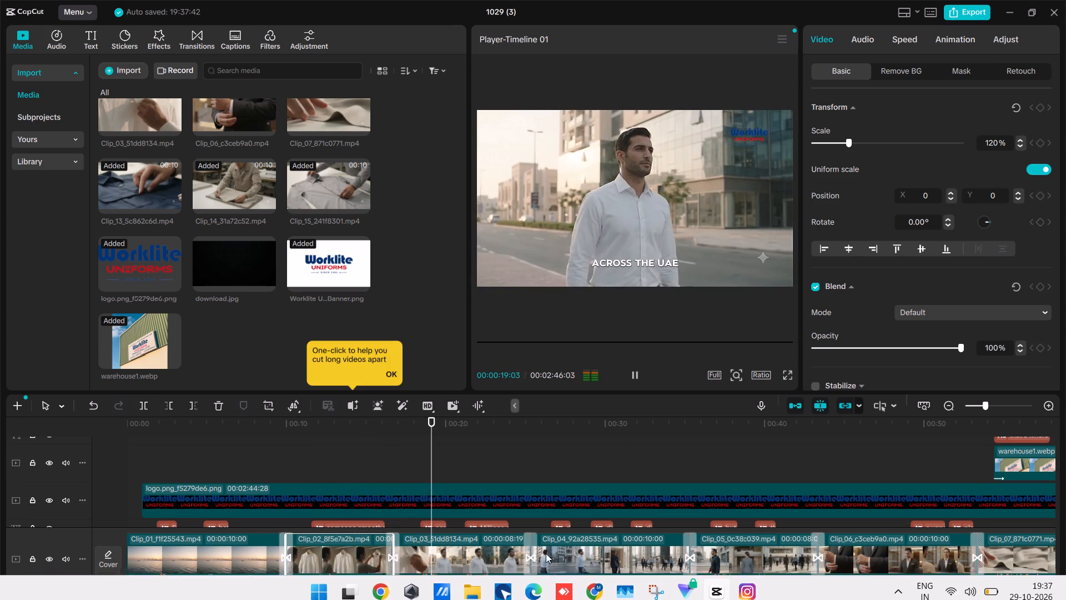
left_click(484, 548)
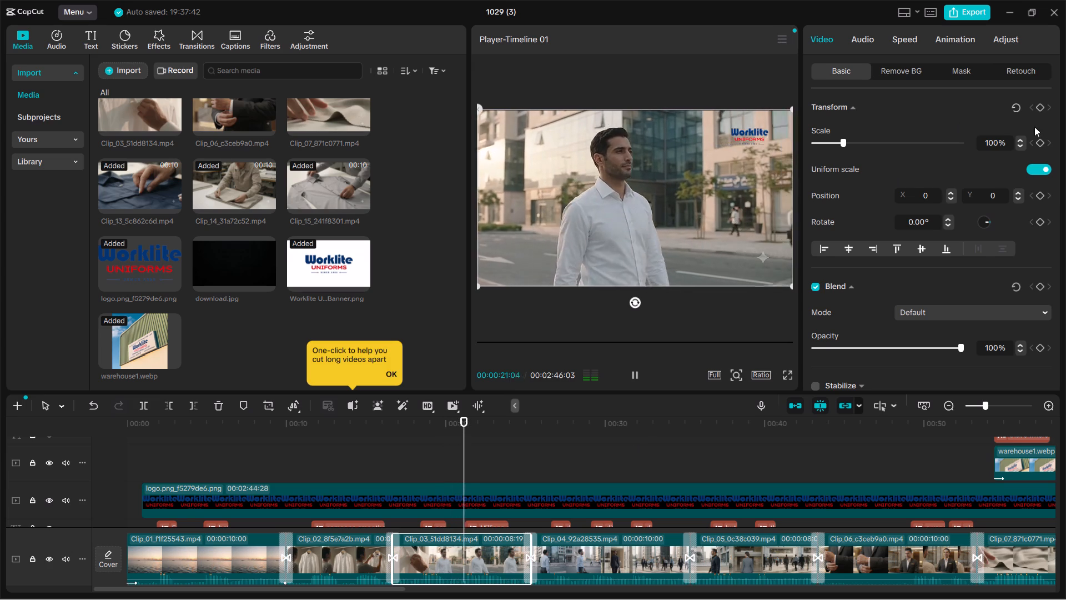
key("space")
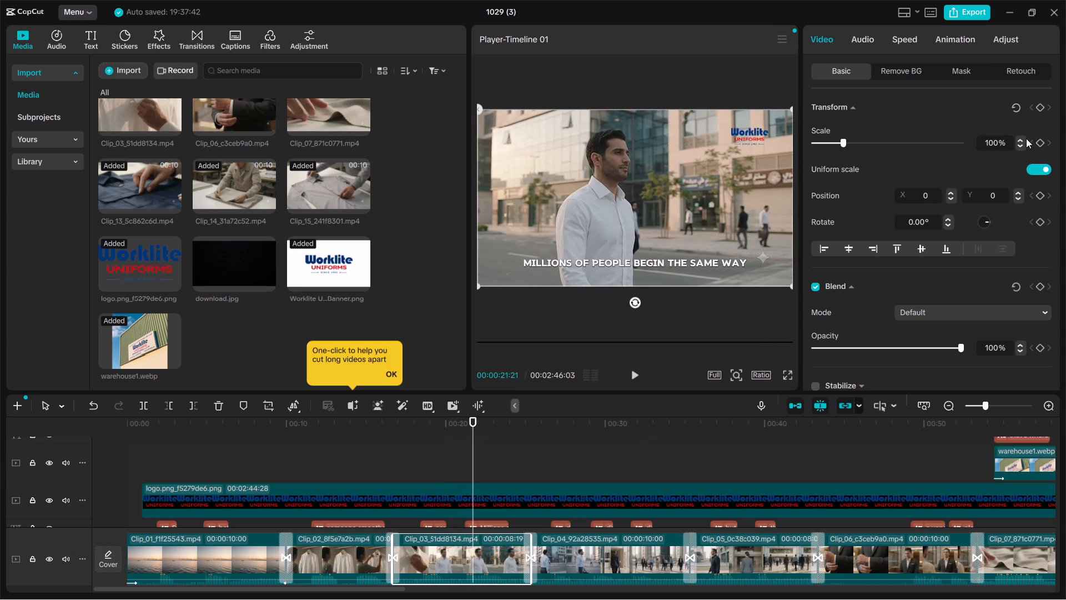
left_click(1021, 140)
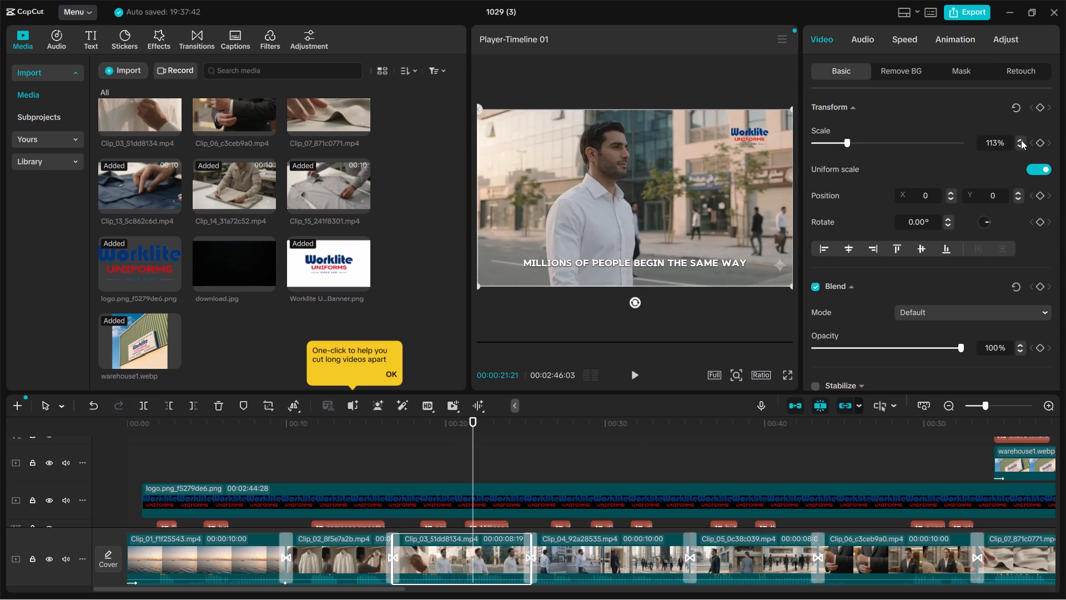
left_click(1020, 148)
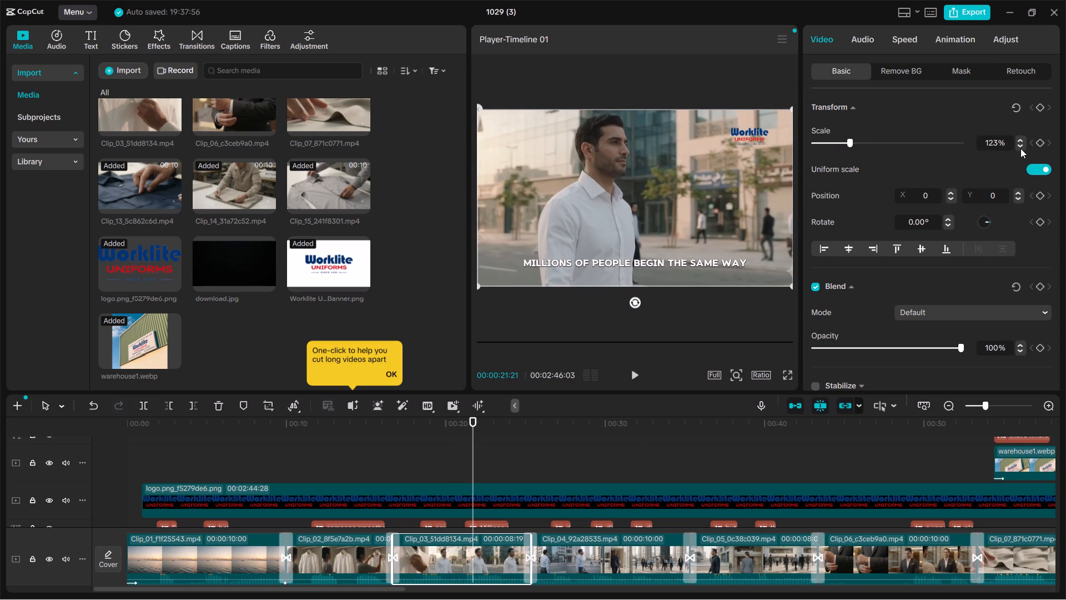
double_click(1020, 148)
left_click(1020, 148)
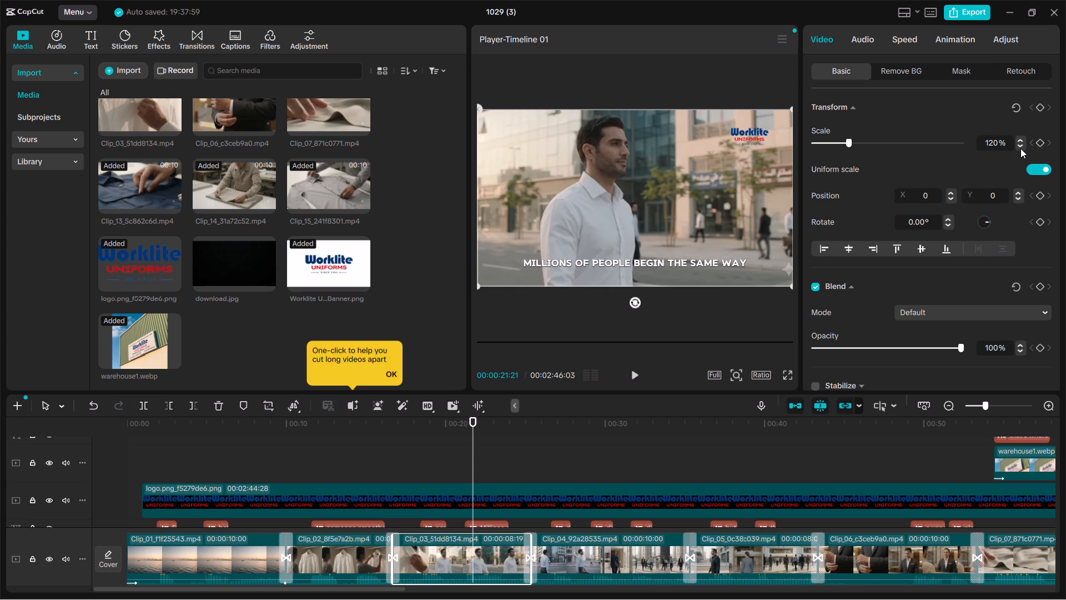
Play on into Clip_04, the man walking in the city, and set its scale to 120%.
key("space")
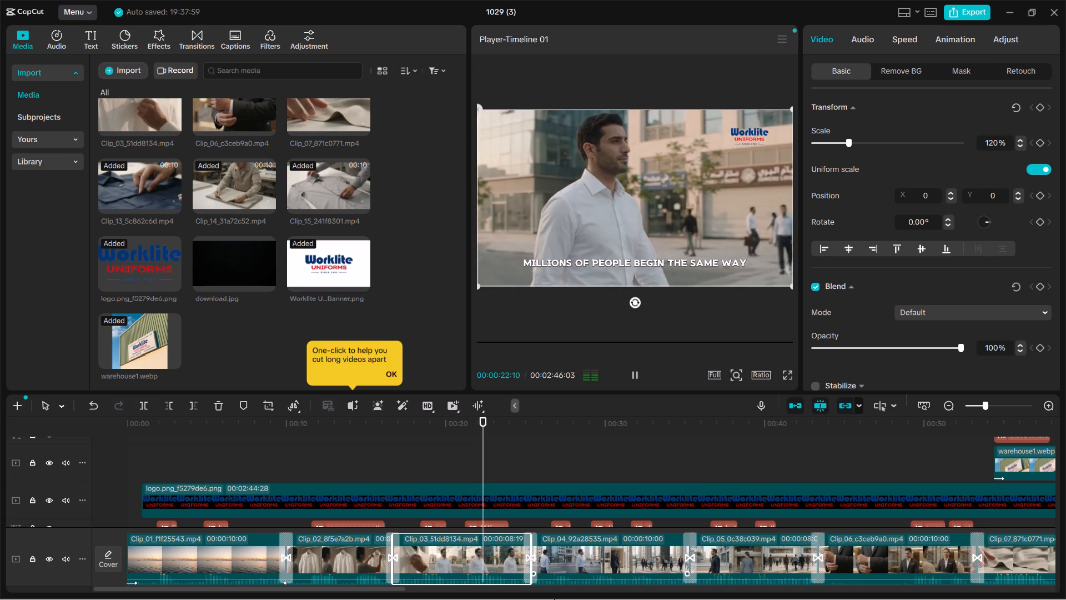
left_click(581, 541)
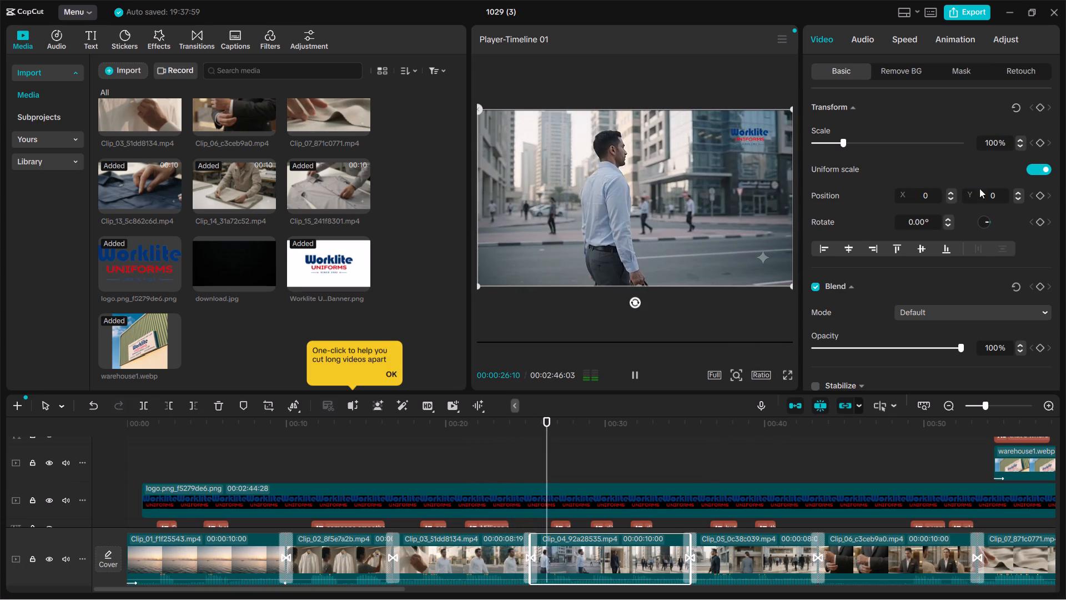
key("space")
left_click(1020, 139)
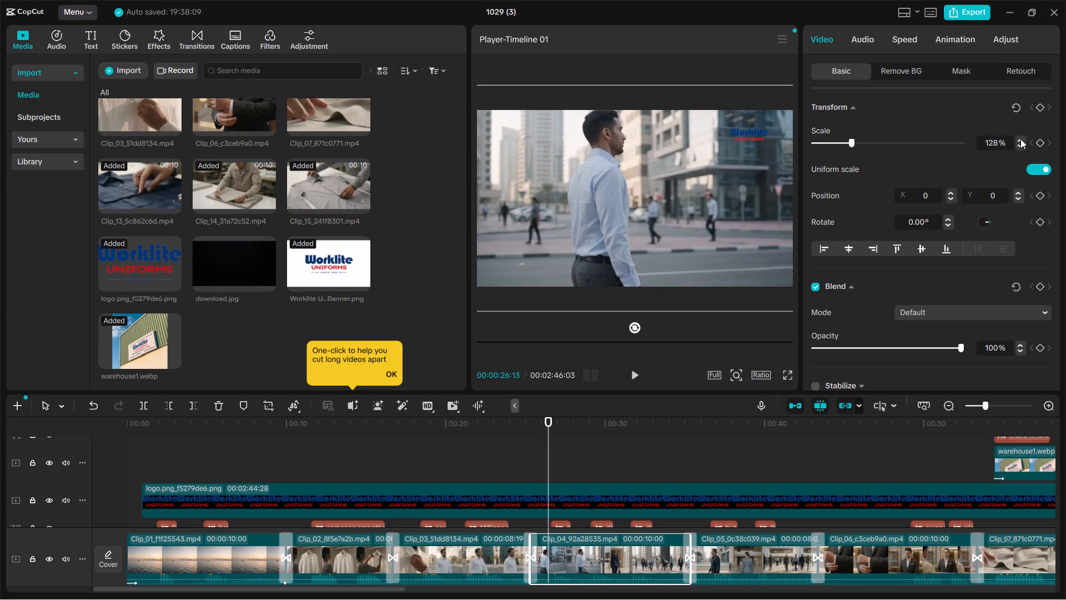
triple_click(1021, 147)
triple_click(1021, 147)
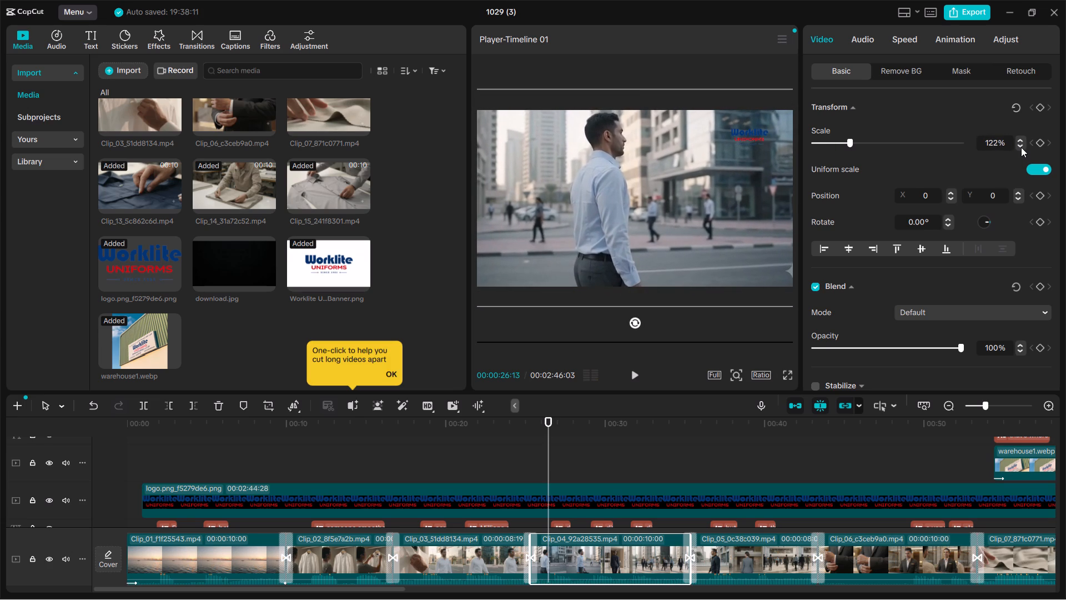
left_click(1021, 147)
left_click(1021, 147)
Shift Clip_04 downward in the frame to a Y position of -93.
left_click_drag(728, 186, 727, 194)
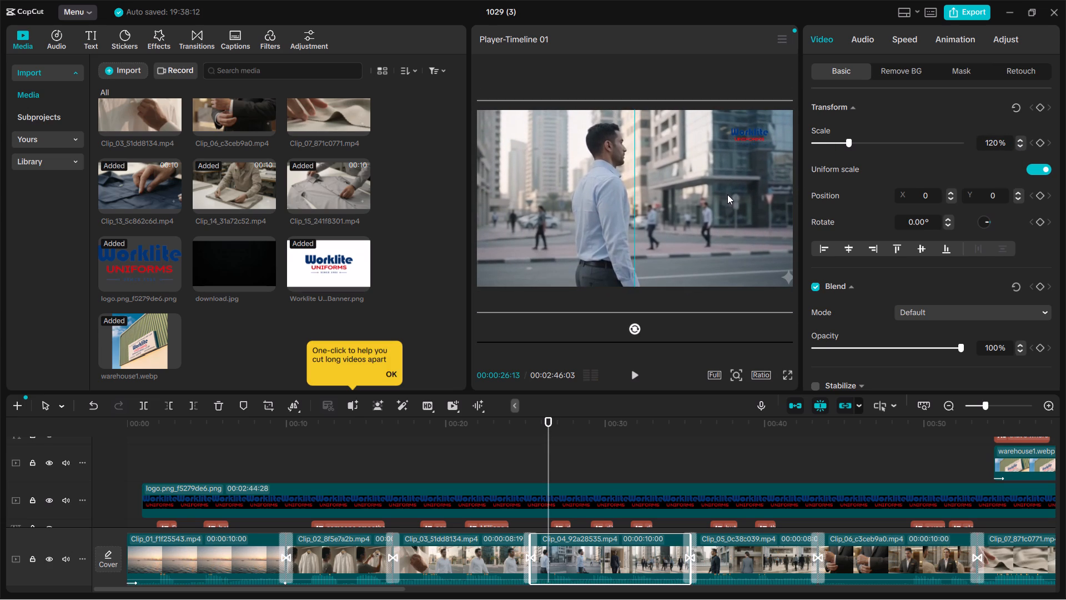
left_click_drag(727, 194, 726, 193)
Play on to the transition into Clip_05, set that clip's scale to 120%, and resume playback to check it.
key("space")
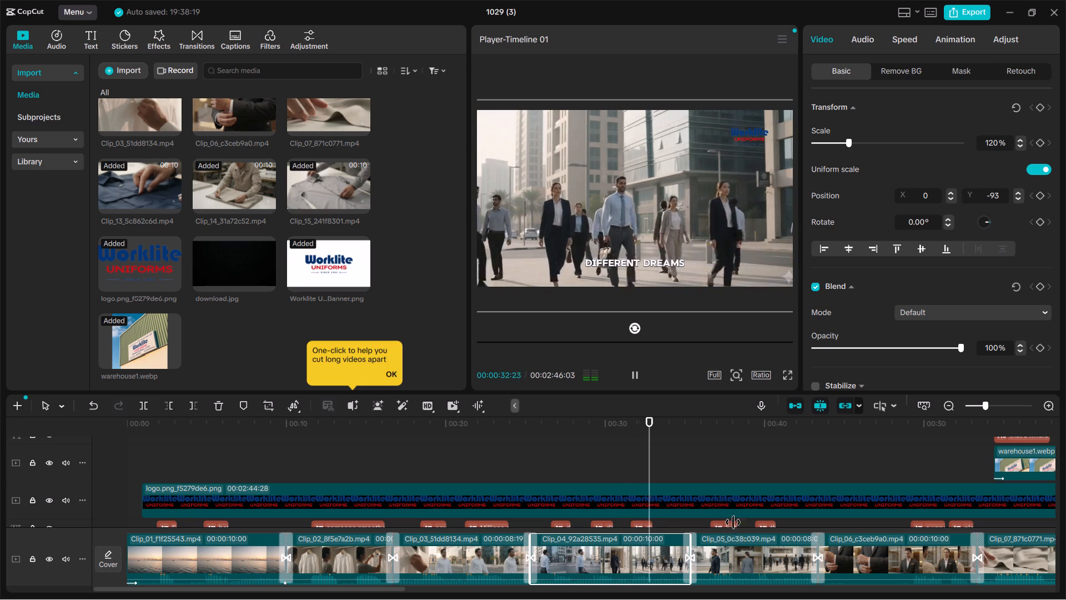
left_click(740, 551)
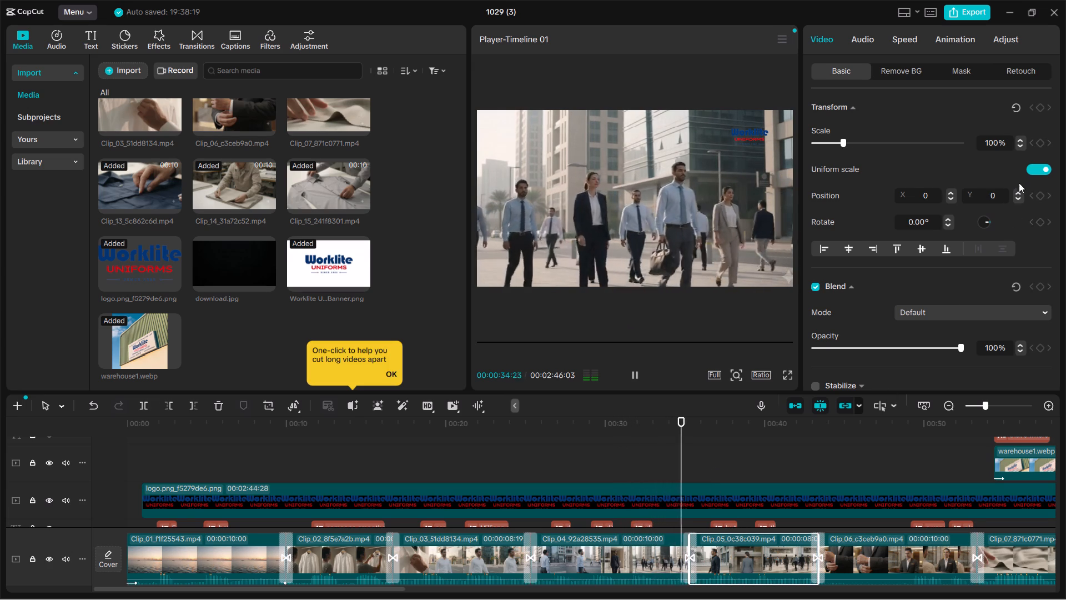
key("space")
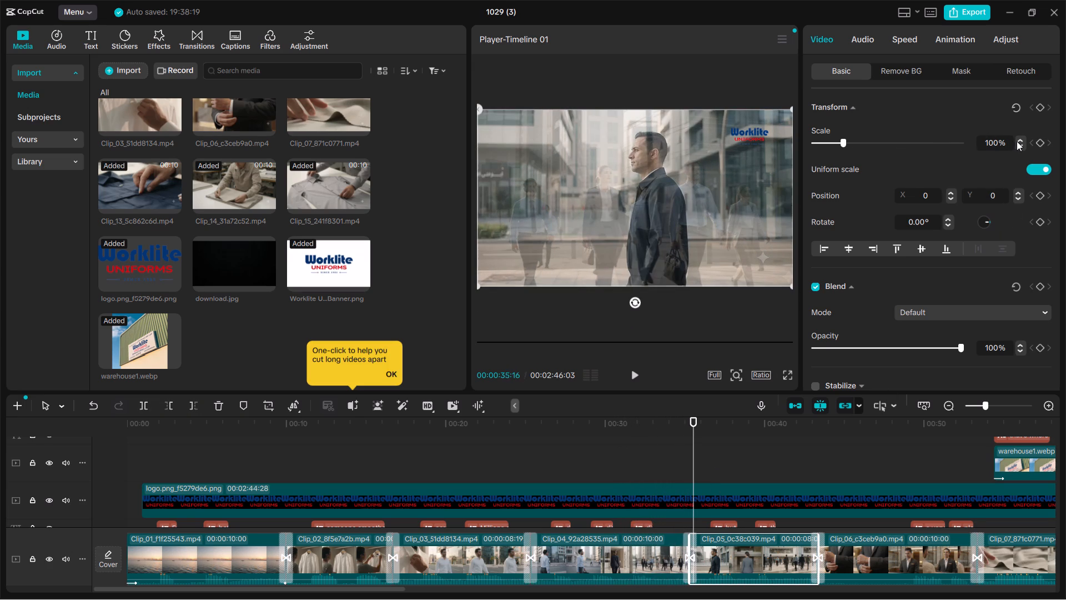
left_click(1021, 139)
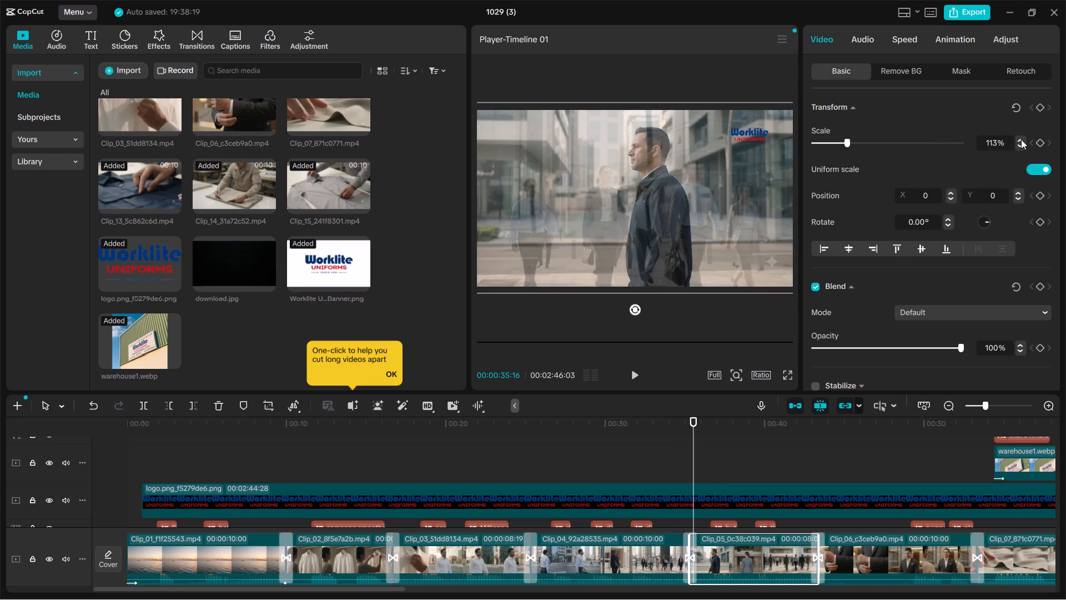
key("space")
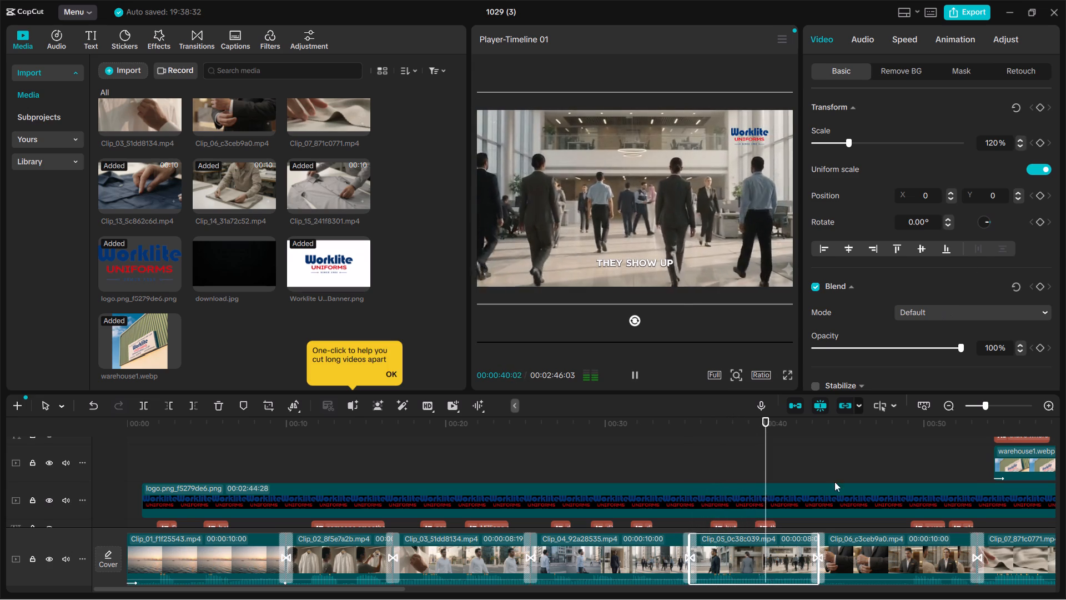
Set the scale of Clip_07, the white fabric shot after Clip_06, to 120%.
left_click(883, 552)
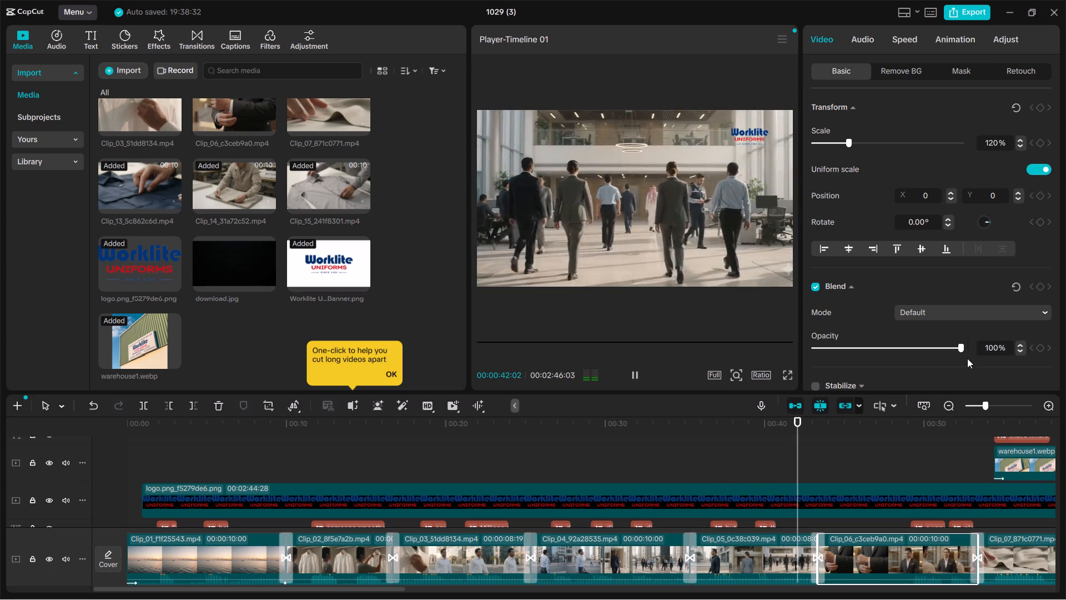
left_click(1004, 546)
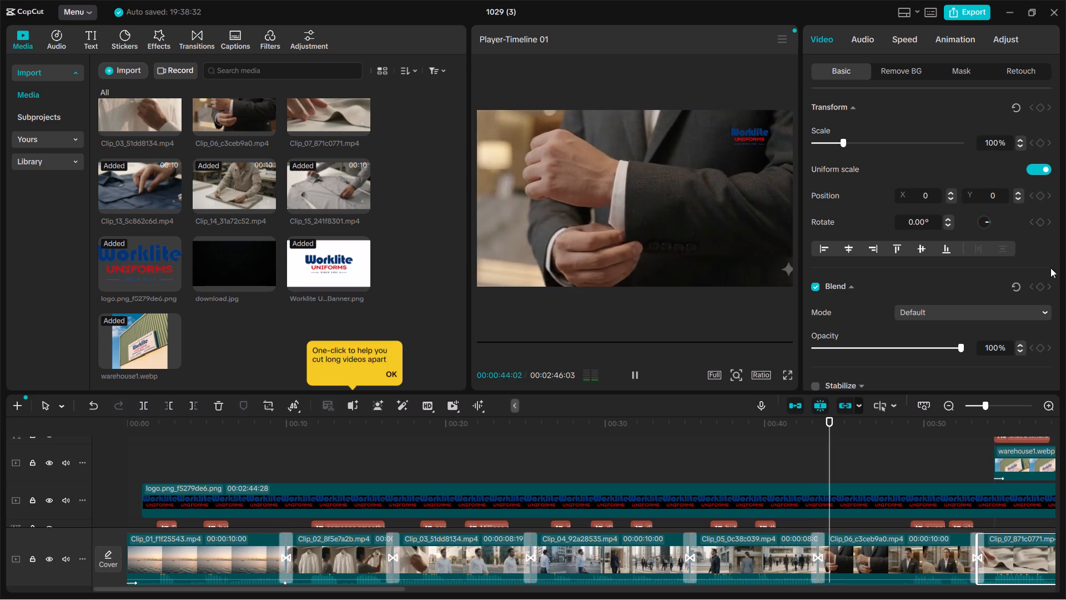
left_click(1022, 139)
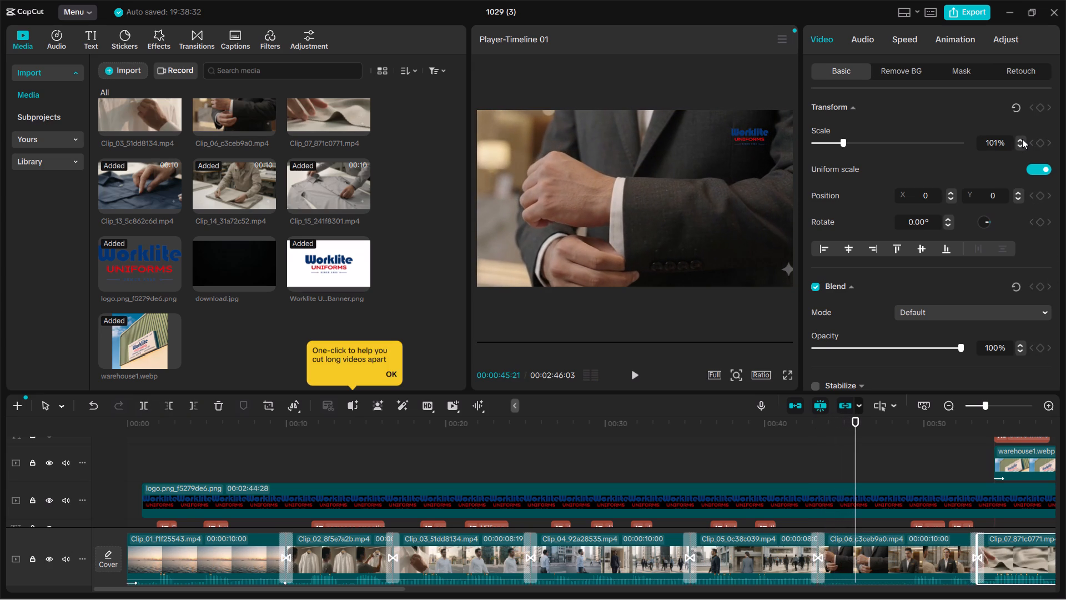
left_click(1022, 139)
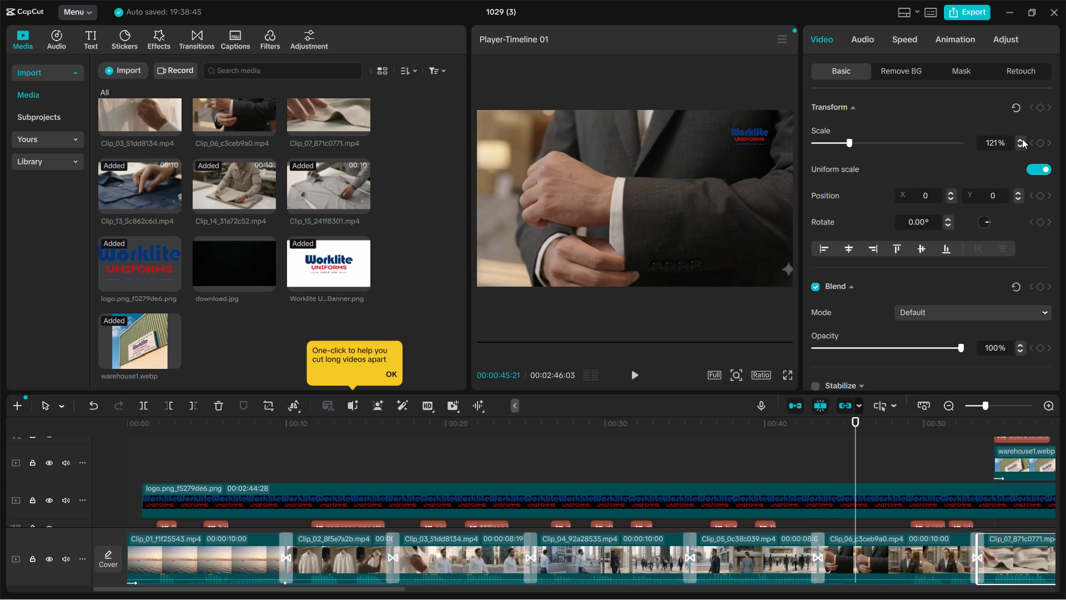
left_click(1020, 146)
Set the scale of Clip_08, the clip following Clip_07 on the main video track, to 120%.
scroll(1004, 554, "left", 2)
left_click(973, 550)
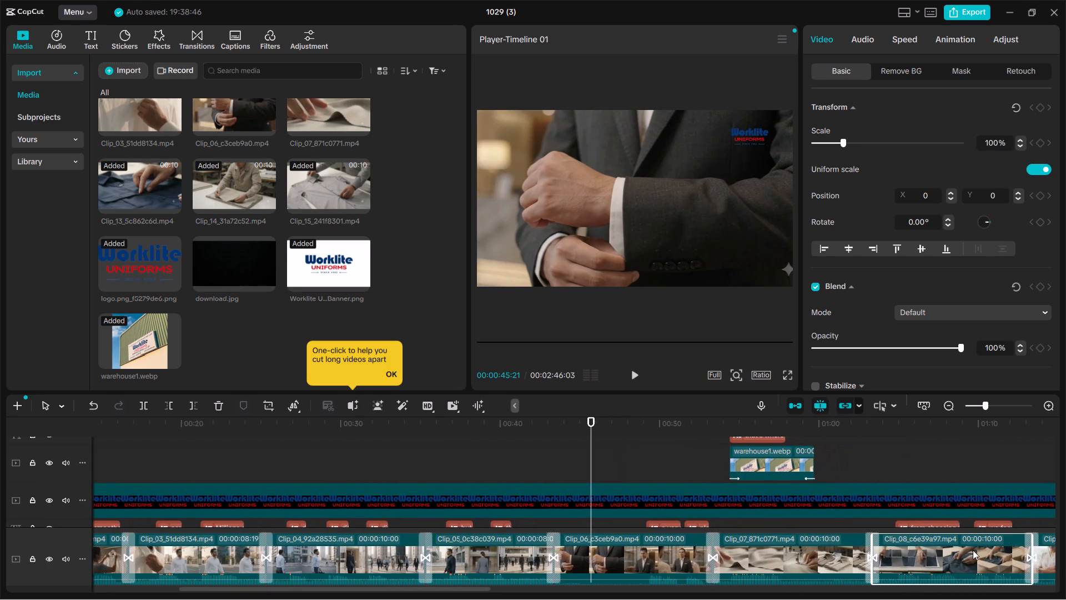
left_click(851, 140)
left_click(1022, 144)
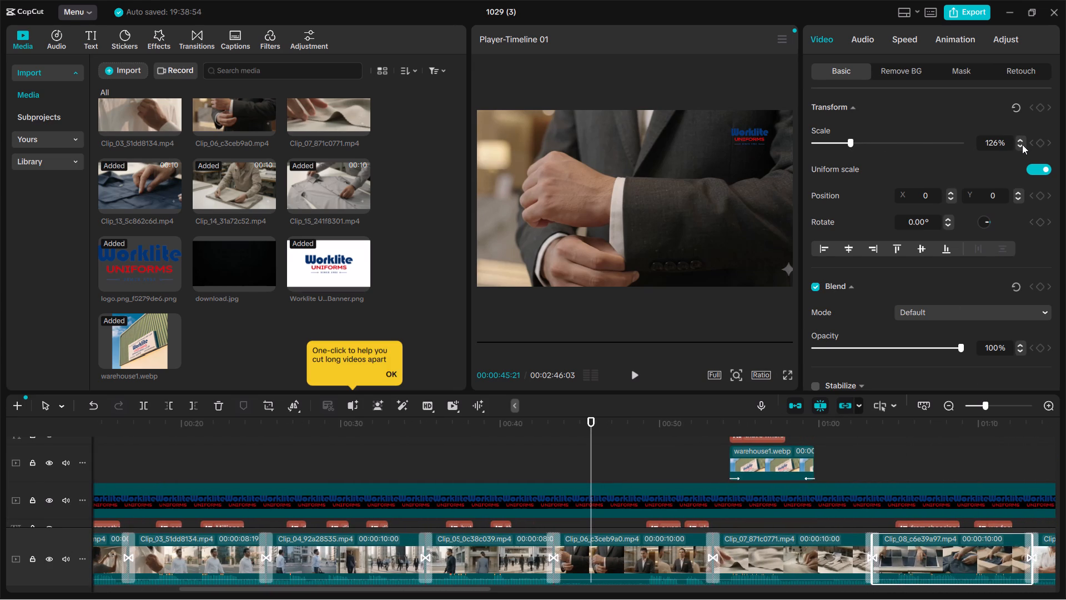
triple_click(1020, 144)
triple_click(1020, 144)
Set the scale of Clip_09, the clip following Clip_08 on the main video track, to 120%.
scroll(1038, 552, "left", 1)
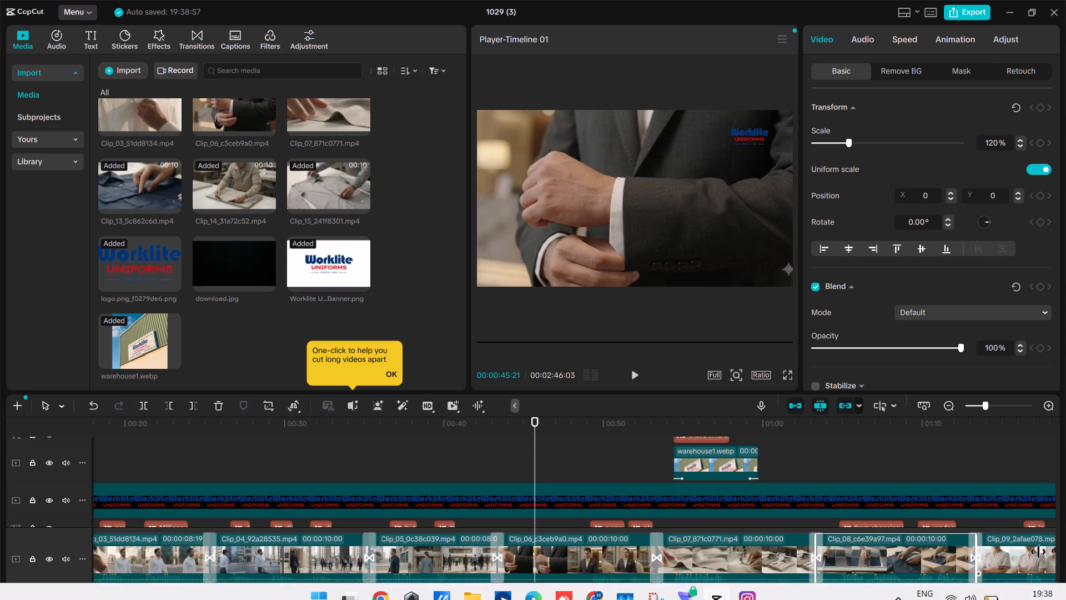
scroll(1038, 552, "left", 1)
left_click(832, 557)
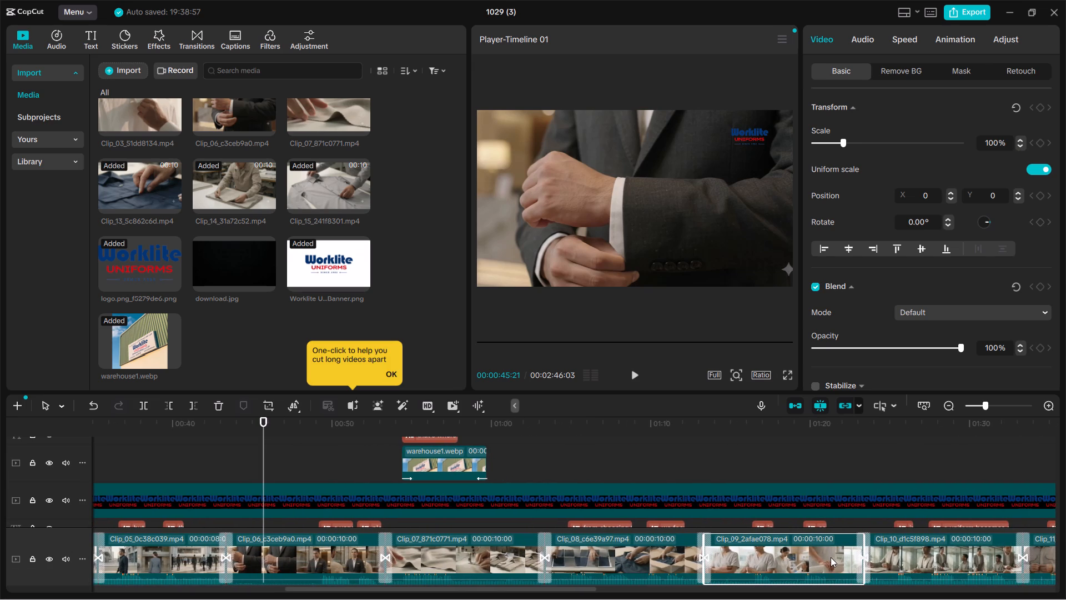
left_click(1019, 141)
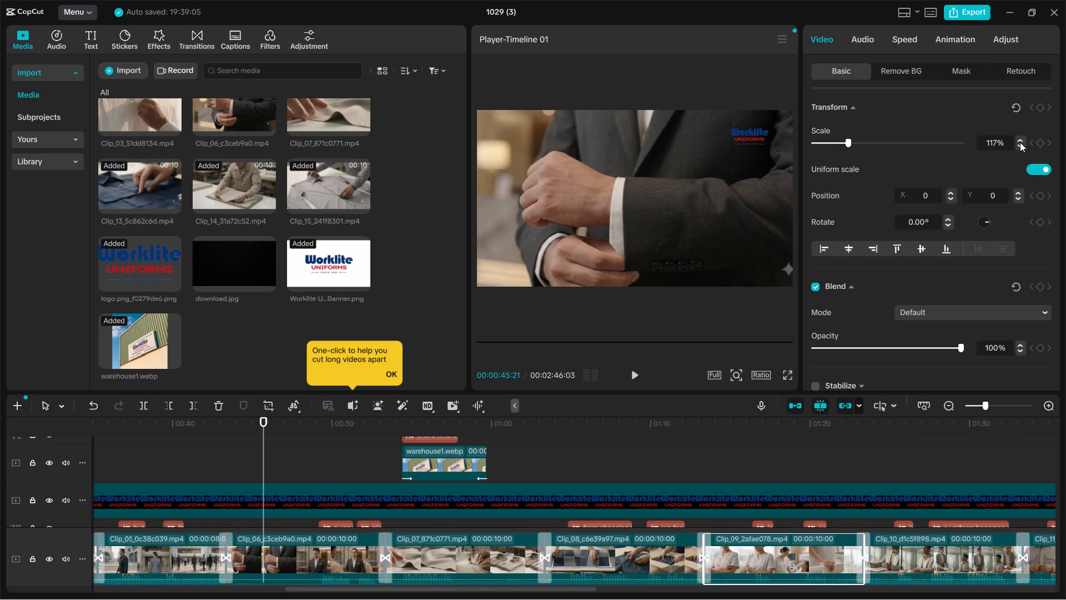
triple_click(1020, 137)
double_click(1020, 137)
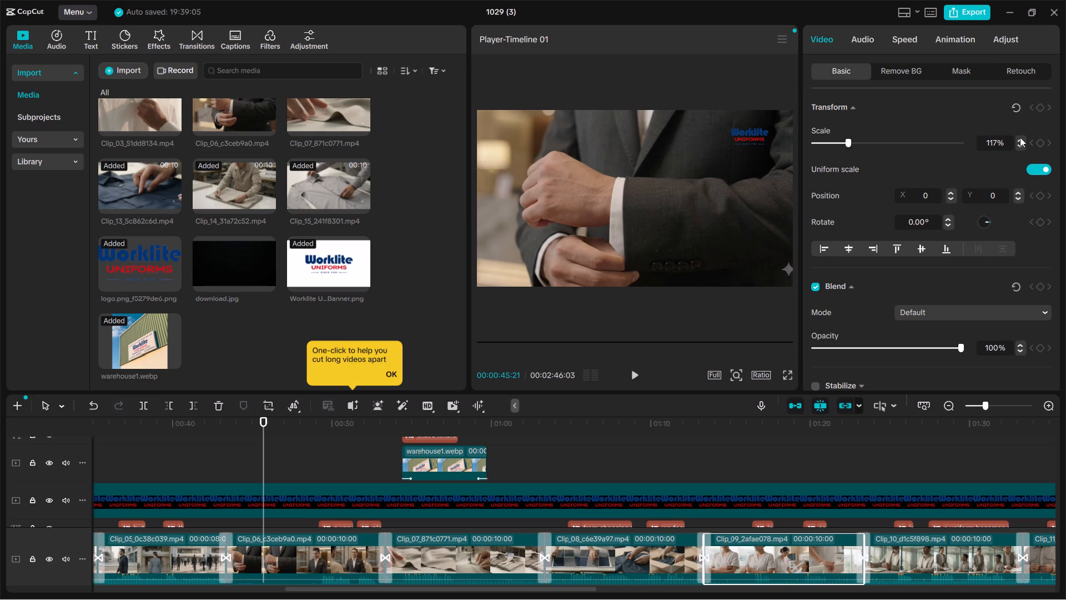
triple_click(1020, 138)
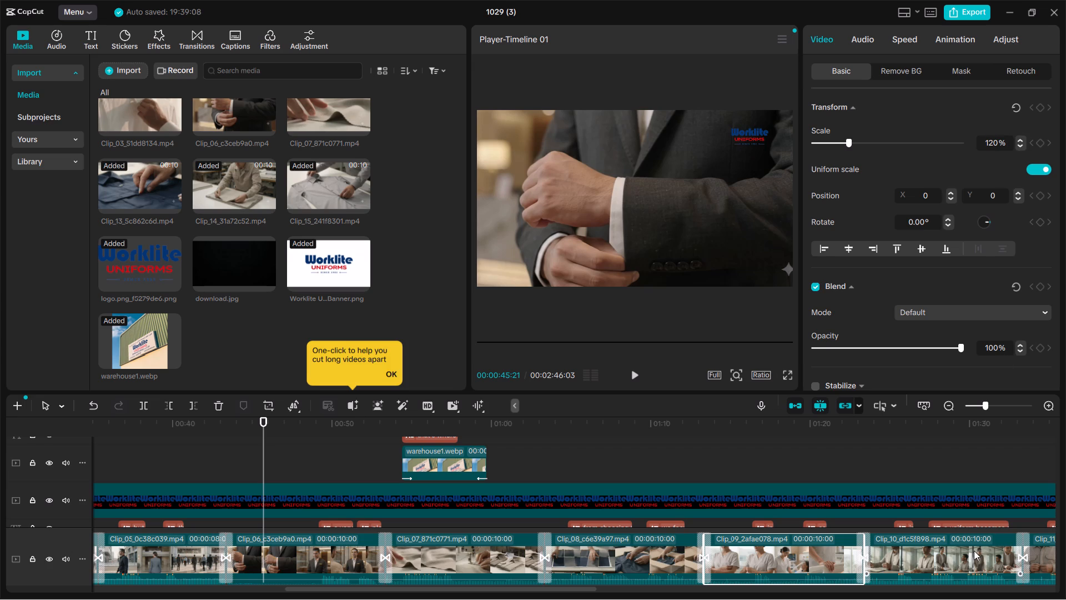
Set the scale of Clip_10, the clip following Clip_09 on the main video track, to 120%.
left_click(973, 551)
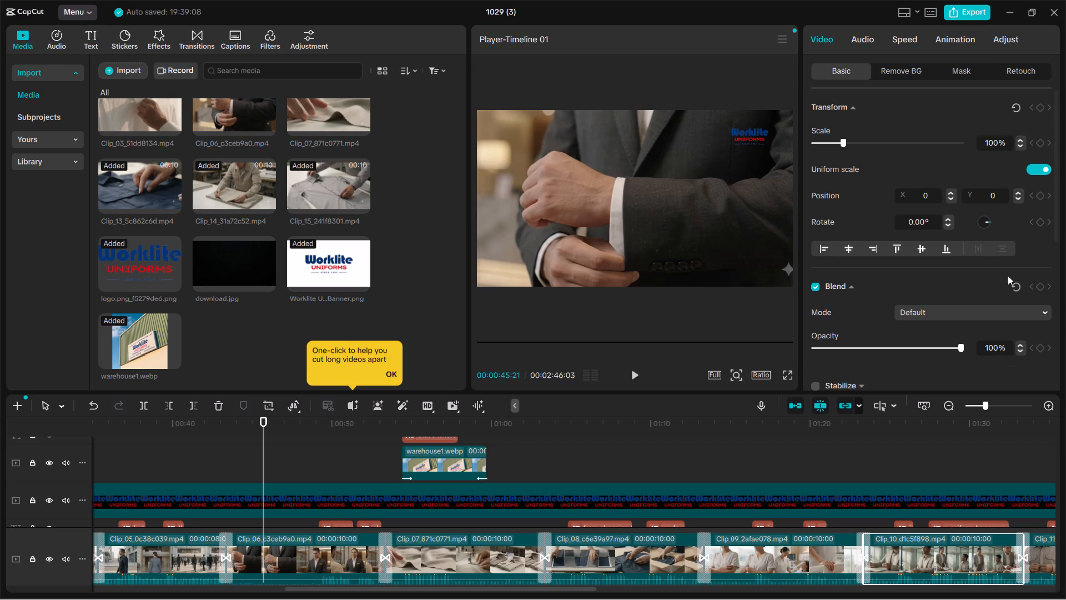
left_click(1022, 140)
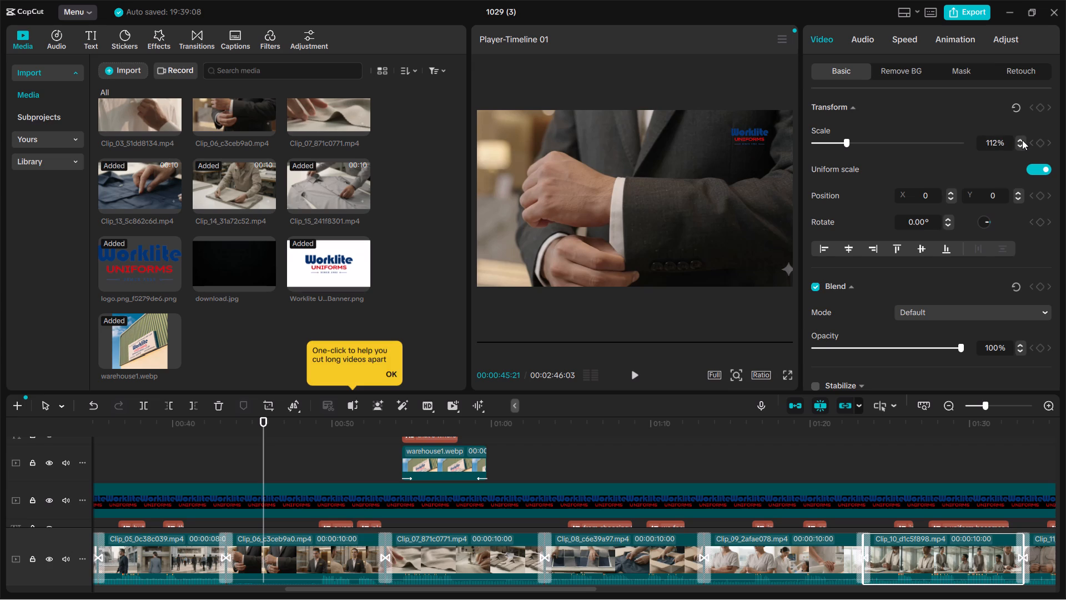
triple_click(1022, 140)
triple_click(1022, 140)
Set the scale of Clip_11, the clip following Clip_10 on the main video track, to 120%.
scroll(1037, 539, "left", 1)
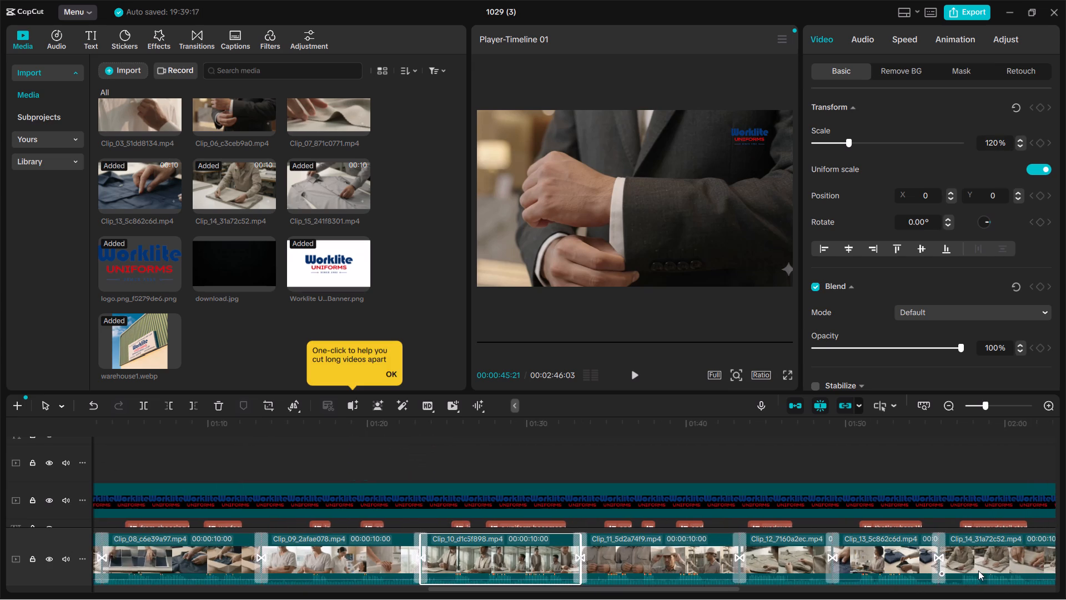
scroll(978, 571, "left", 2)
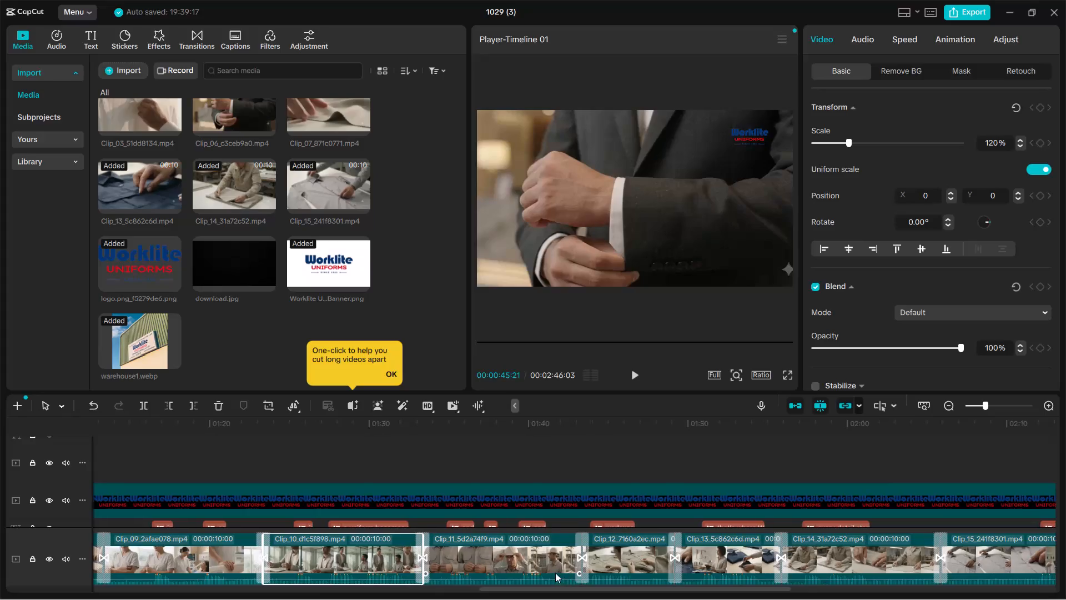
left_click(544, 559)
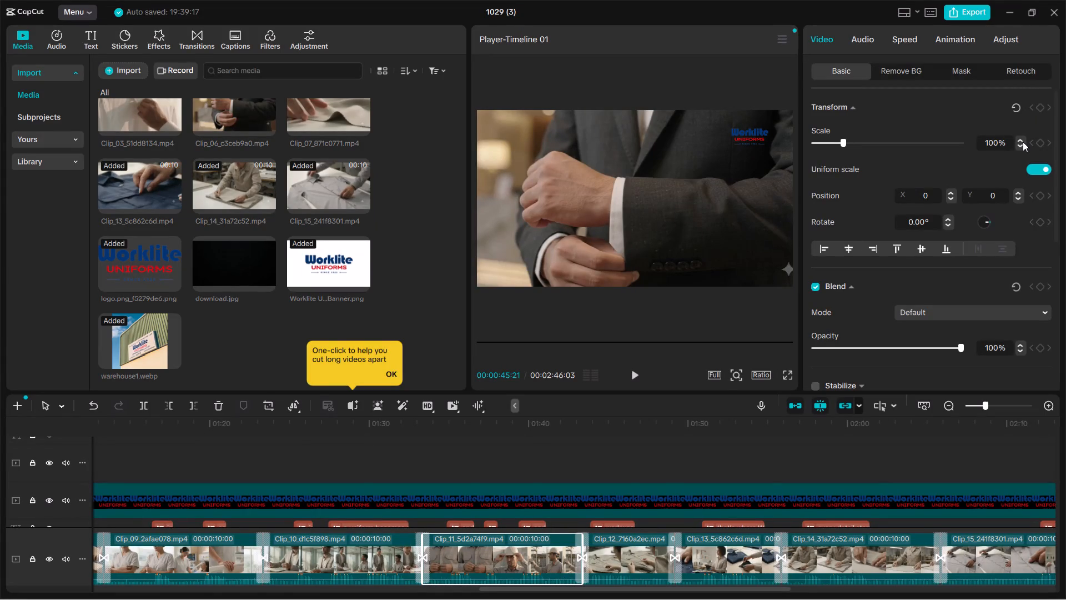
left_click(1019, 139)
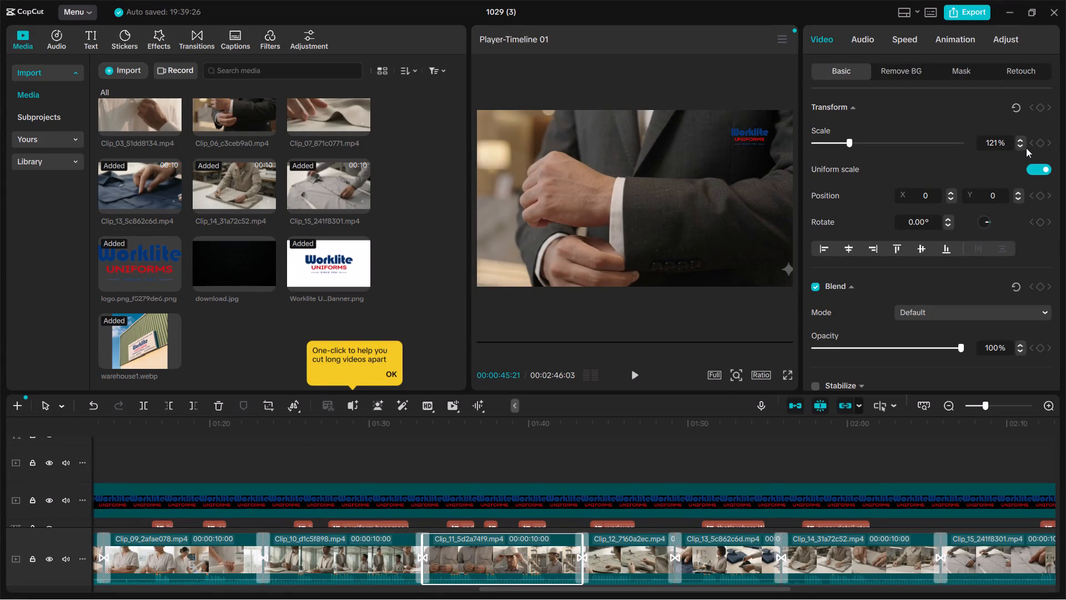
left_click(1019, 146)
Enlarge Clip_12, the short clip following Clip_11 on the main video track, to a scale of about 120%.
left_click(646, 555)
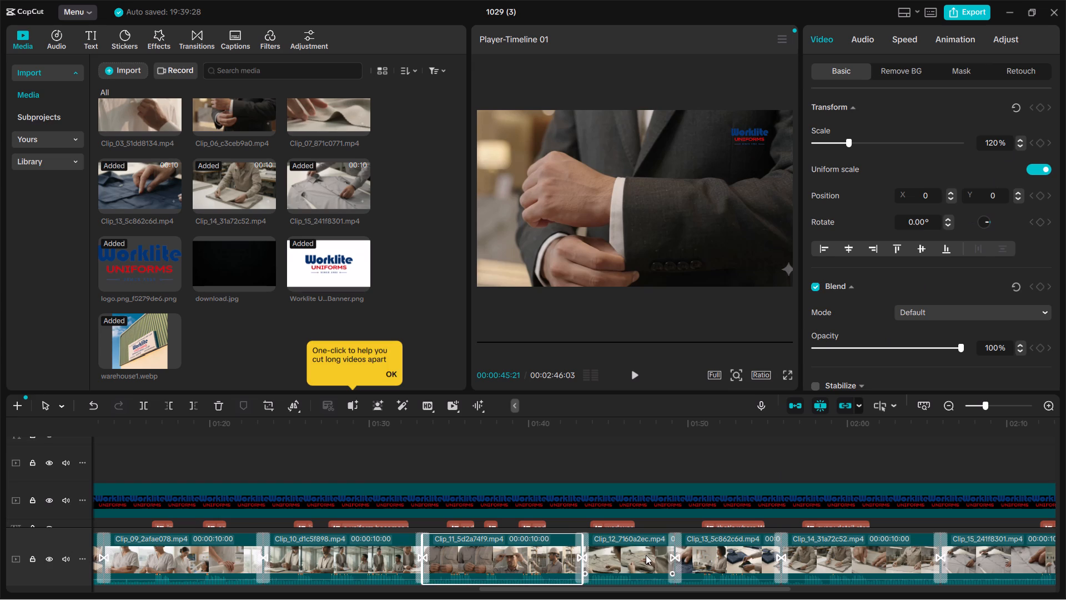
left_click(1018, 141)
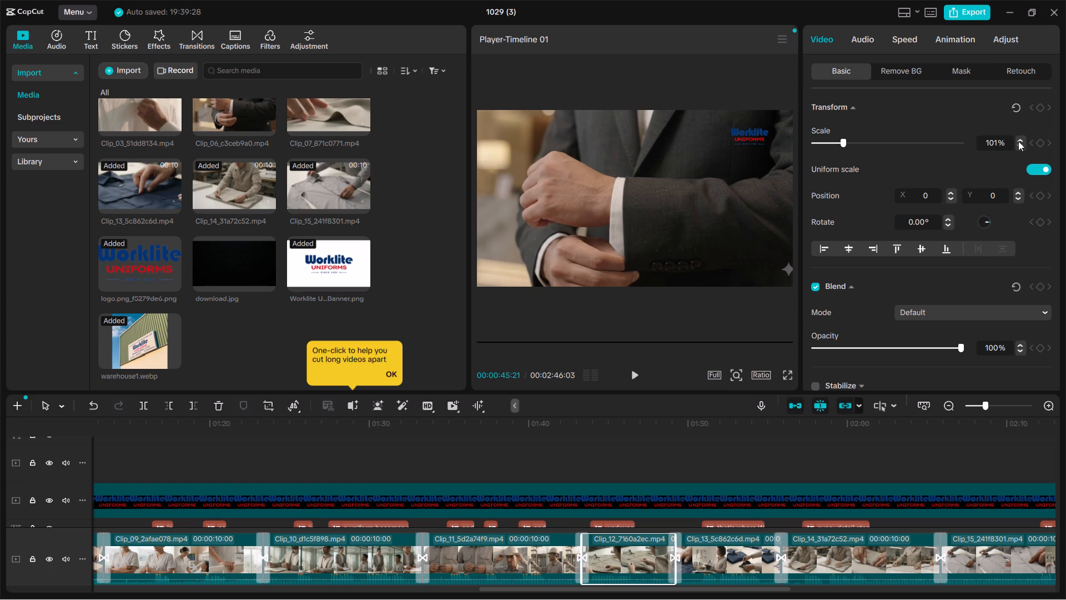
left_click(1018, 141)
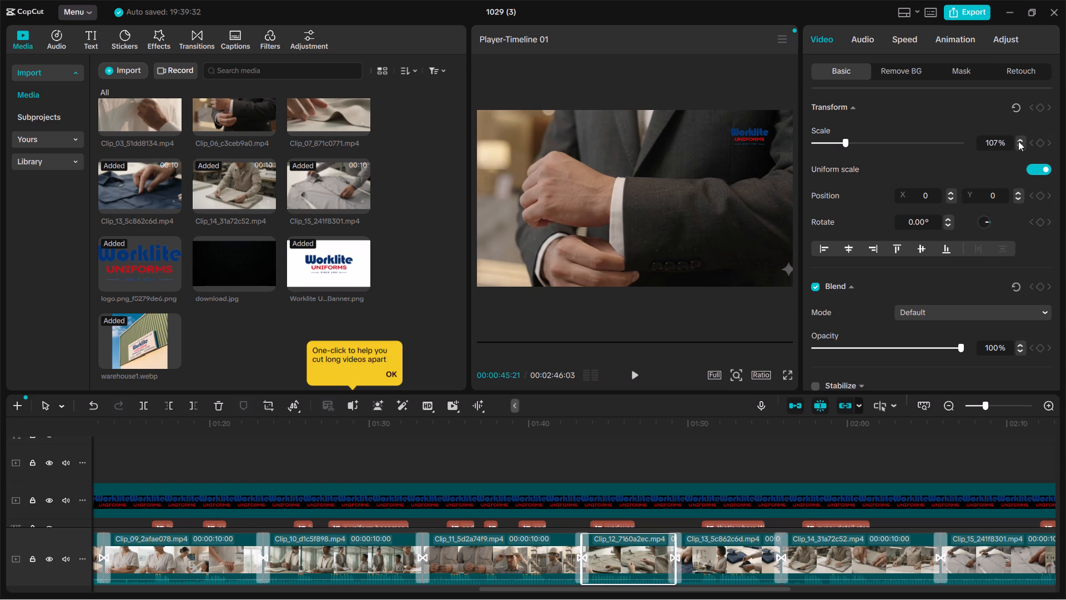
left_click(1018, 141)
left_click(1018, 141)
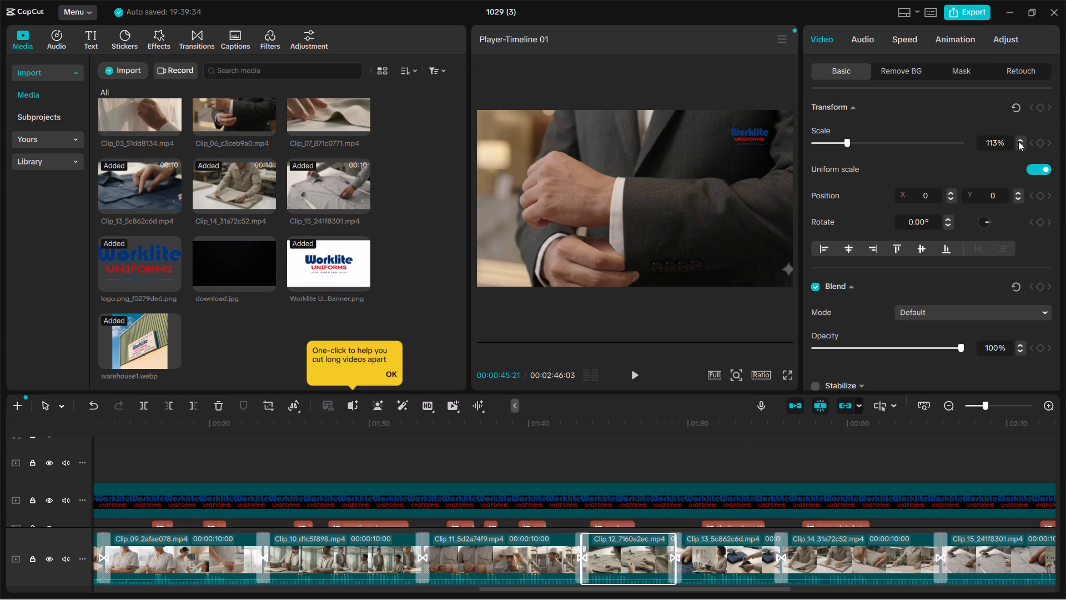
right_click(1018, 141)
double_click(1023, 144)
Set the scale of Clip_13, the dark blue fabric shot after Clip_12, to 120%.
left_click(752, 540)
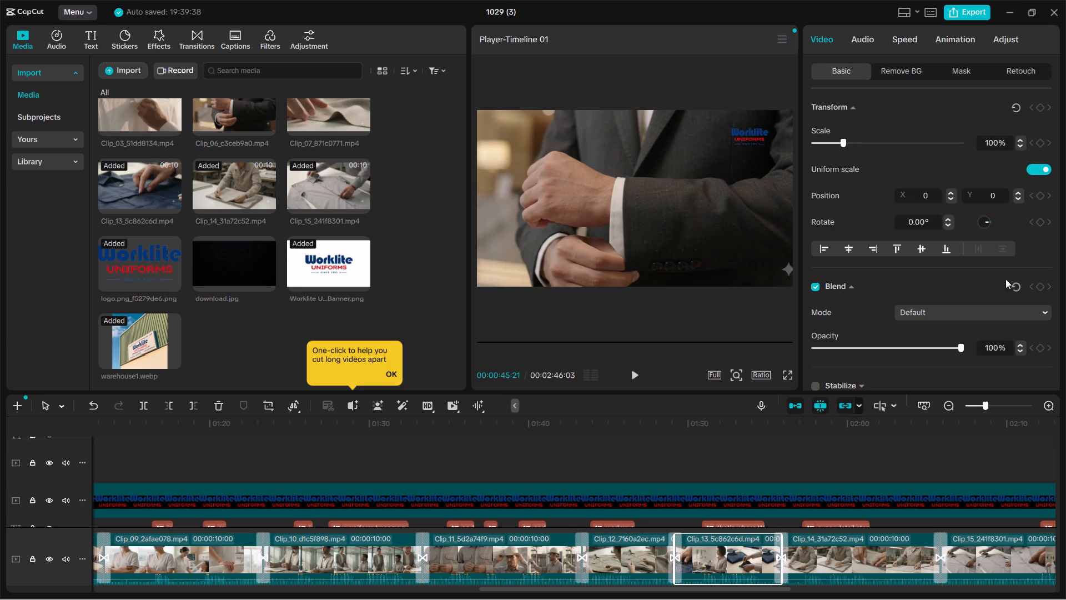
left_click_drag(1018, 137, 1020, 132)
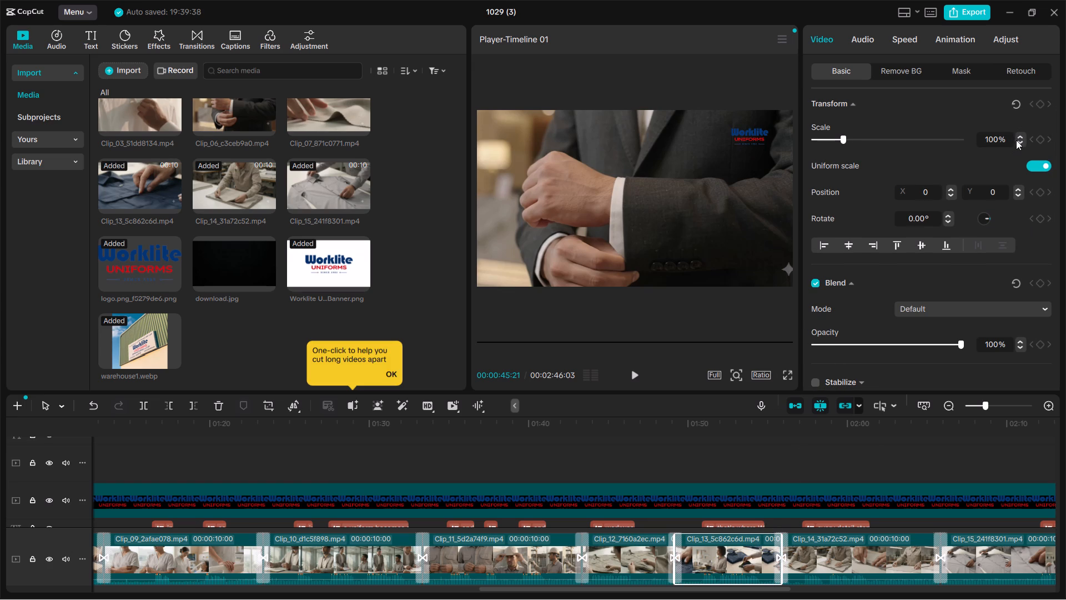
left_click_drag(1021, 134, 1013, 178)
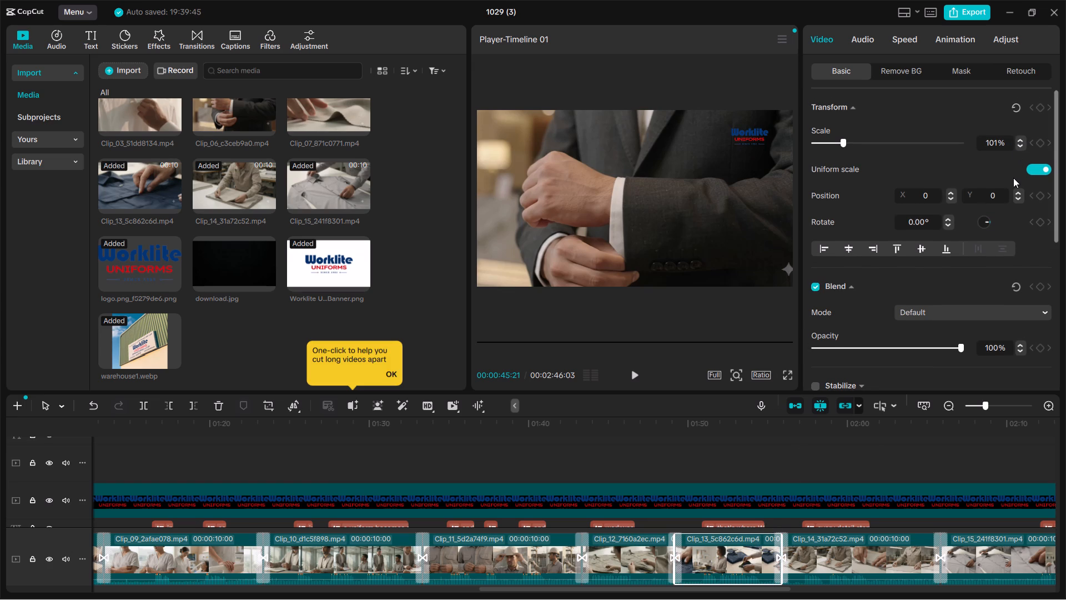
left_click(1020, 138)
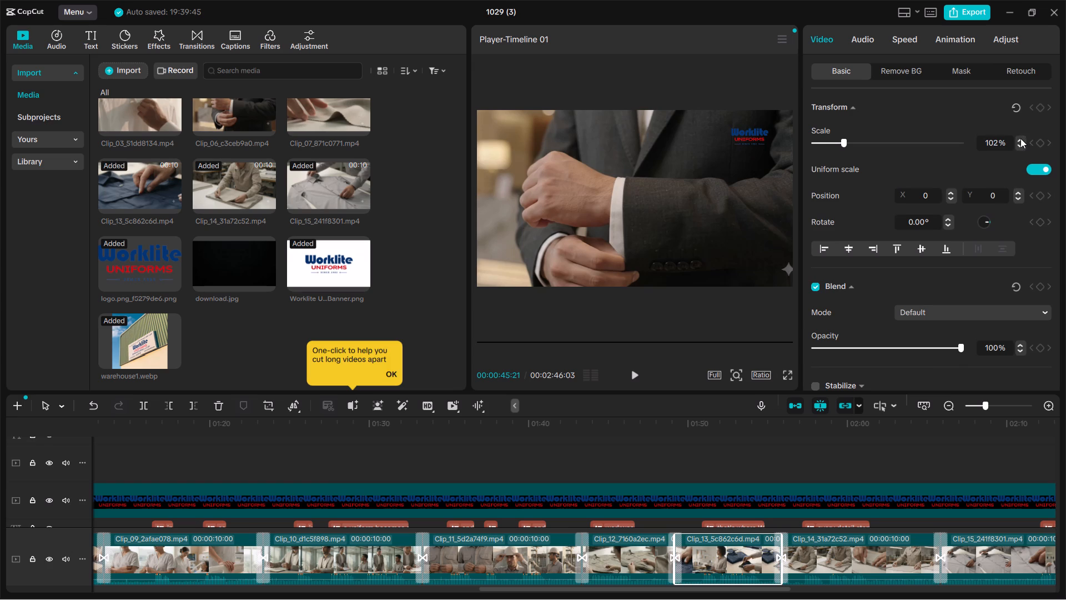
left_click(1020, 138)
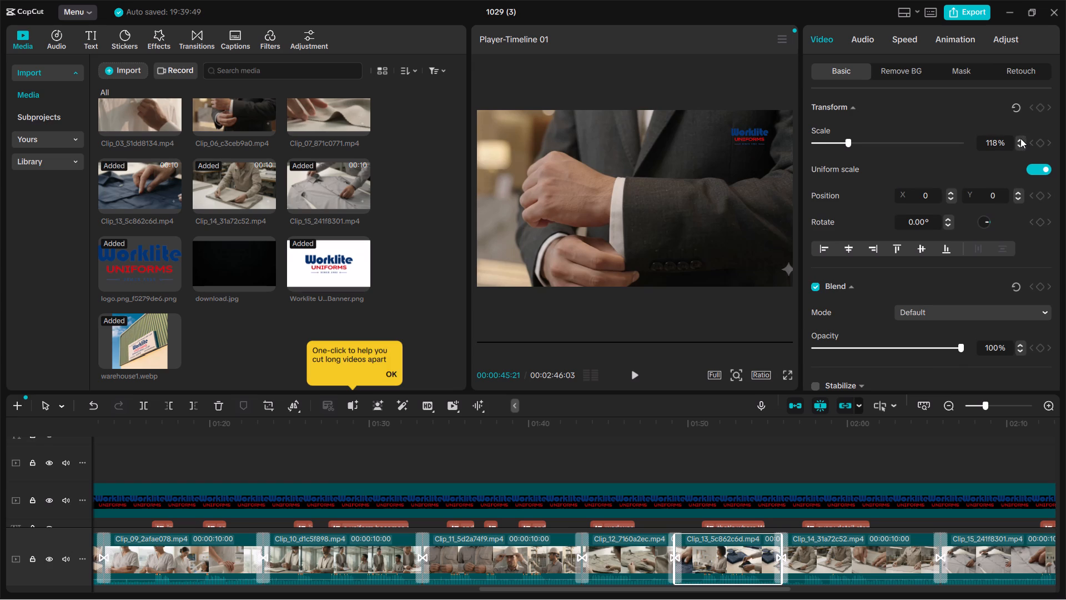
double_click(1020, 138)
Set the scale of Clip_14, the clip following Clip_13 on the main video track, to 120%.
left_click(833, 542)
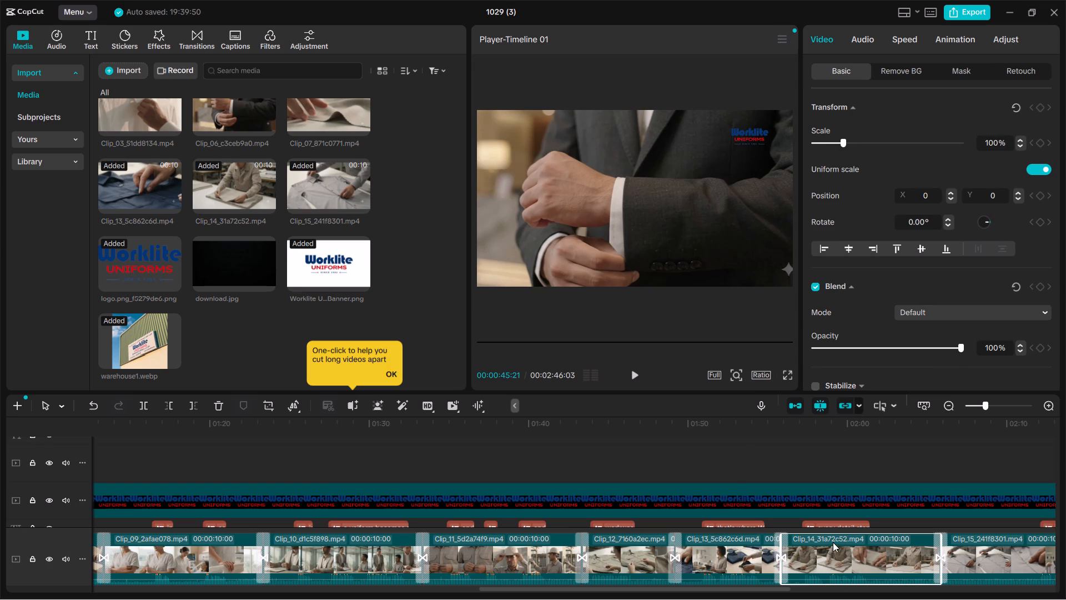
left_click(1017, 139)
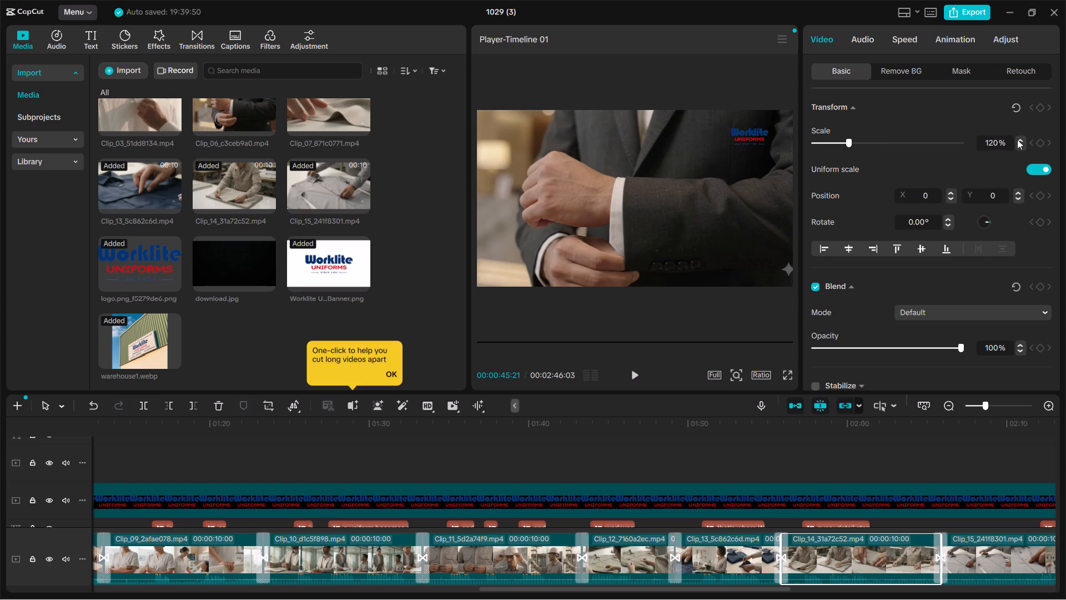
left_click(1023, 144)
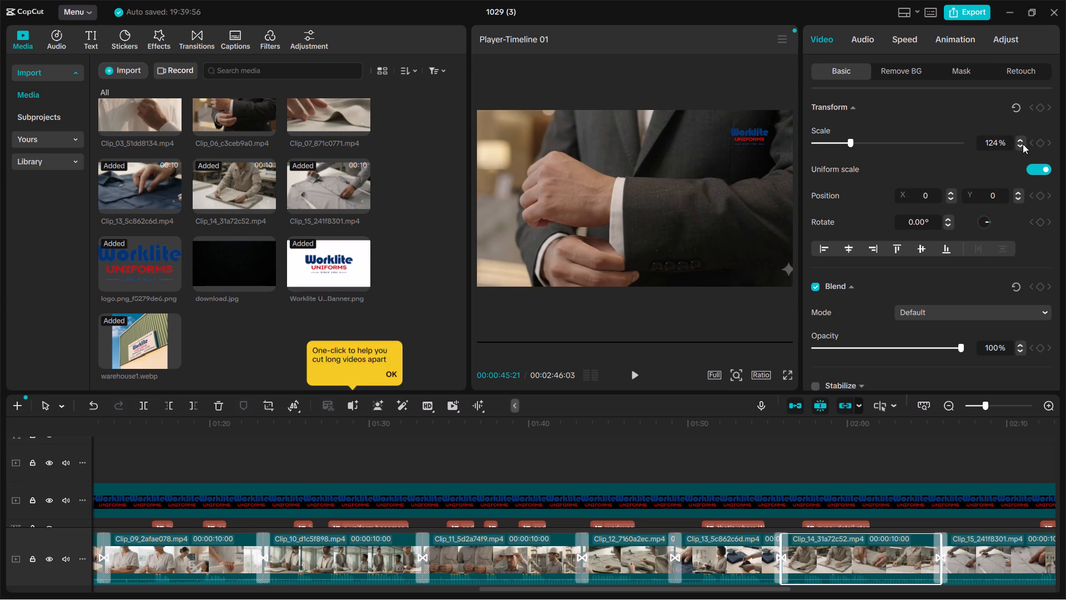
triple_click(1023, 144)
left_click(1023, 144)
Set the scale of Clip_15, the clip following Clip_14 on the main video track, to 120%.
left_click(993, 555)
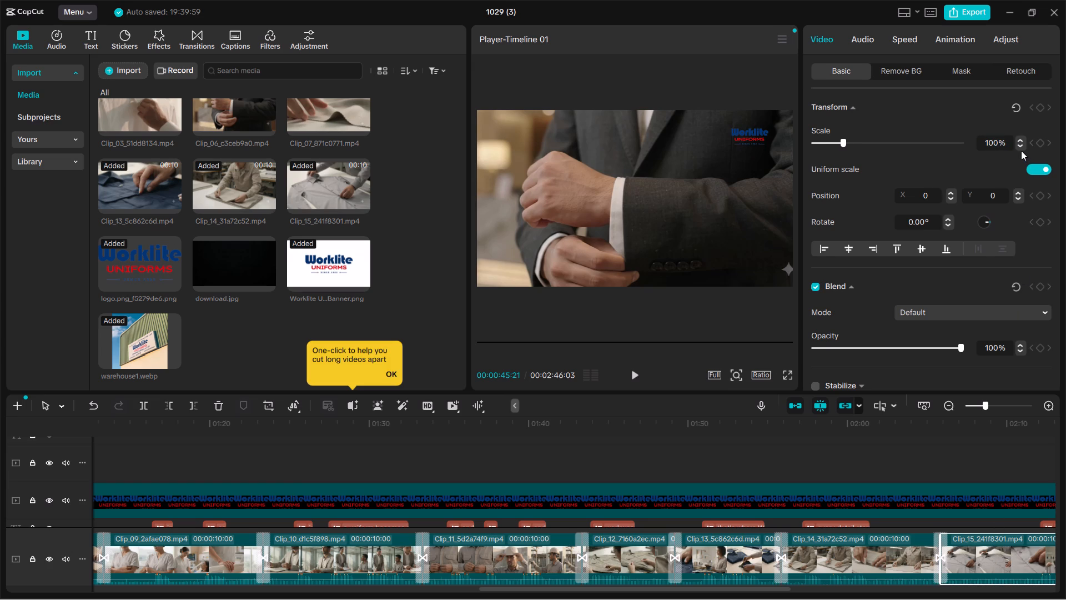
left_click(1020, 138)
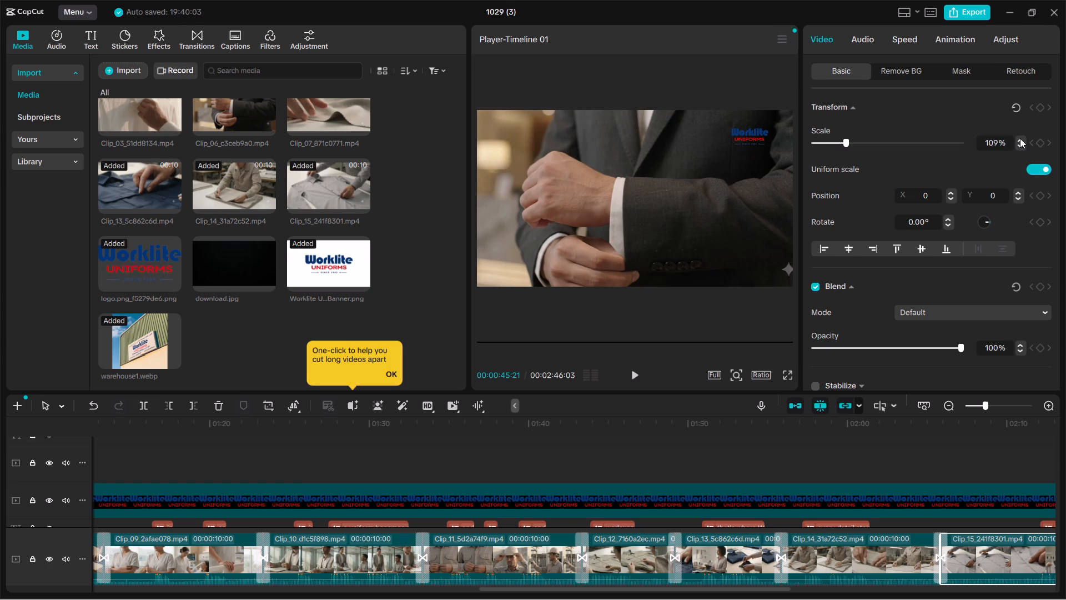
double_click(1020, 138)
triple_click(1020, 138)
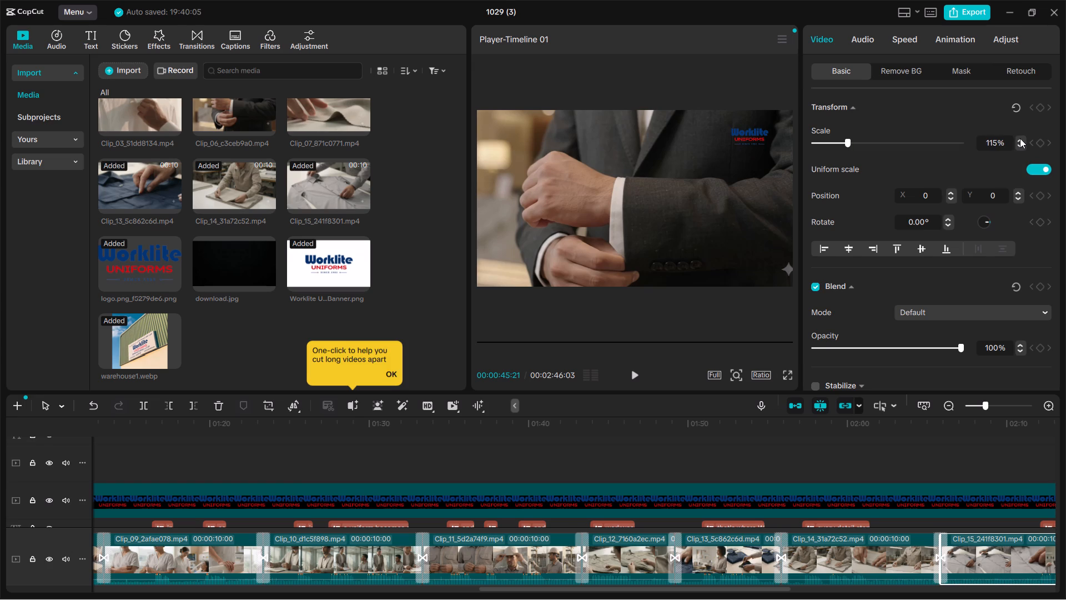
triple_click(1020, 138)
double_click(1020, 138)
Set the scale of Clip_16, the clip following Clip_15 on the main video track, to 120%.
scroll(927, 485, "left", 3)
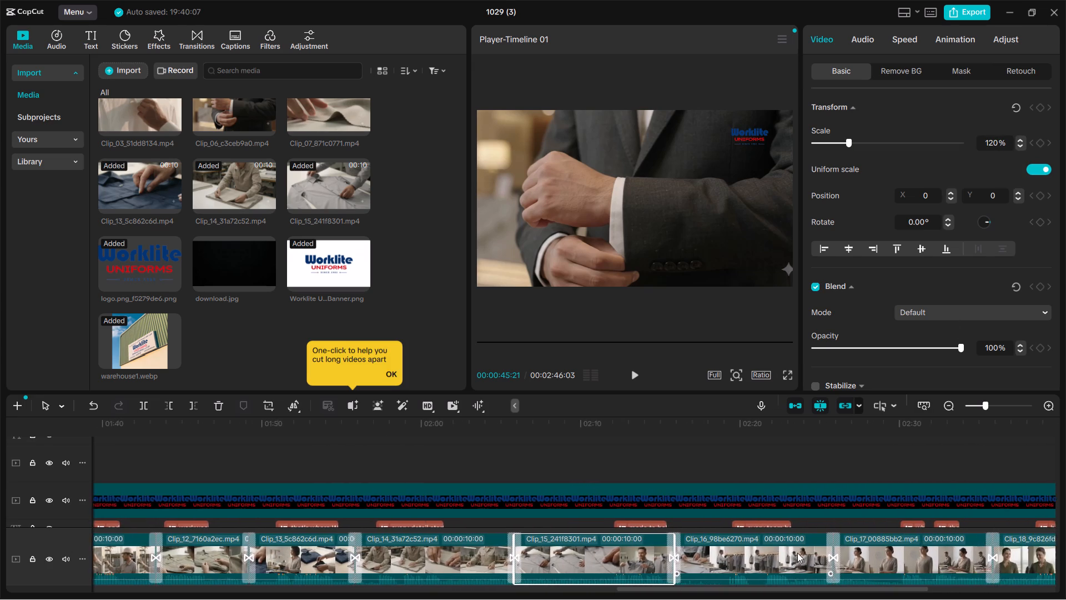
scroll(797, 553, "left", 1)
left_click(338, 557)
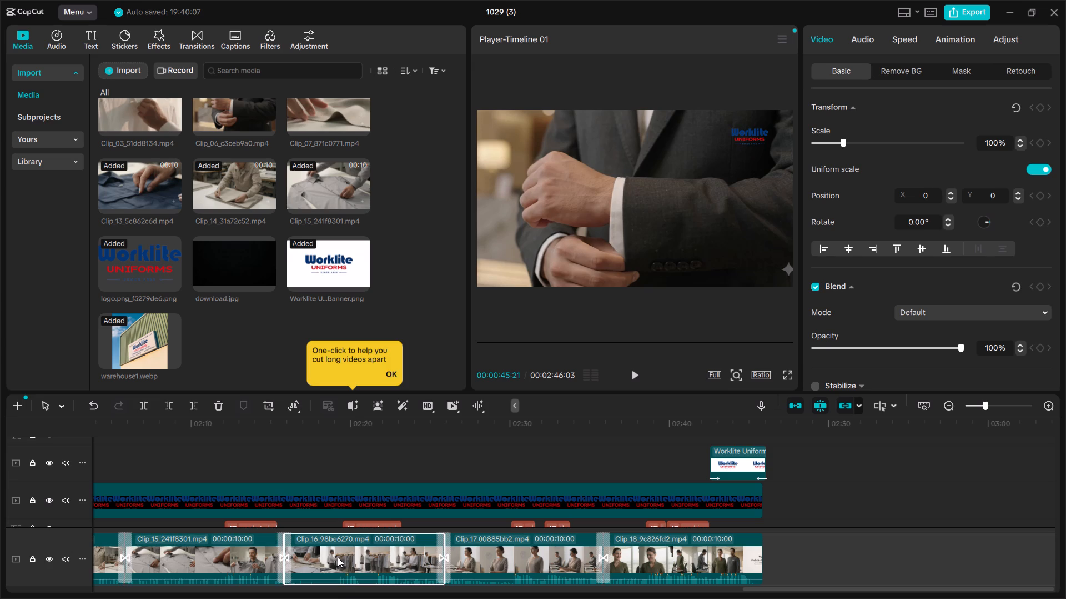
left_click(1022, 134)
left_click(1021, 136)
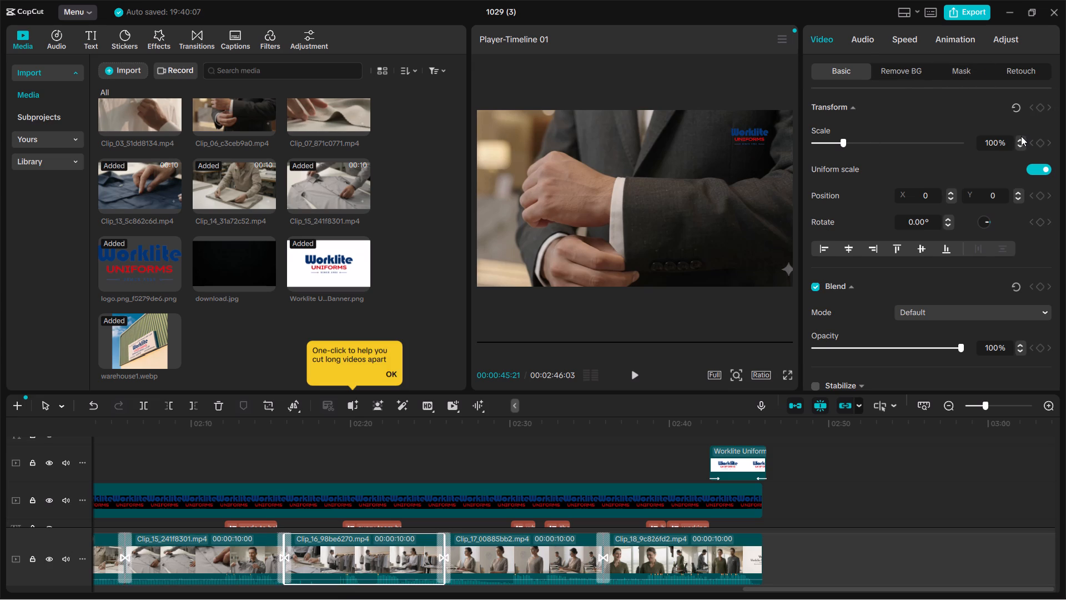
left_click(1021, 138)
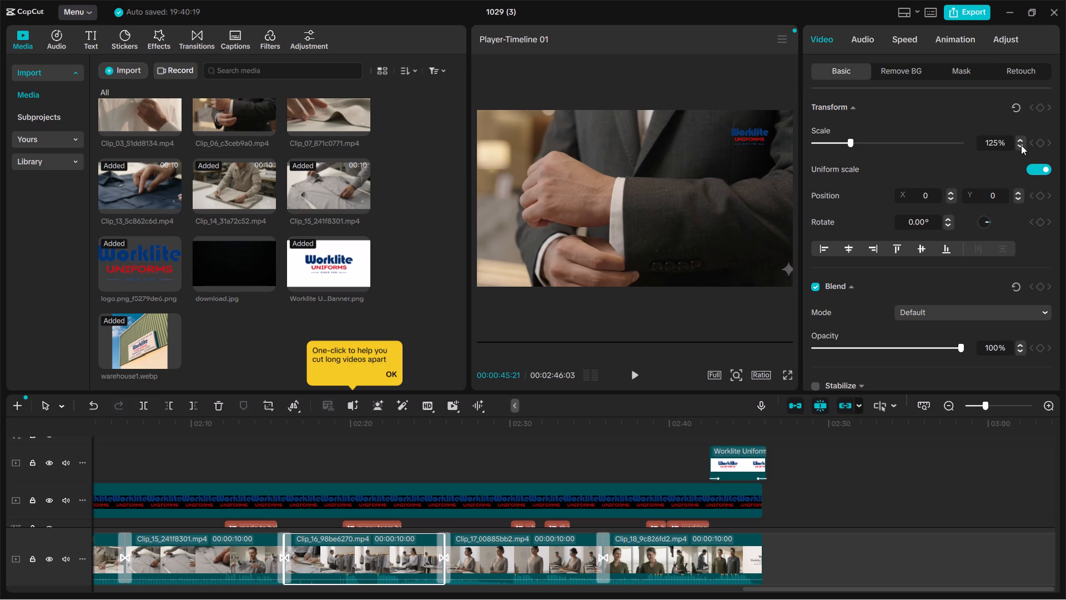
triple_click(1021, 145)
double_click(1021, 145)
Set the scale of Clip_17, the clip following Clip_16 on the main video track, to 120%.
left_click(562, 551)
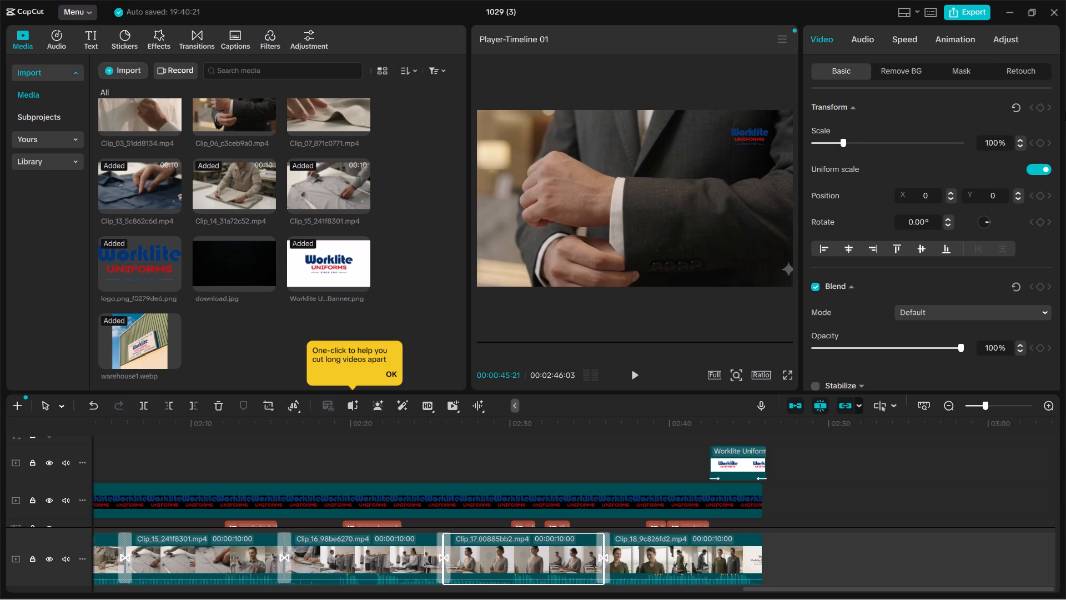
left_click(1019, 139)
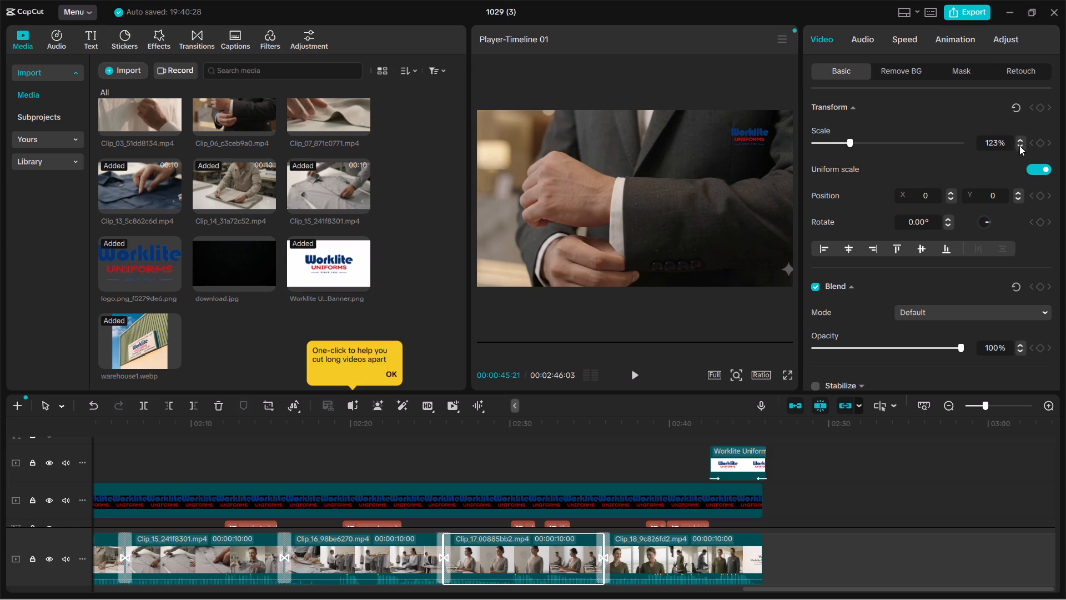
double_click(1019, 146)
left_click(1019, 147)
Set the scale of Clip_18, the last clip on the main video track, to 120% and deselect it.
left_click(663, 551)
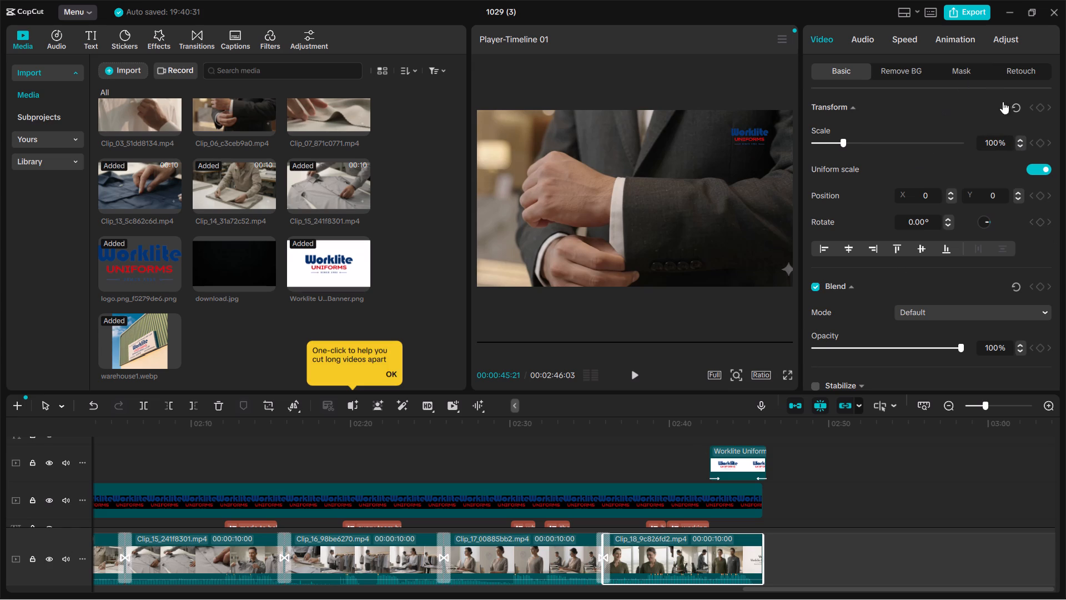
left_click(1020, 139)
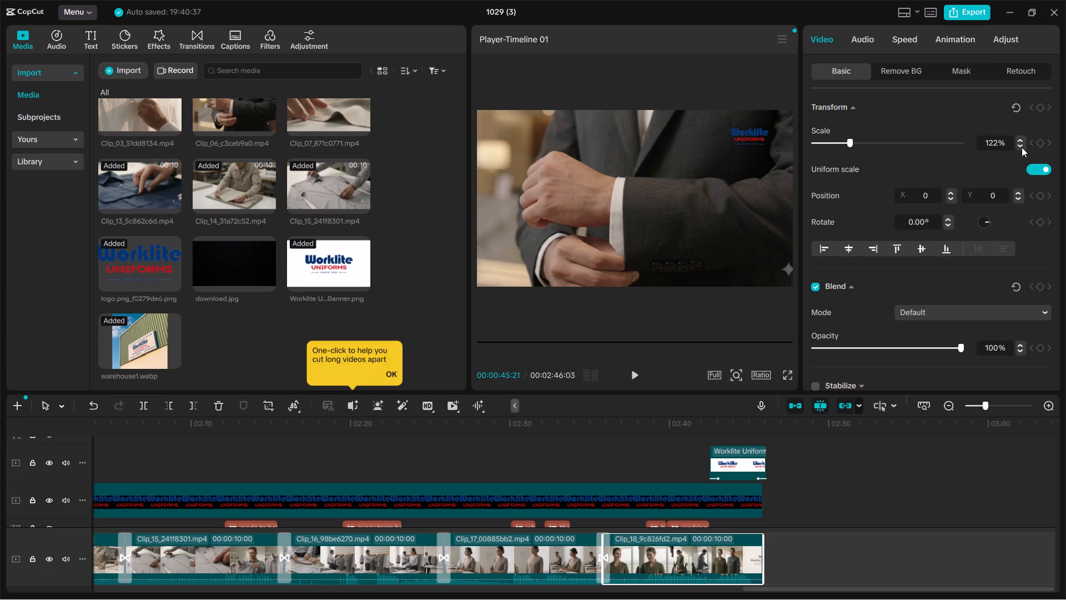
double_click(1020, 144)
left_click(906, 516)
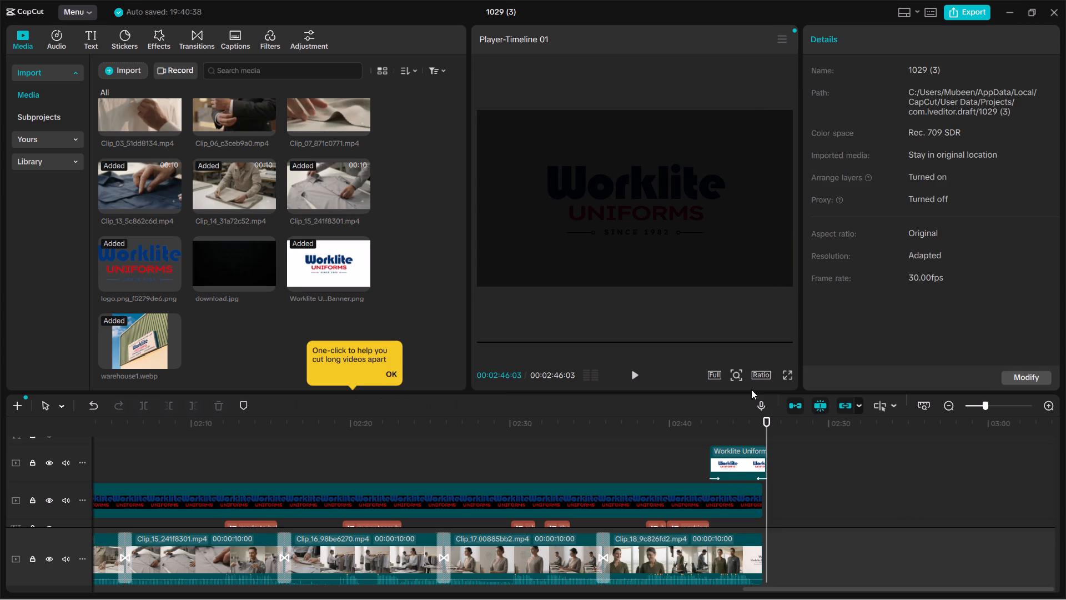
Play the video full screen from near the beginning to check the clips for the Gemini watermark.
left_click(783, 372)
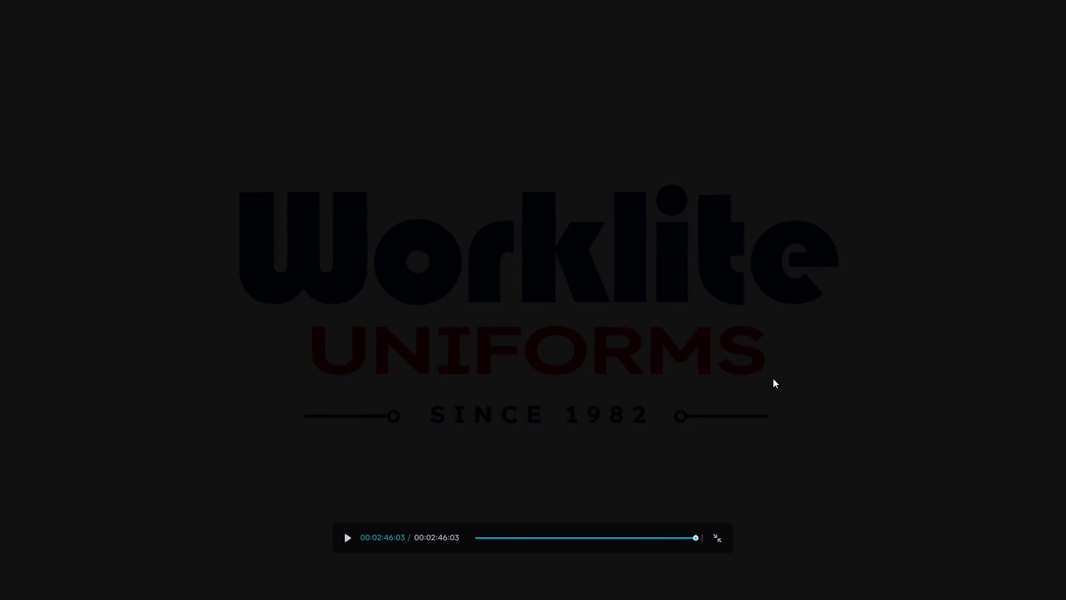
left_click(505, 531)
left_click(501, 533)
left_click_drag(497, 537, 477, 539)
key("space")
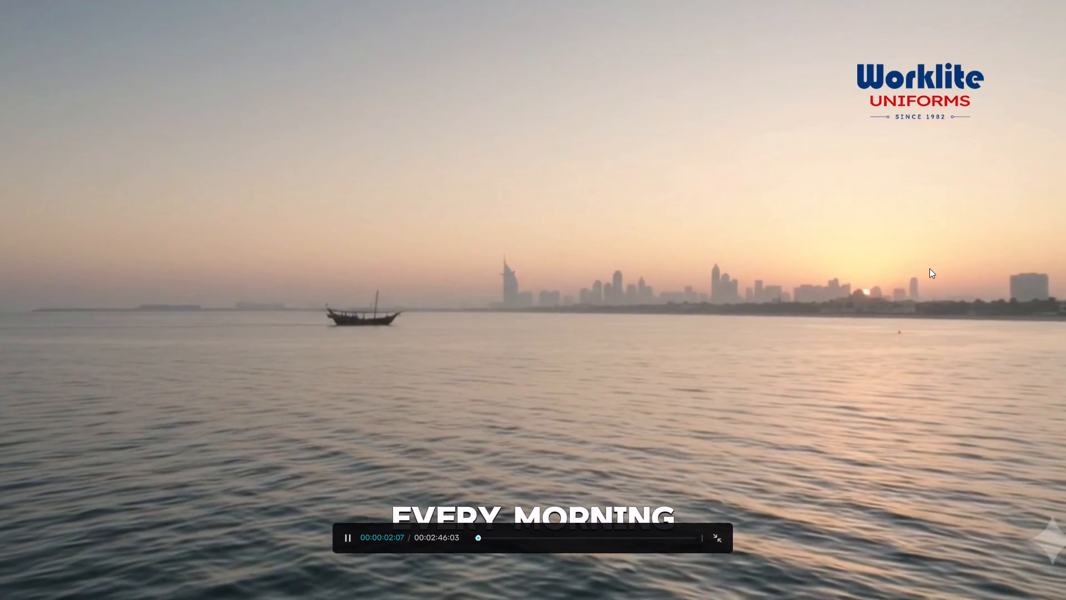
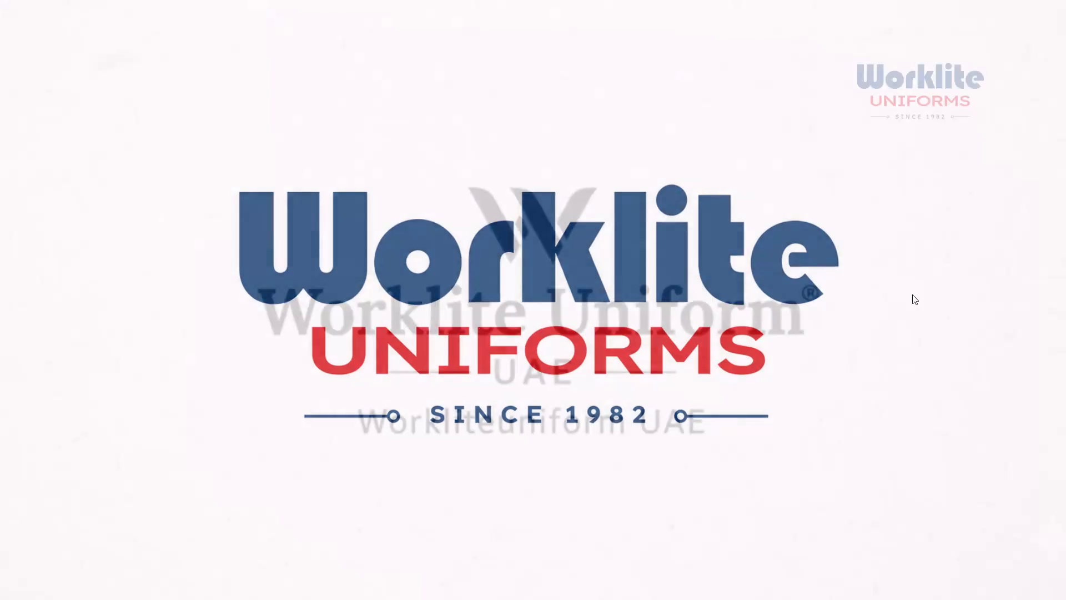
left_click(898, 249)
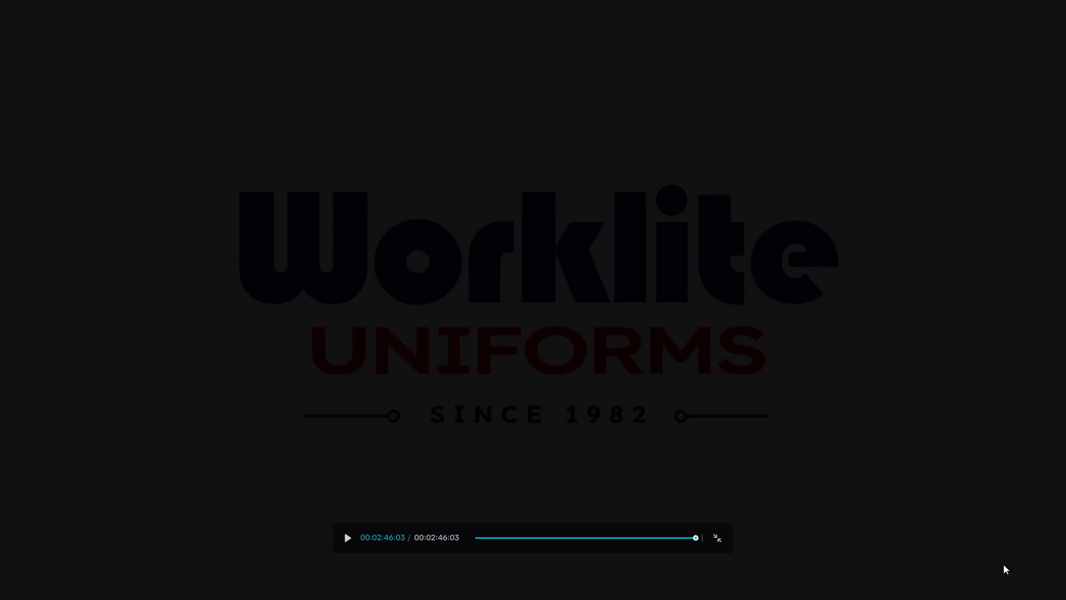
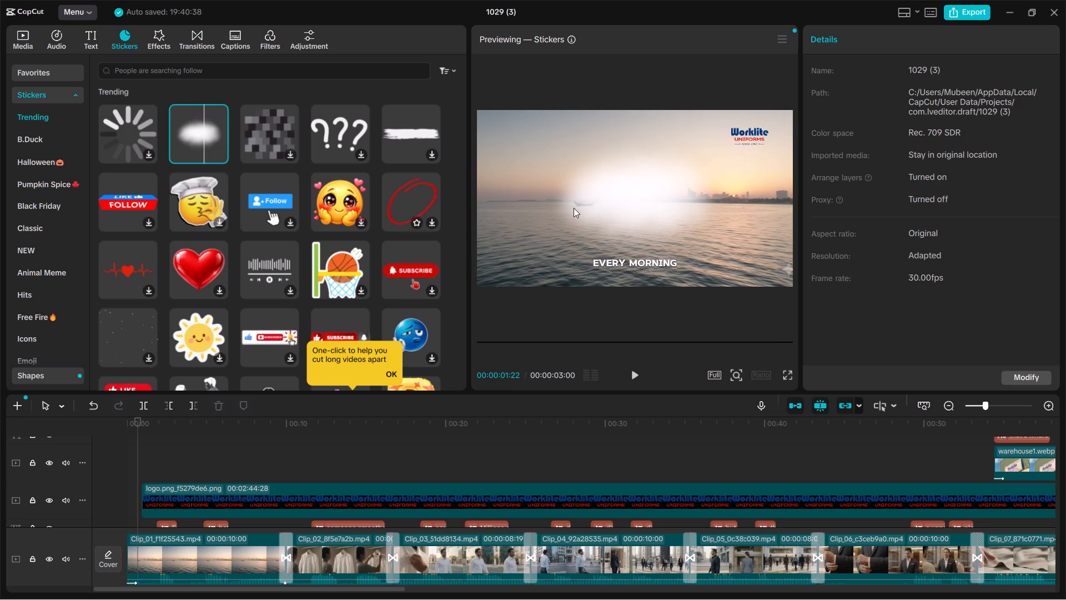
Add the white soft-blur sticker from Trending near the video's start and place it over the frame's lower-right corner, about X 2236, Y -1110.
left_click_drag(641, 208, 674, 219)
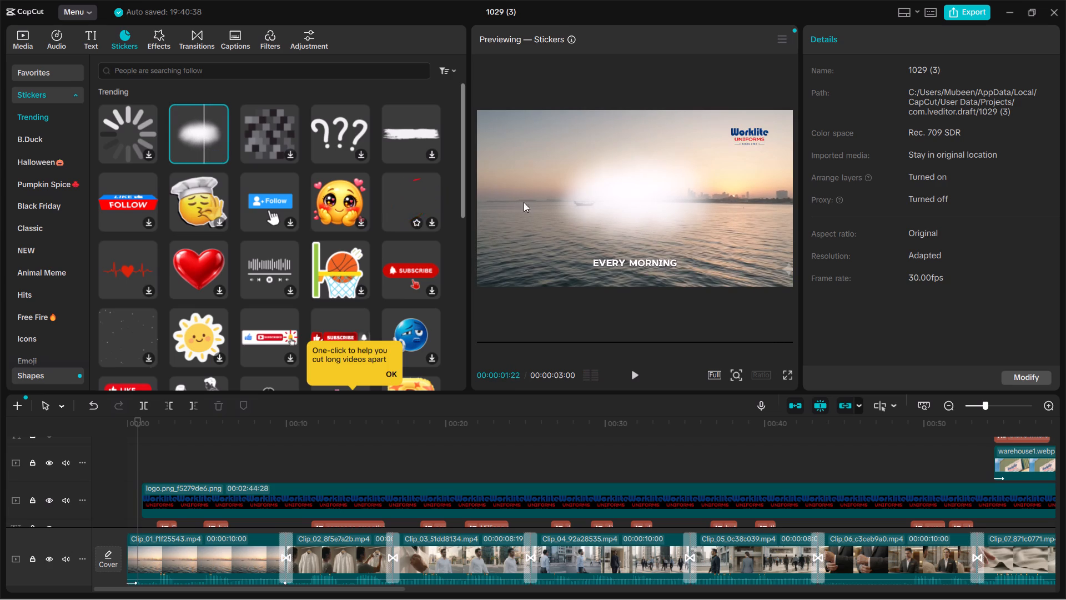
left_click(661, 196)
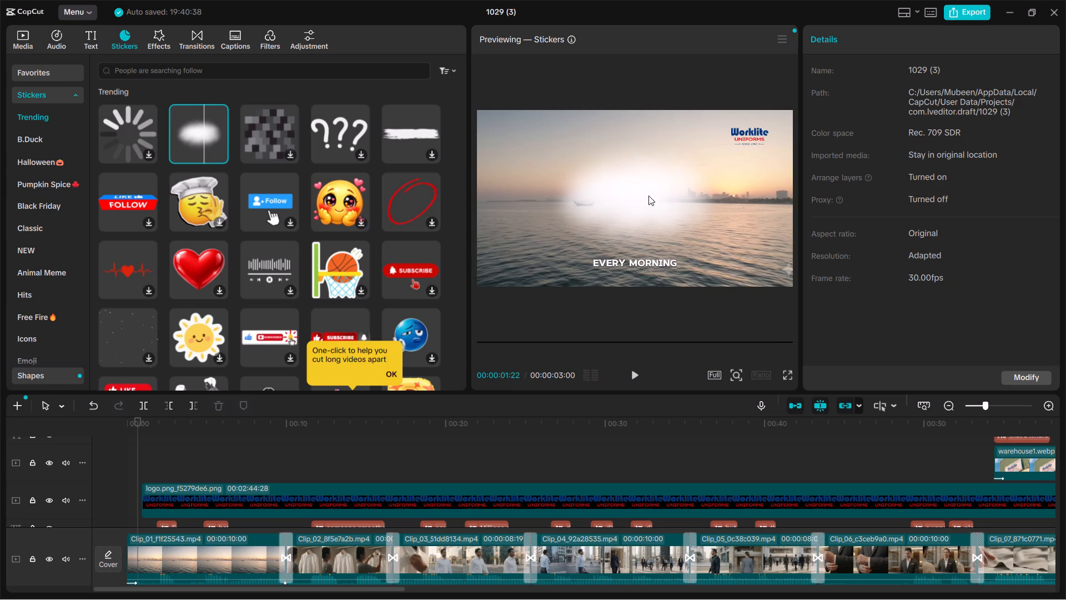
left_click(223, 152)
left_click_drag(615, 197, 758, 260)
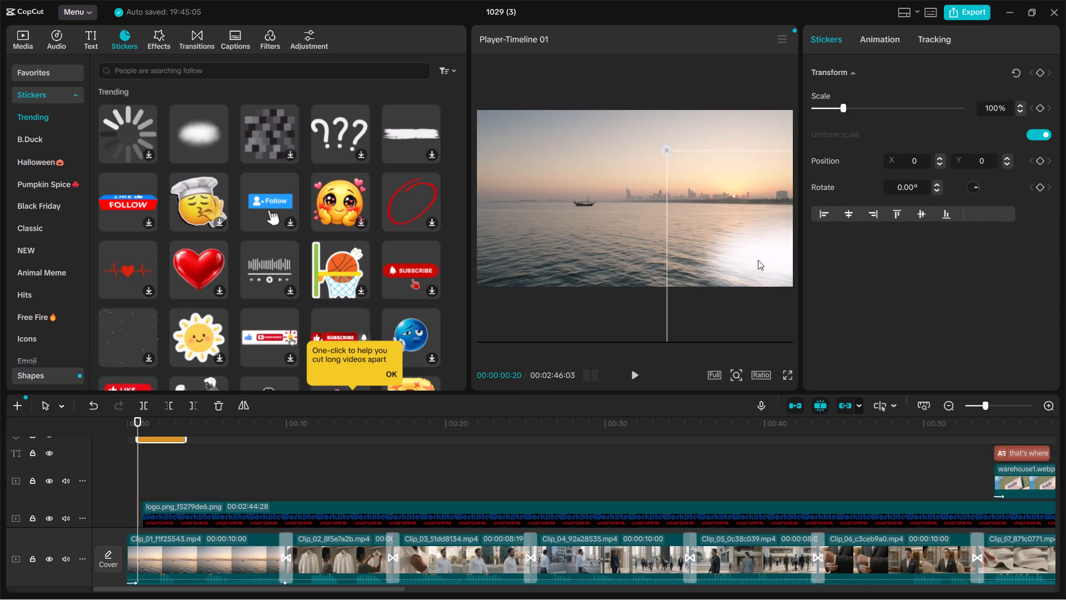
left_click_drag(758, 260, 783, 275)
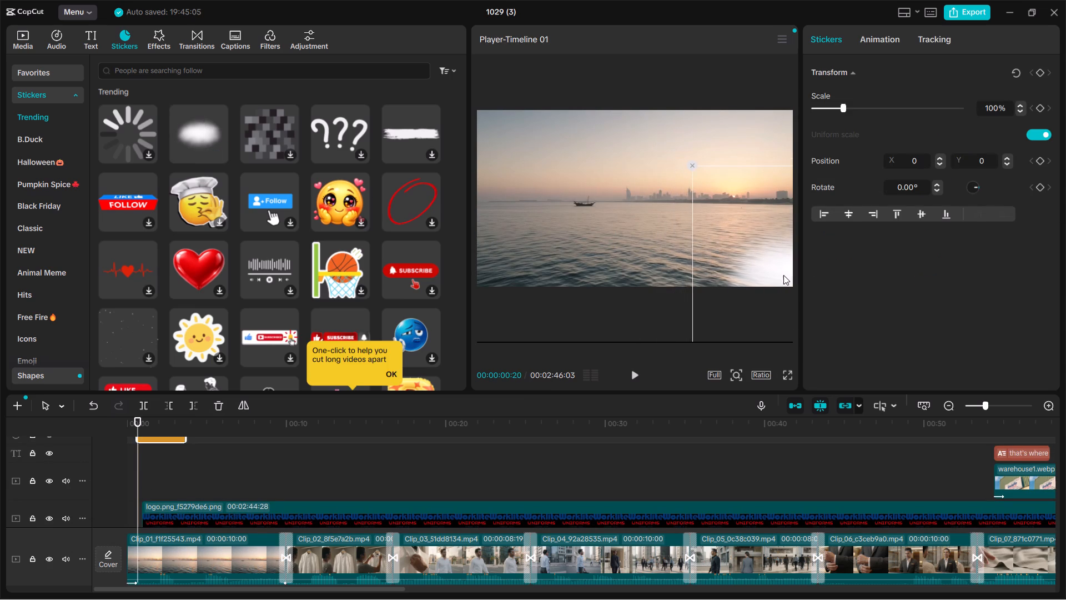
left_click_drag(783, 275, 789, 275)
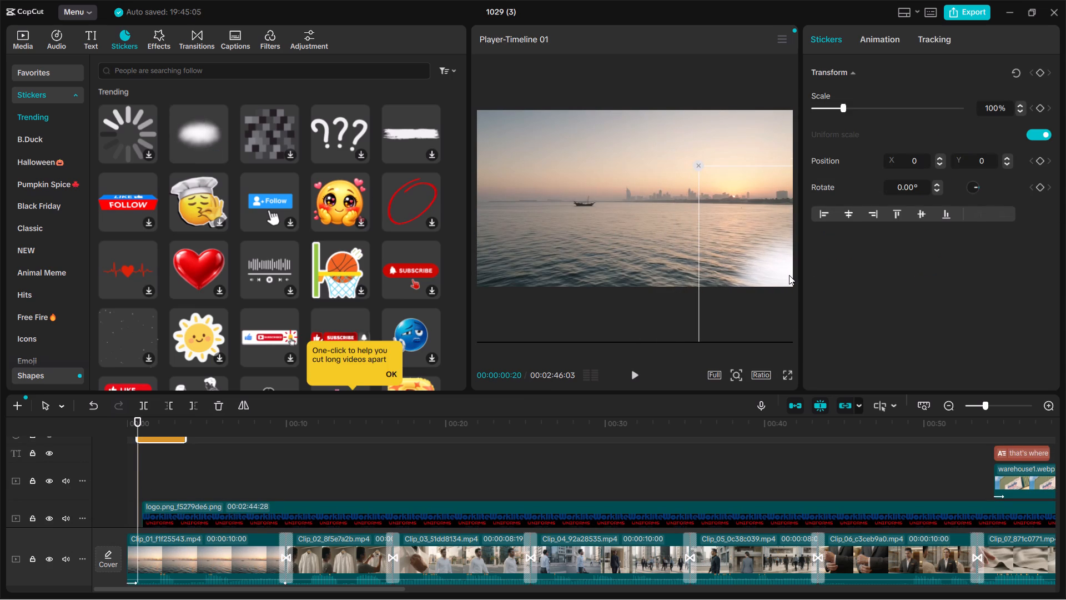
left_click_drag(789, 275, 824, 314)
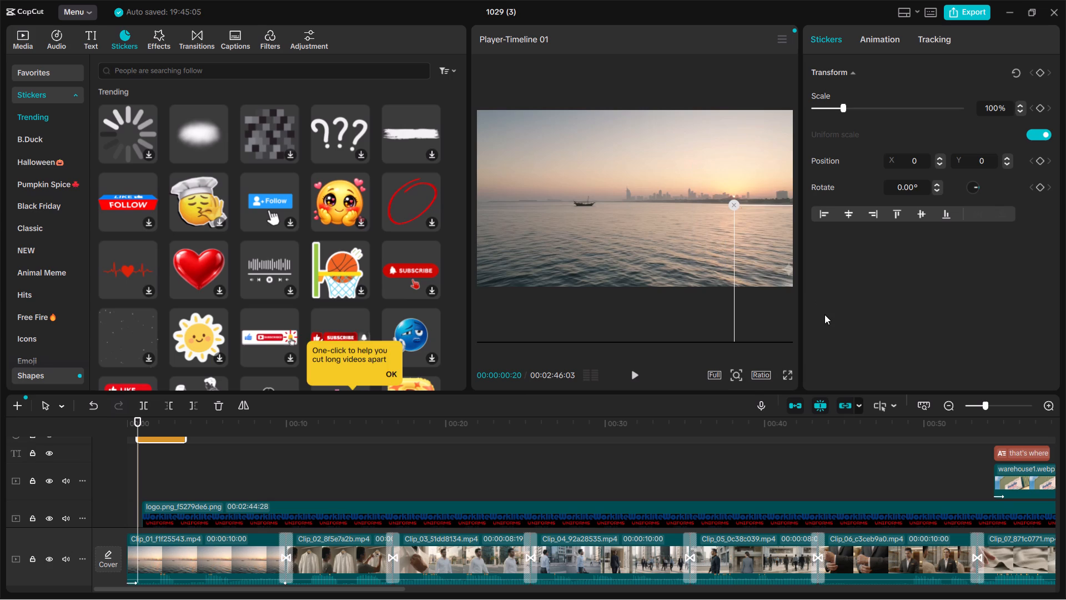
left_click_drag(824, 314, 799, 288)
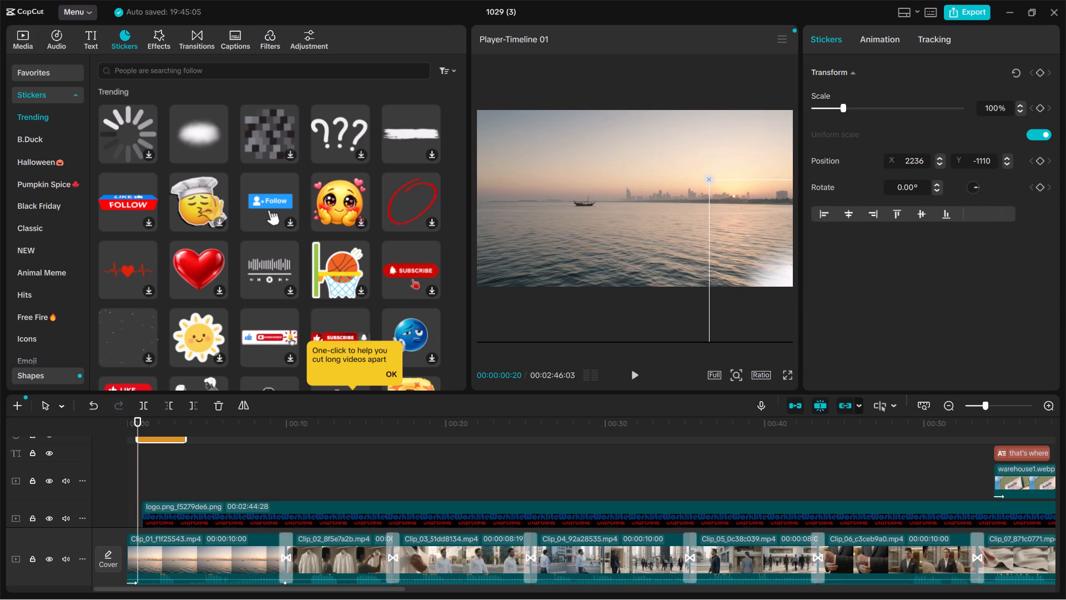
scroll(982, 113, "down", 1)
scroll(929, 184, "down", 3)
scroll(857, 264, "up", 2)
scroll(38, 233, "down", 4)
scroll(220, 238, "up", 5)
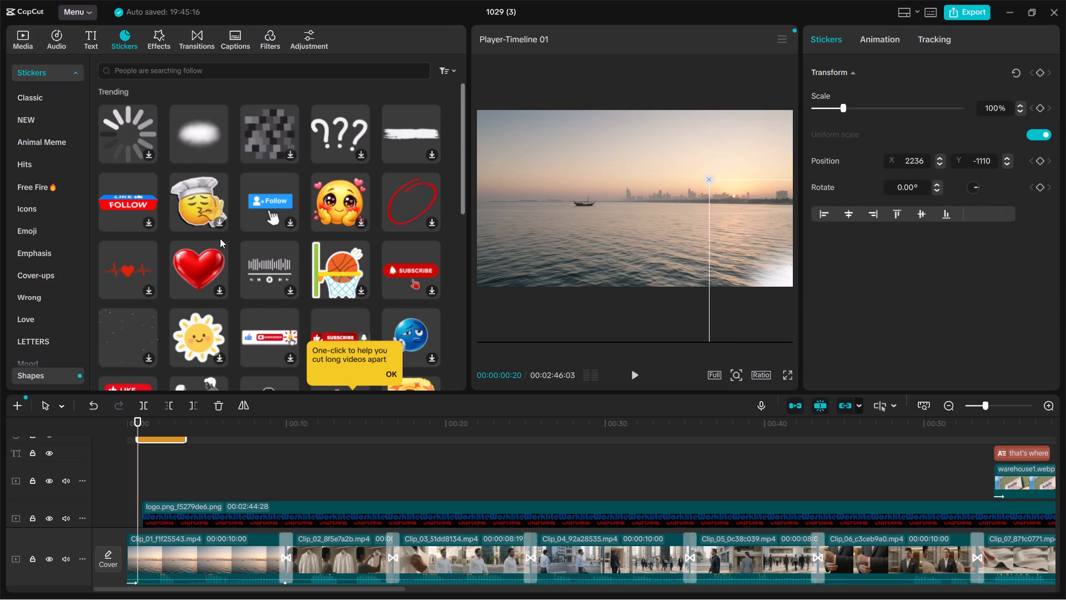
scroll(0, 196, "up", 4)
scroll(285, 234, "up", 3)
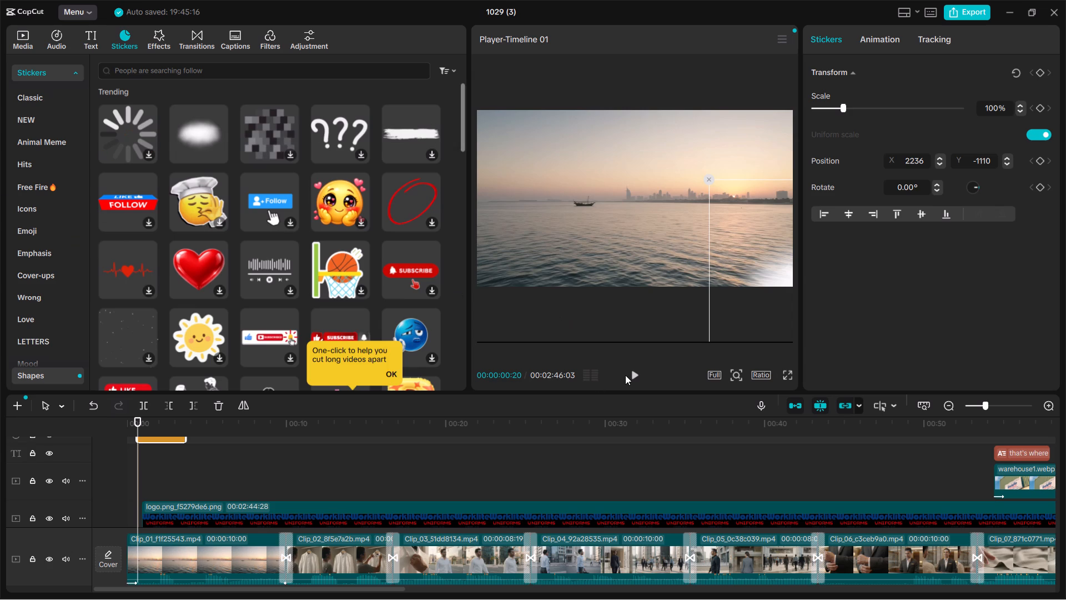
Play the first seconds of the video to check how the blur sticker covers the watermark.
left_click(634, 371)
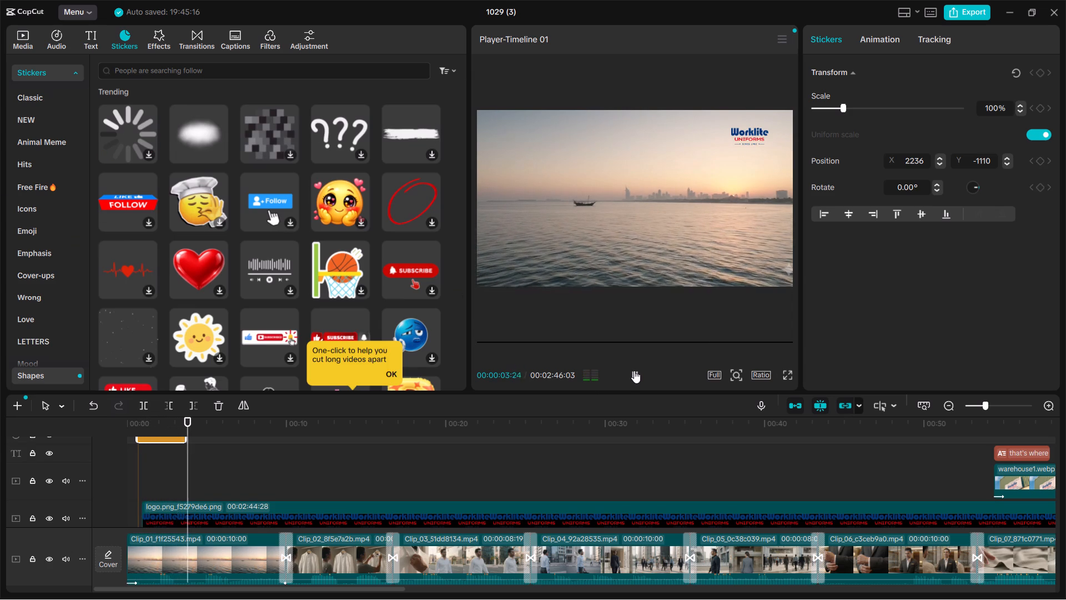
left_click(634, 371)
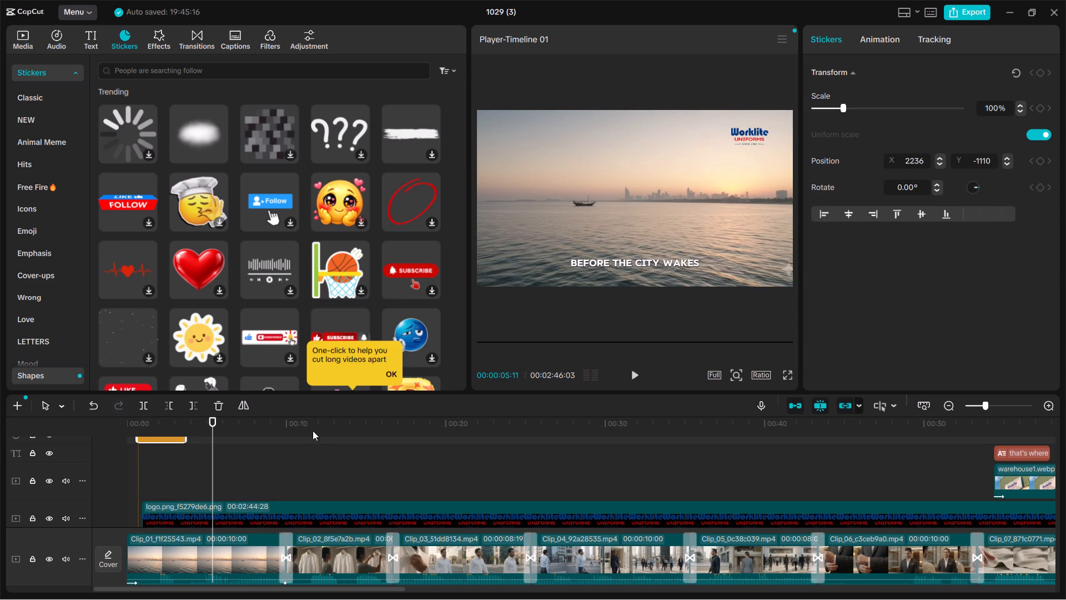
scroll(274, 491, "up", 3)
scroll(268, 498, "down", 6)
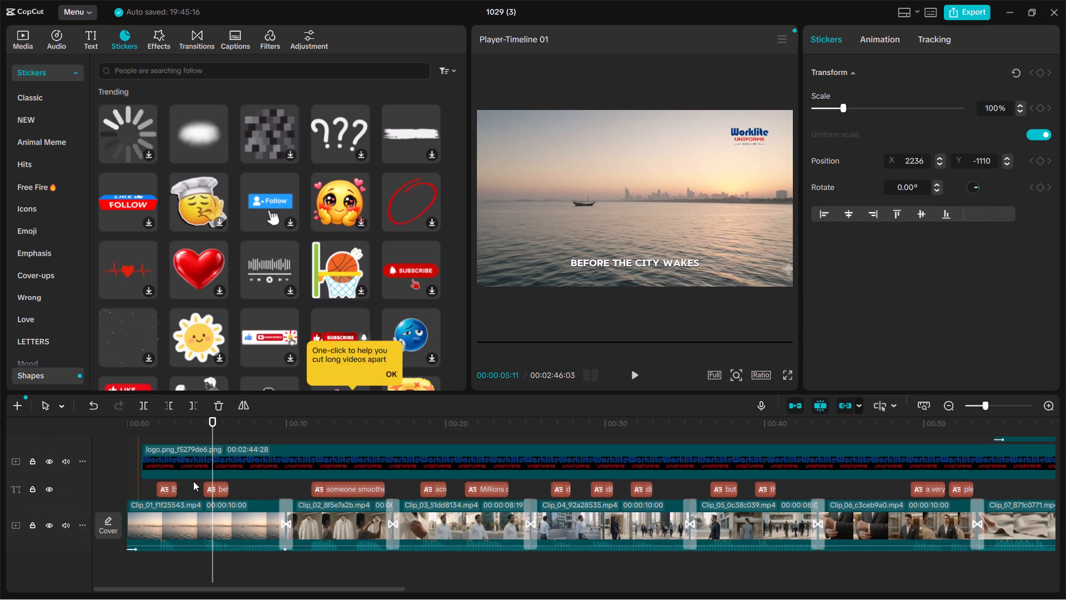
scroll(193, 491, "up", 1)
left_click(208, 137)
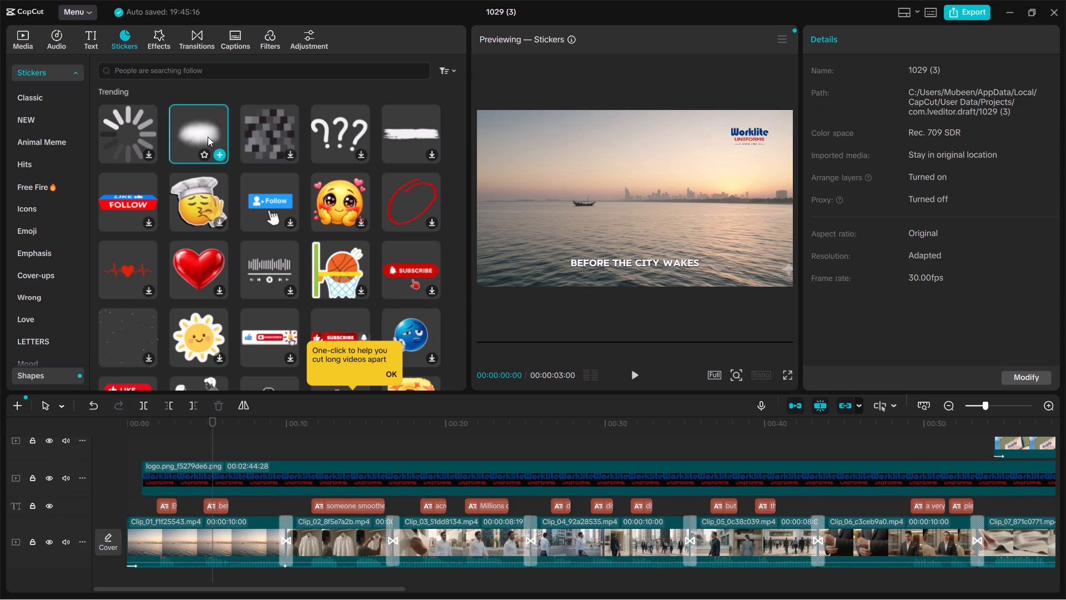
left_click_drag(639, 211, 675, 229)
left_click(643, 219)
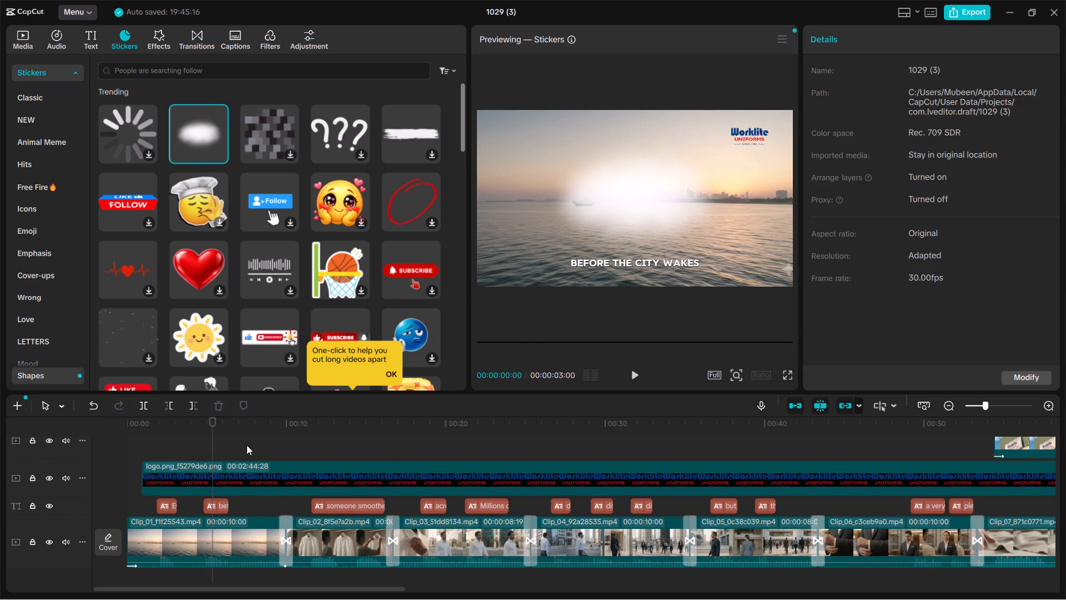
Extend the white blur sticker on the timeline to about 02:42, just before the closing Worklite Uniform clip.
left_click_drag(216, 422, 129, 418)
left_click_drag(215, 422, 204, 421)
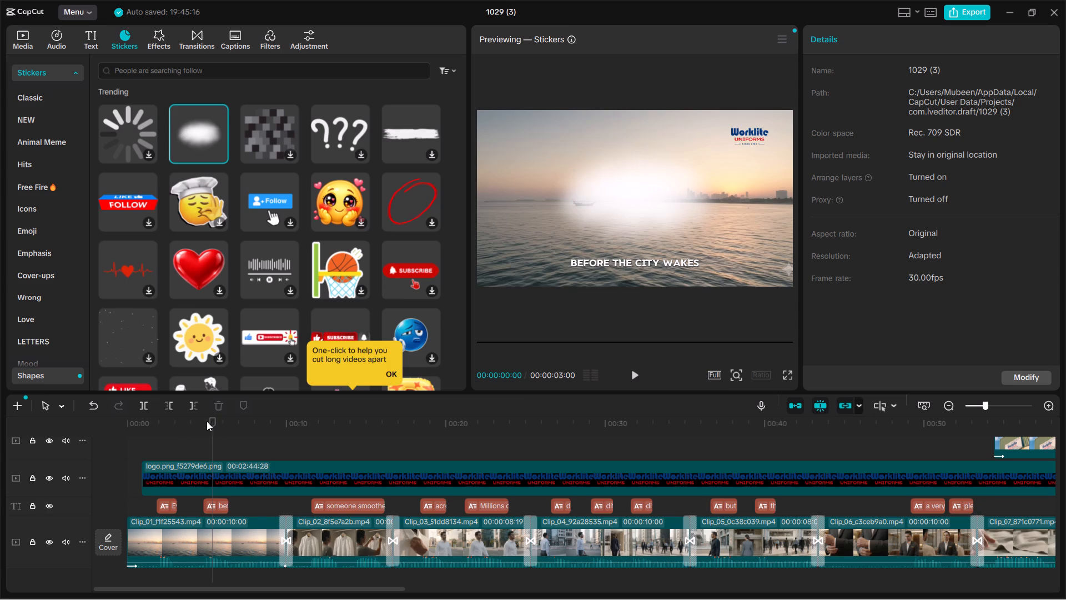
left_click_drag(212, 421, 187, 423)
left_click(140, 438)
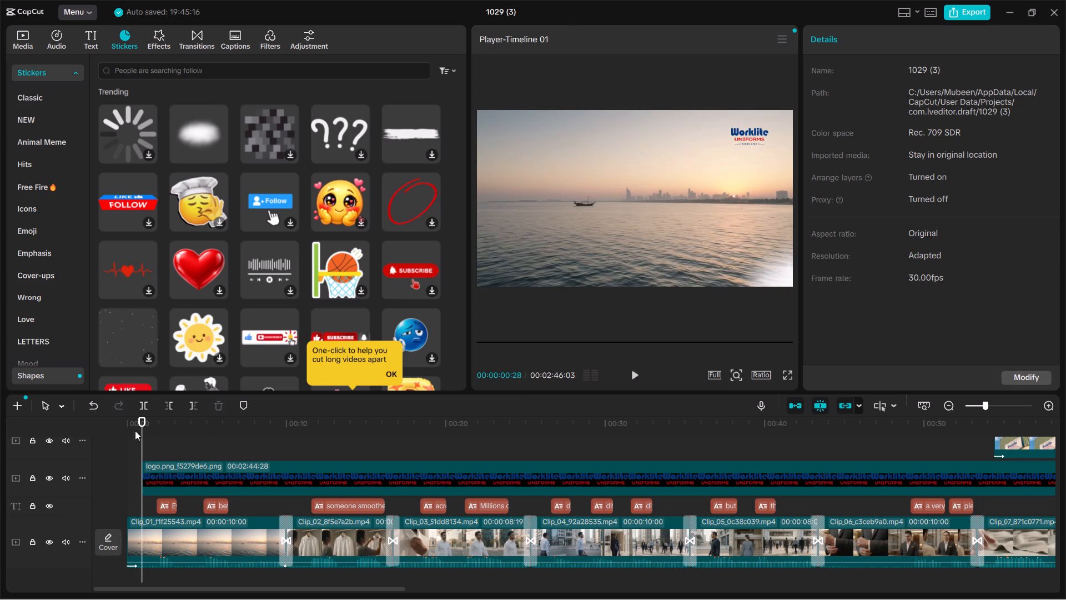
left_click(762, 273)
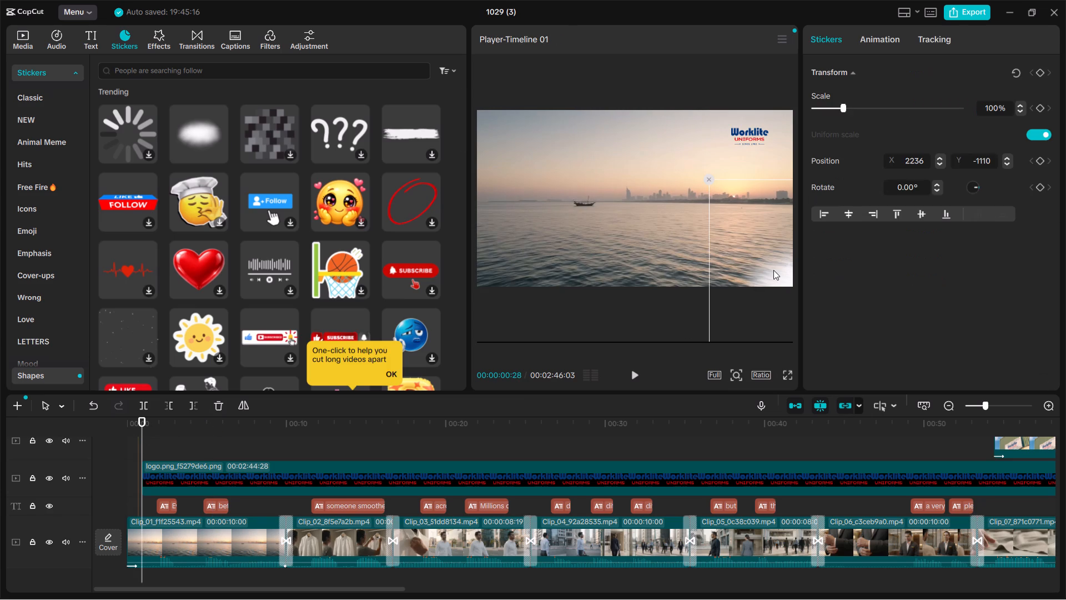
left_click(773, 270)
scroll(458, 585, "down", 5)
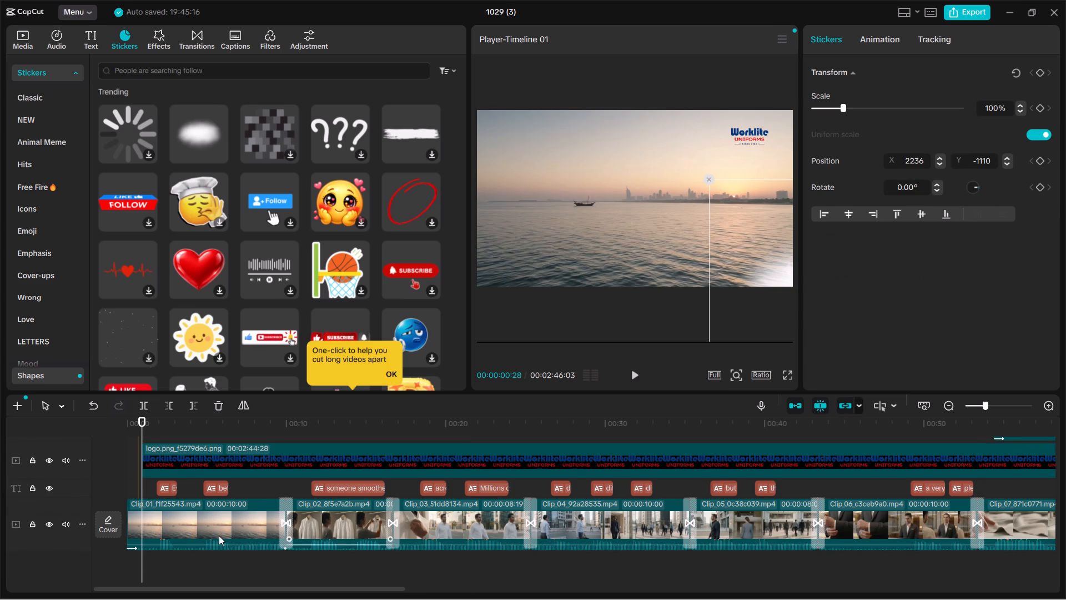
scroll(145, 533, "up", 7)
left_click_drag(184, 476, 238, 479)
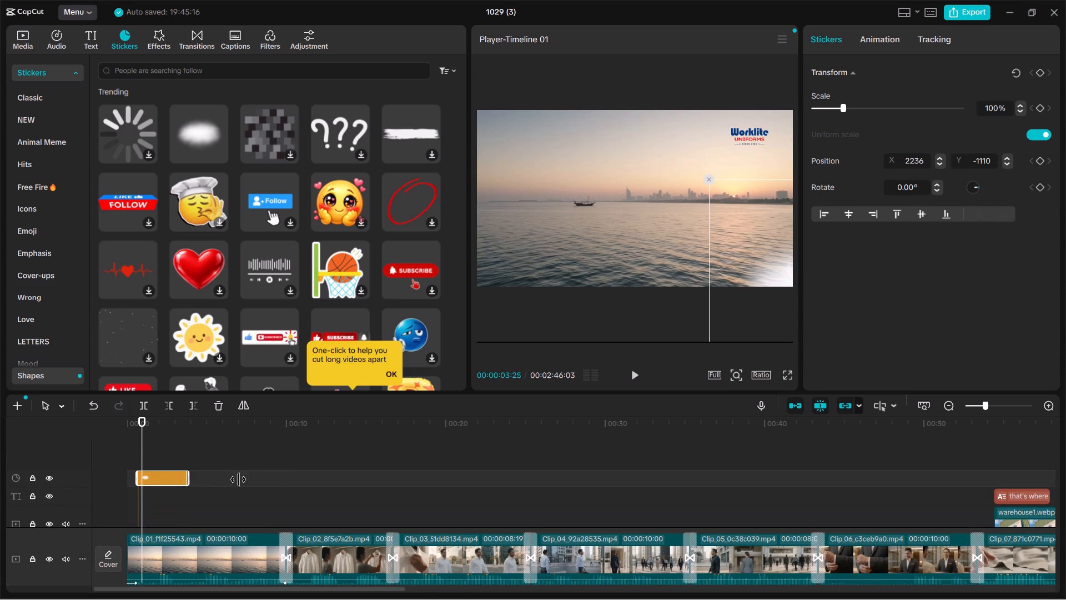
left_click_drag(238, 479, 1065, 381)
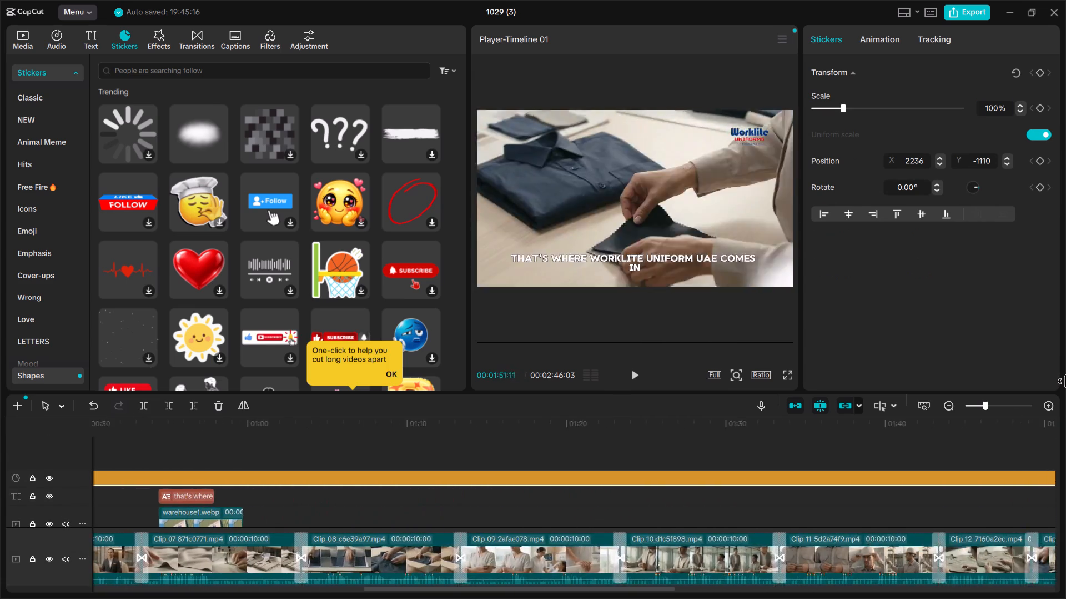
left_click_drag(1065, 381, 1065, 476)
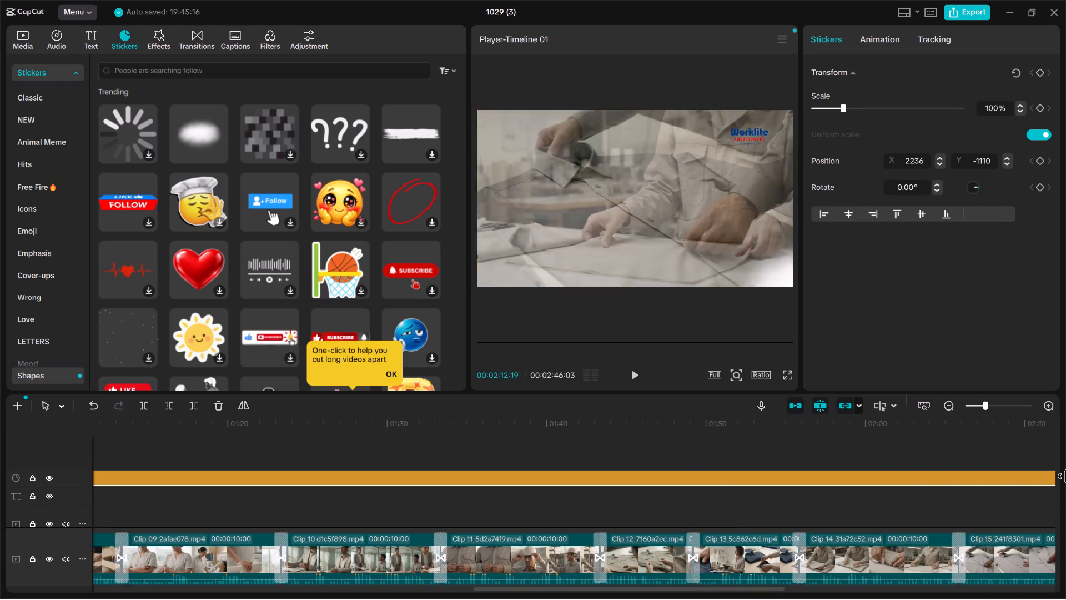
left_click_drag(1065, 476, 266, 478)
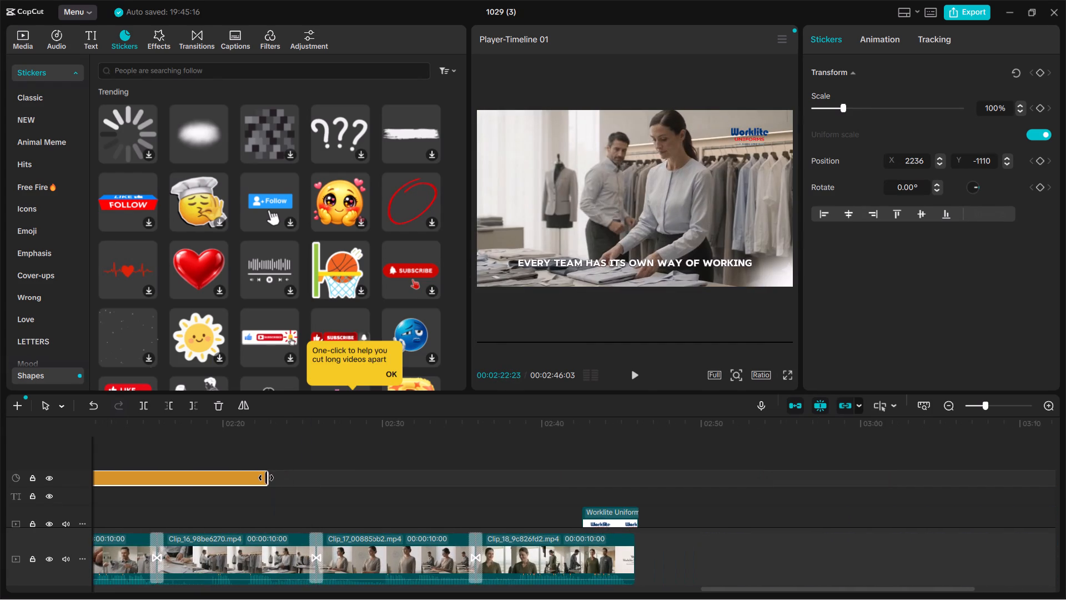
left_click_drag(266, 478, 332, 478)
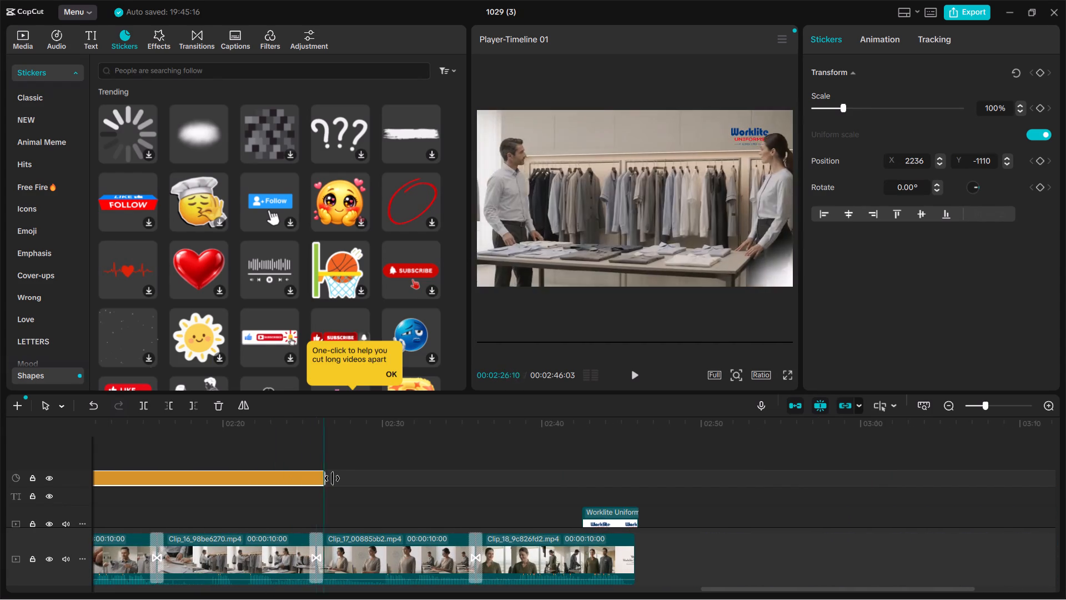
left_click_drag(332, 478, 401, 471)
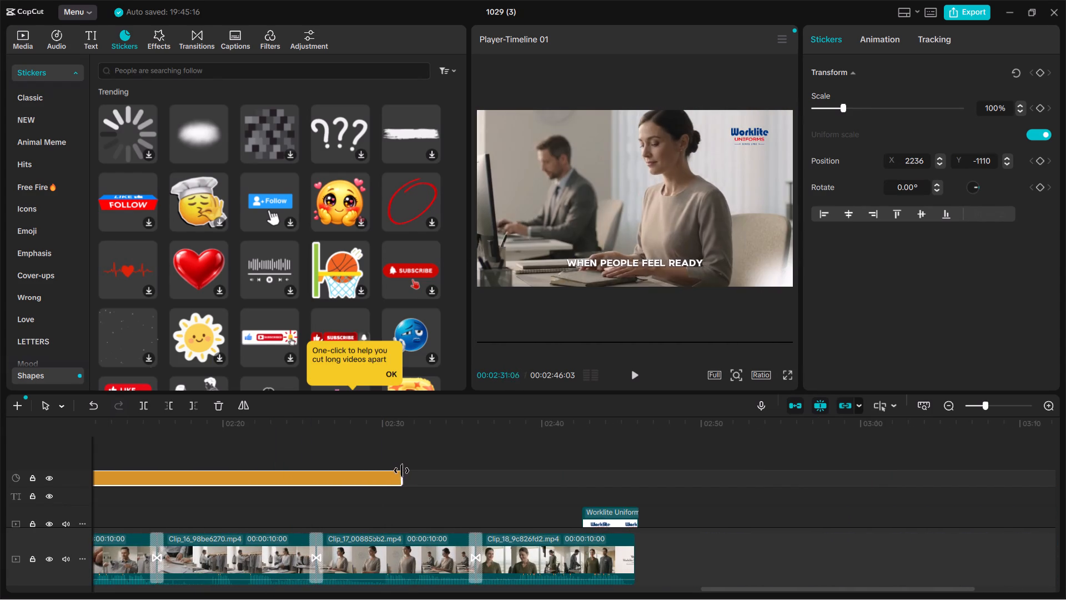
left_click_drag(401, 471, 454, 464)
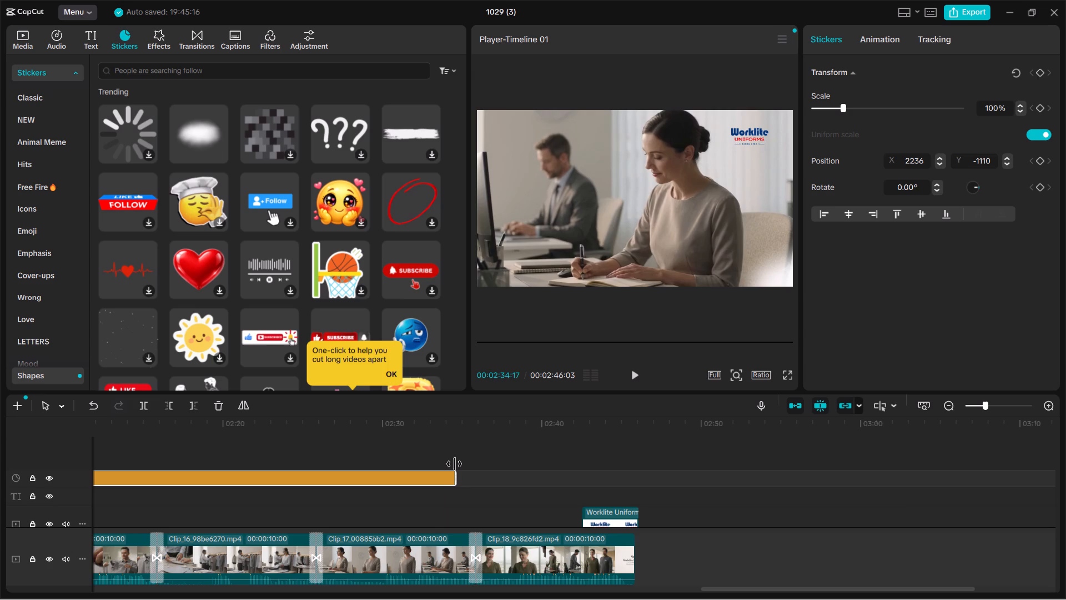
left_click_drag(454, 464, 530, 458)
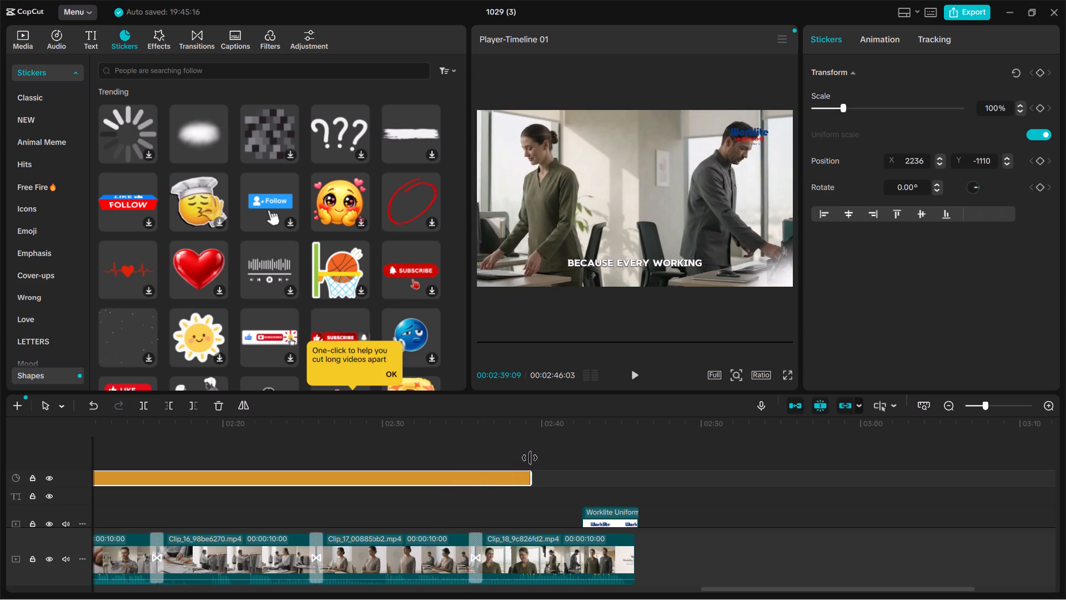
left_click_drag(530, 458, 560, 454)
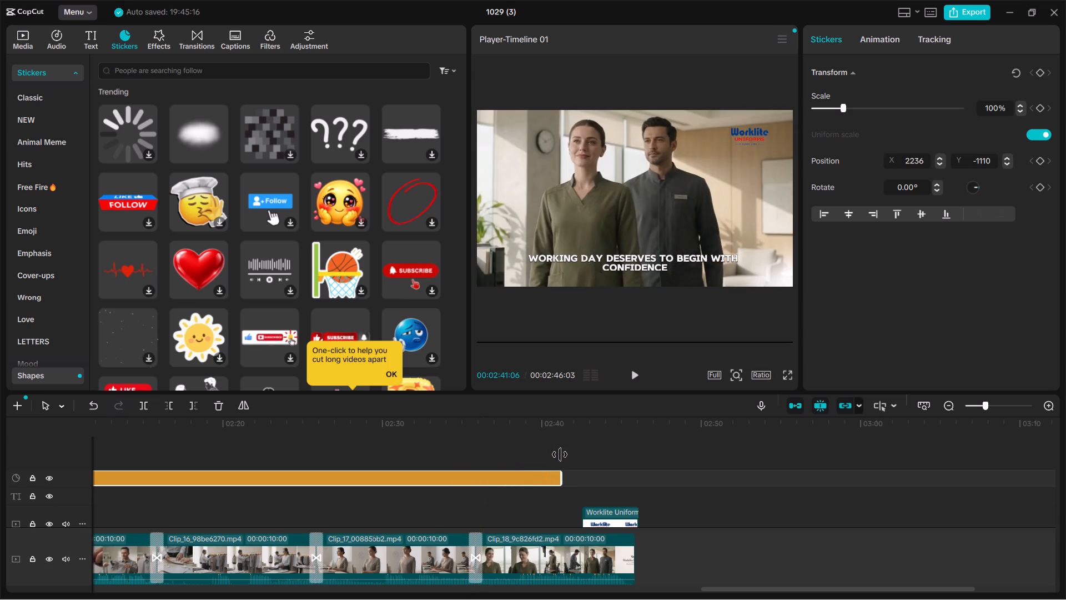
left_click_drag(560, 454, 575, 453)
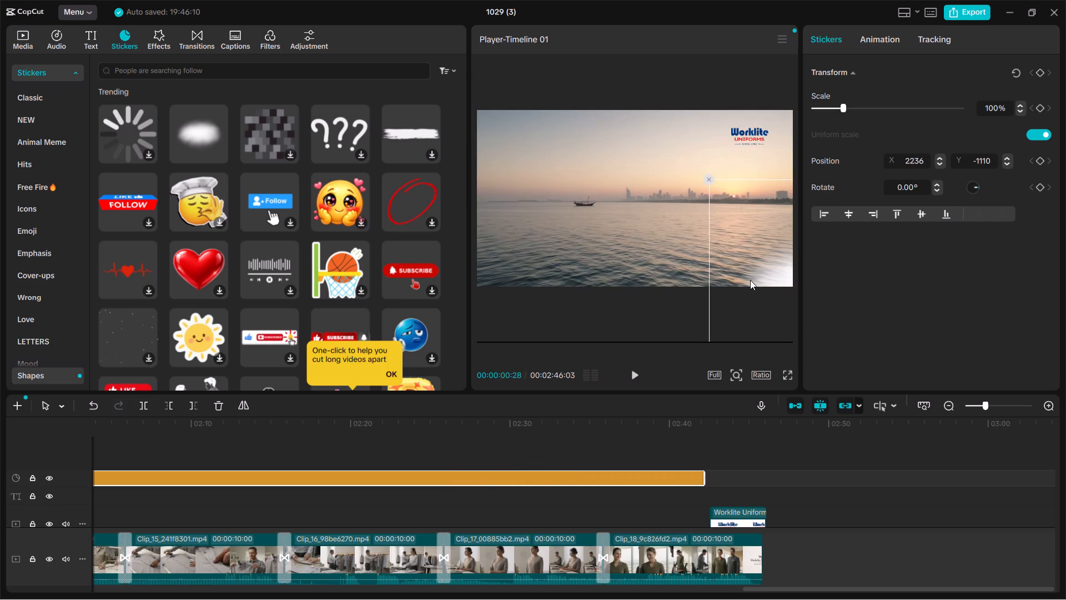
Mirror the white blur sticker.
left_click(669, 265)
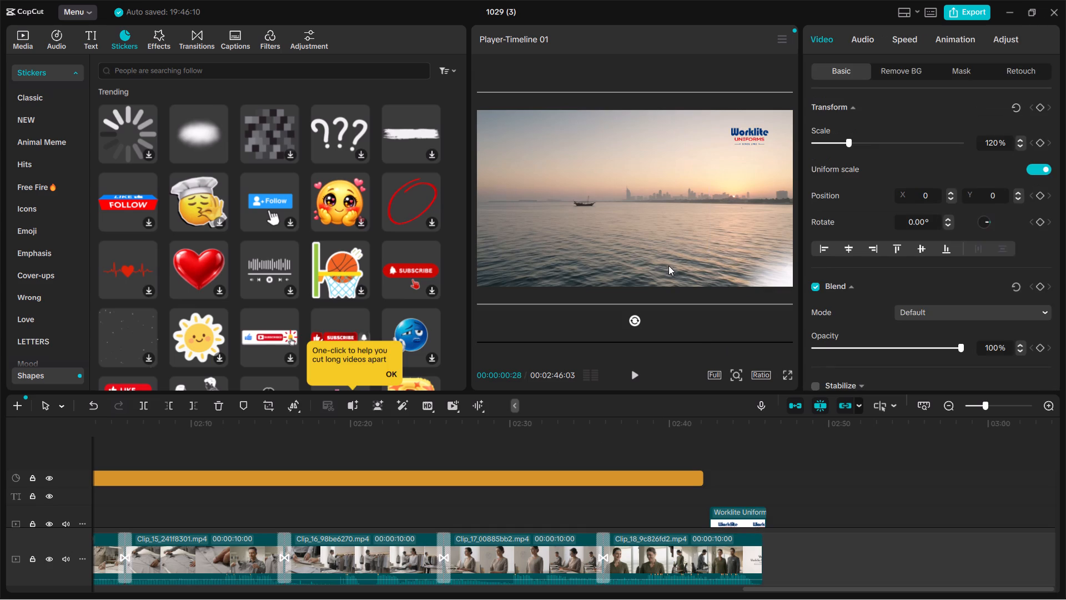
left_click(662, 481)
right_click(662, 481)
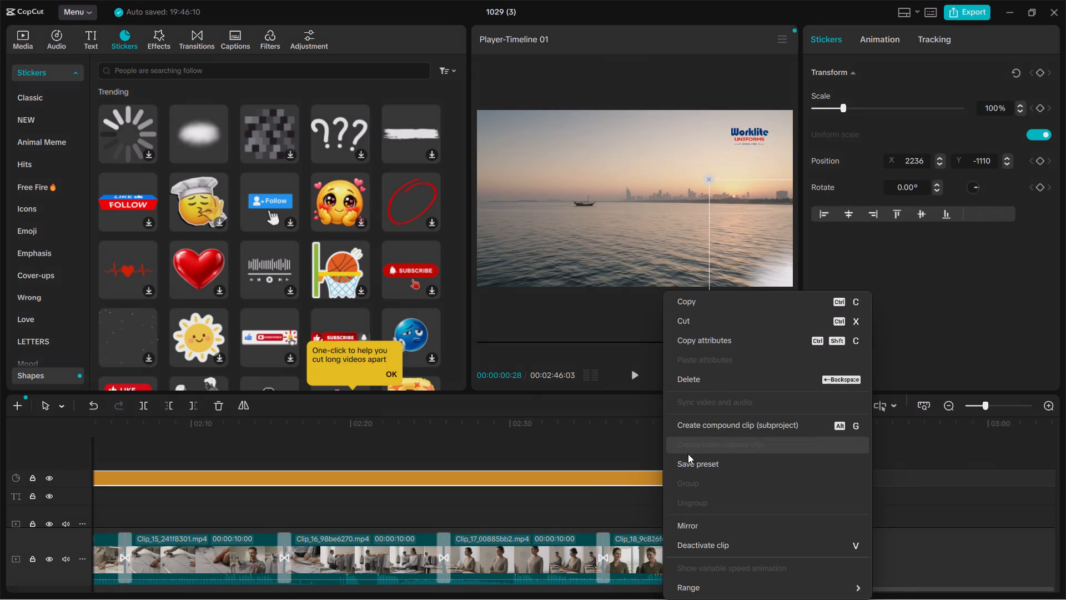
left_click(686, 528)
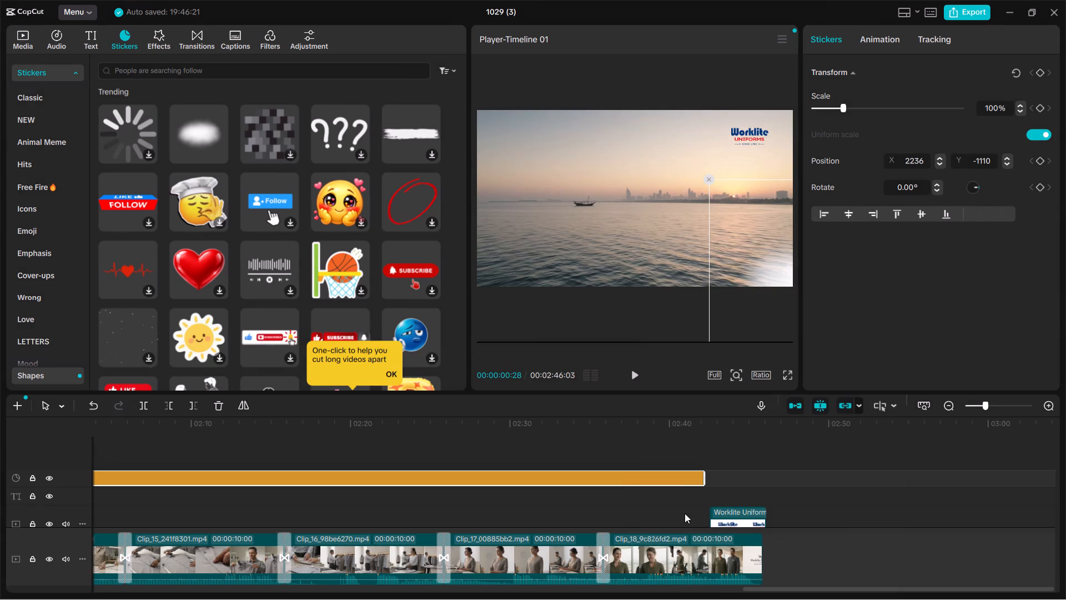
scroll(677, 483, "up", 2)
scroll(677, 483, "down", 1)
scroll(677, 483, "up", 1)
Reposition the white blur sticker at the frame's lower-right corner to about X 2337, Y -1097.
left_click_drag(772, 262, 726, 246)
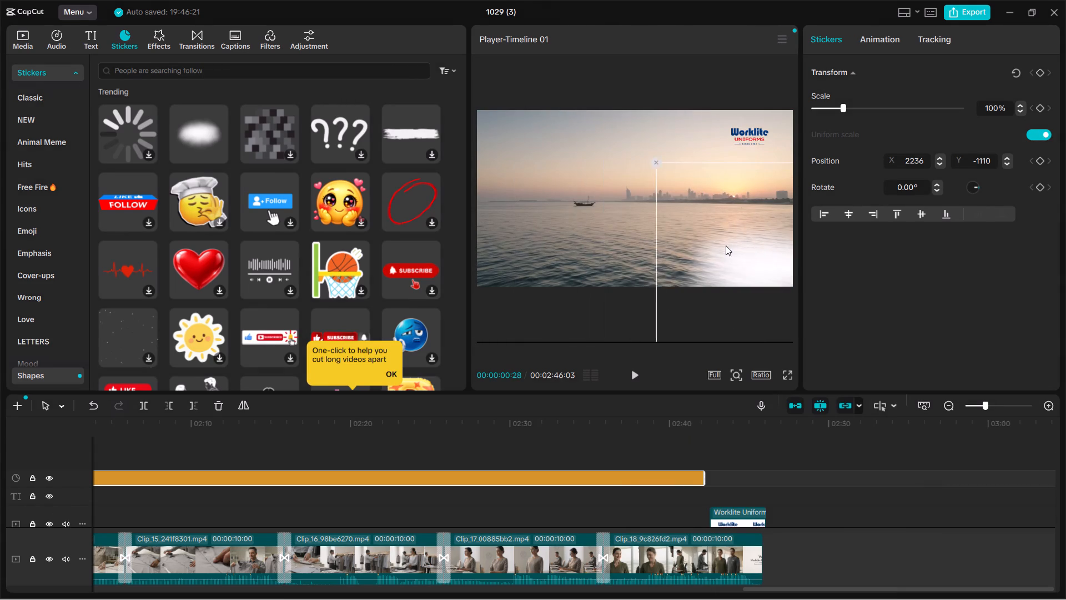
left_click_drag(726, 246, 782, 264)
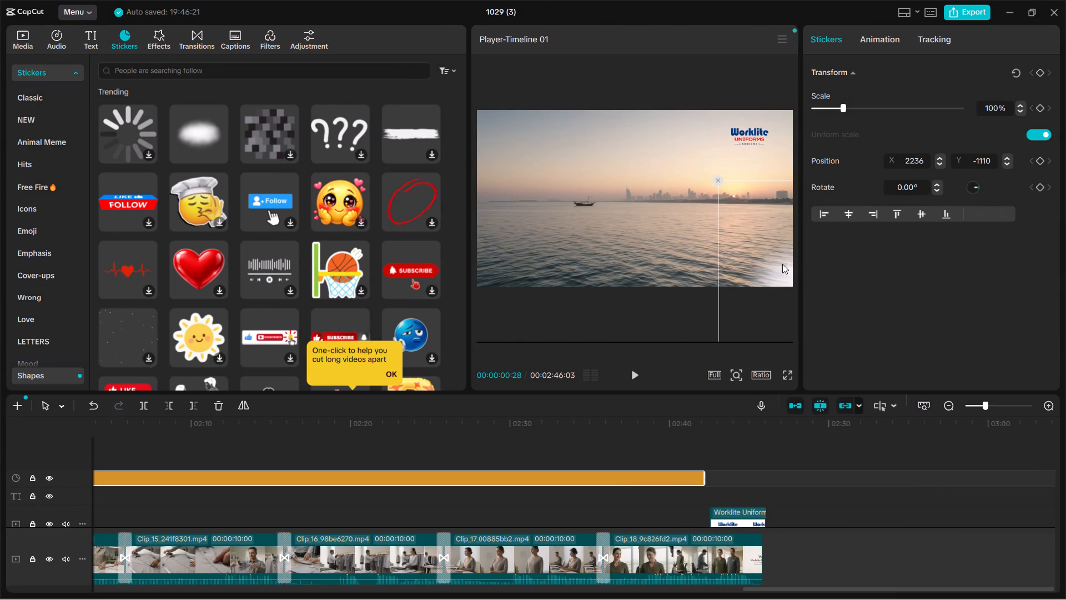
left_click_drag(782, 264, 780, 262)
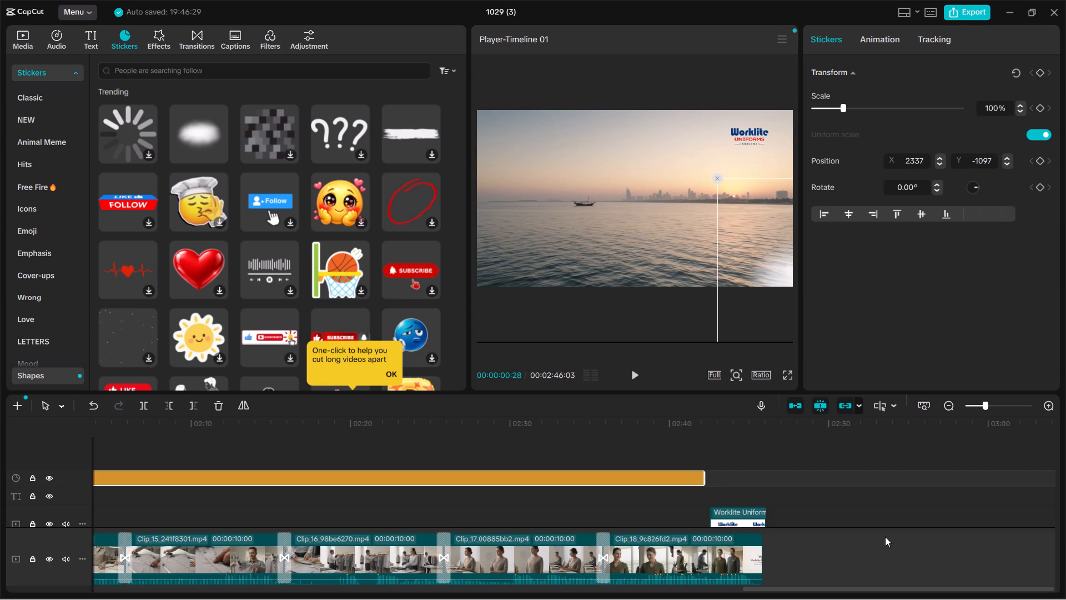
Add a second white soft-blur sticker at the video's start and place it over the frame's upper-left corner, about X -2354, Y 1152.
left_click(885, 537)
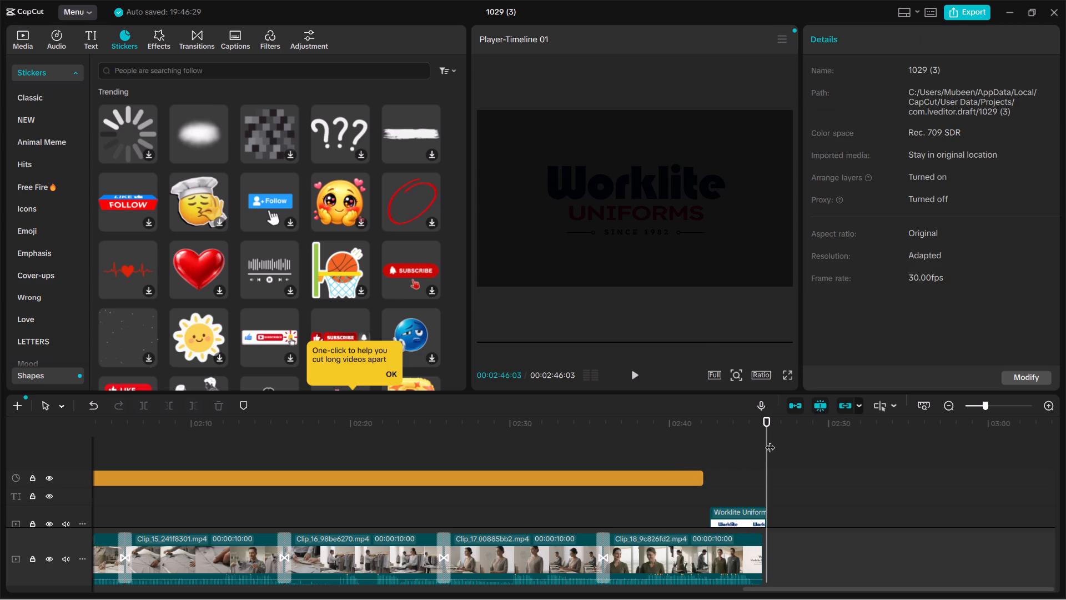
left_click_drag(770, 441, 0, 479)
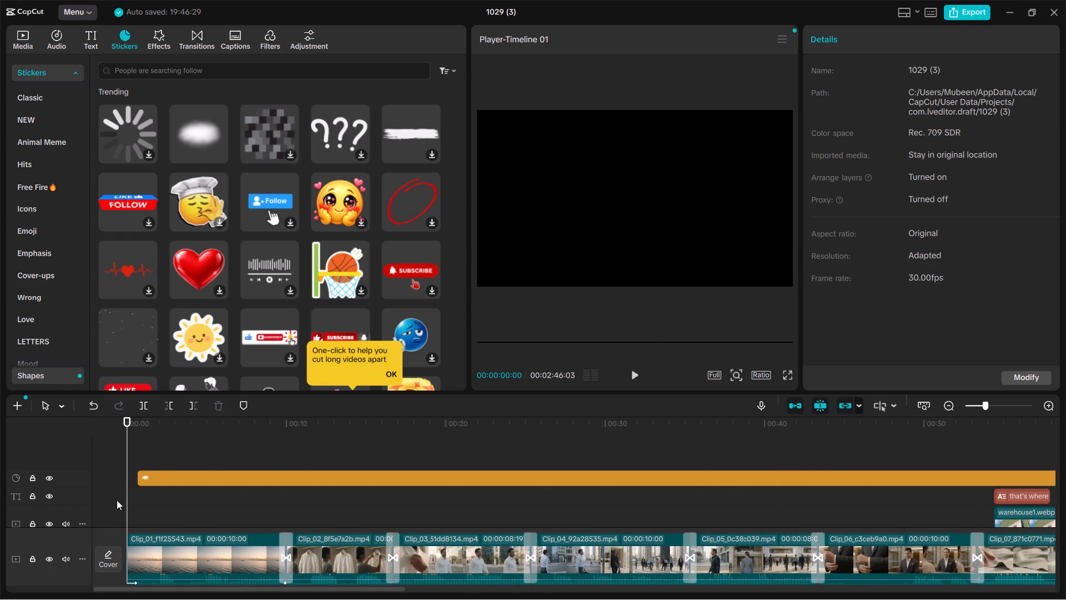
left_click(220, 478)
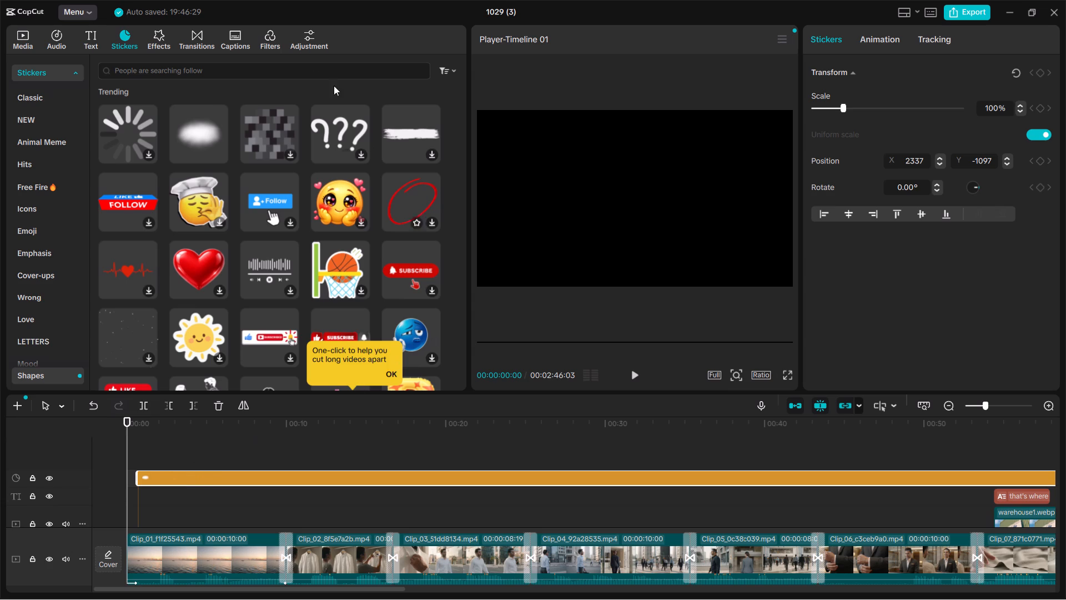
left_click(189, 152)
left_click(215, 152)
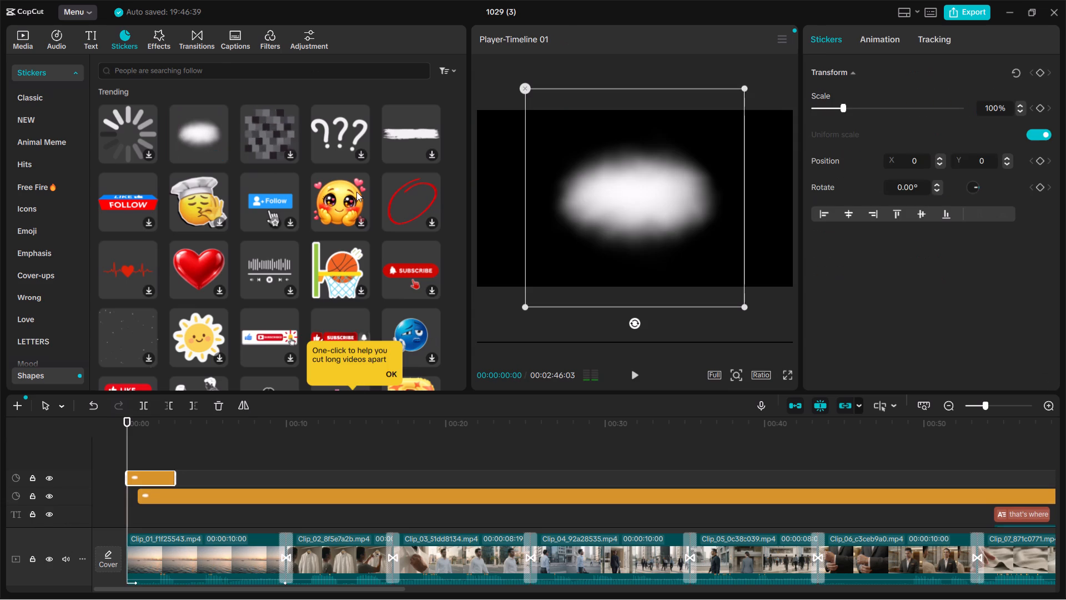
left_click_drag(703, 206, 519, 112)
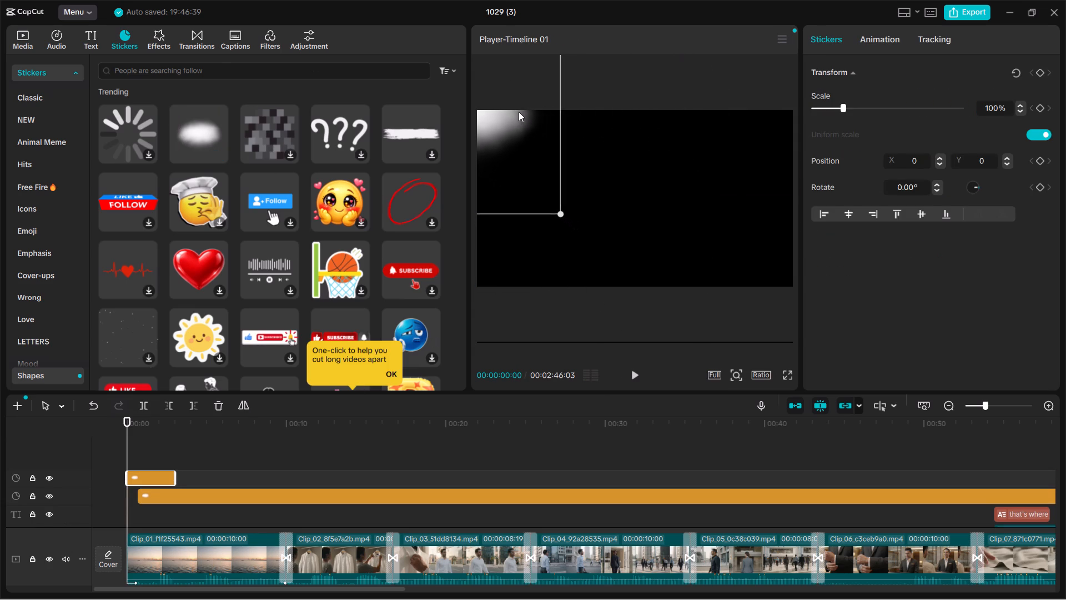
left_click_drag(519, 112, 515, 119)
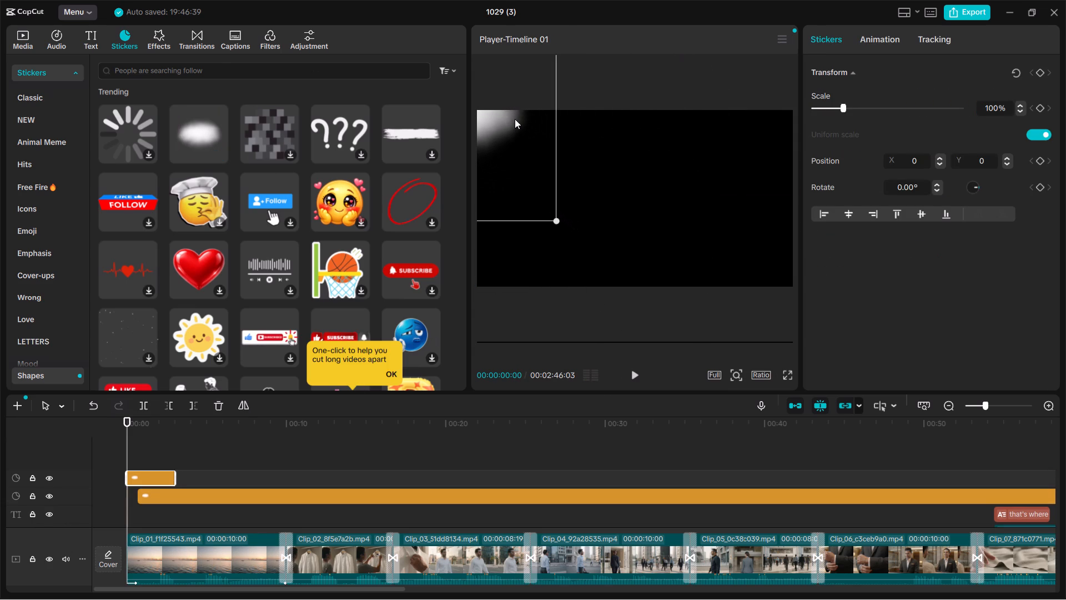
left_click_drag(515, 119, 509, 111)
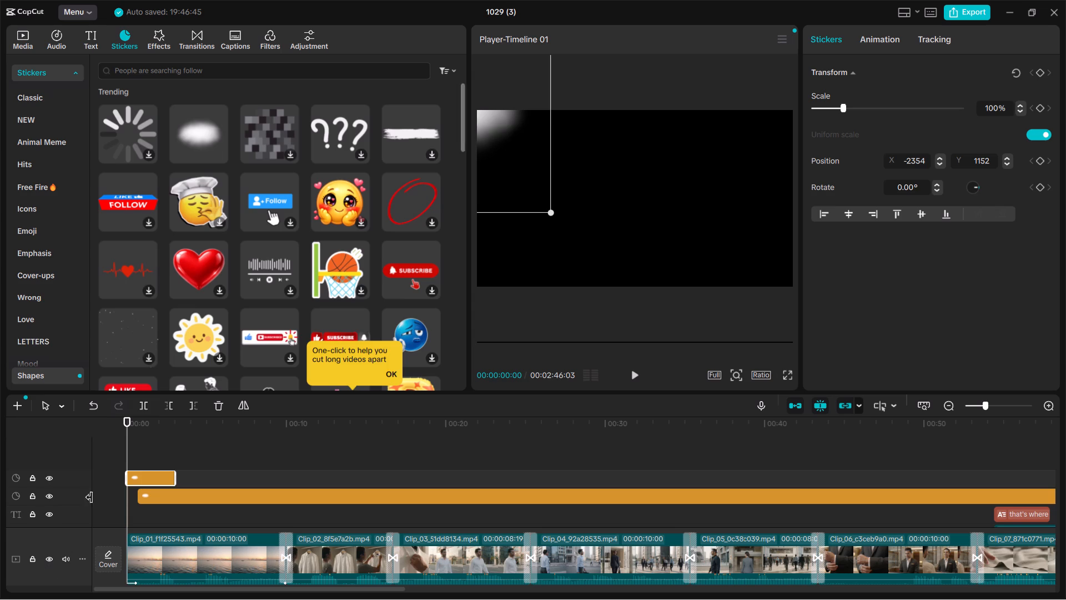
Shift the second blur sticker on the timeline so it starts together with the first blur sticker.
left_click_drag(152, 472, 161, 472)
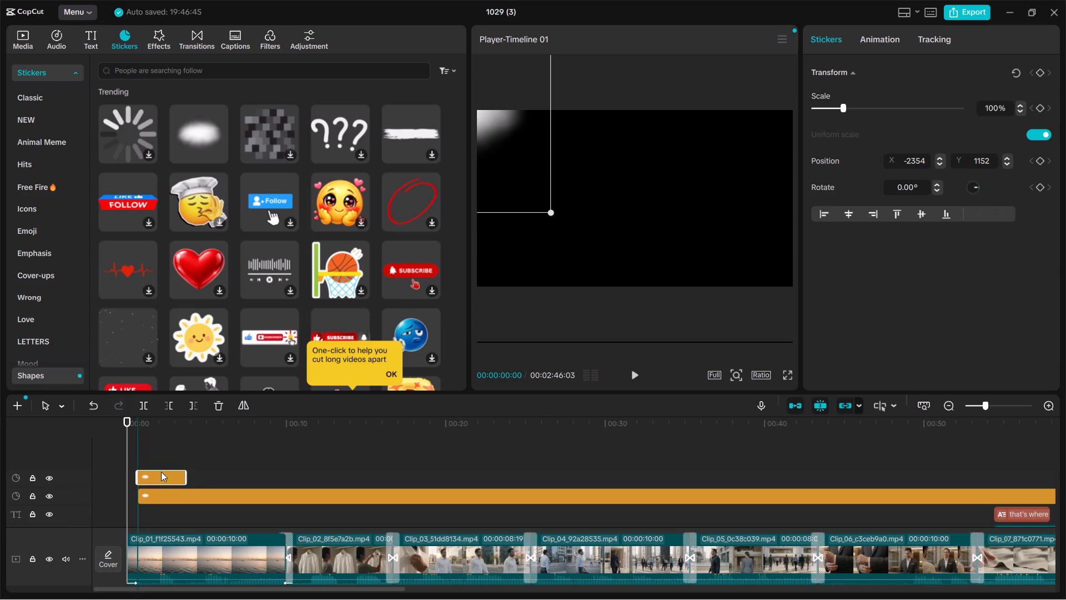
left_click_drag(161, 472, 163, 472)
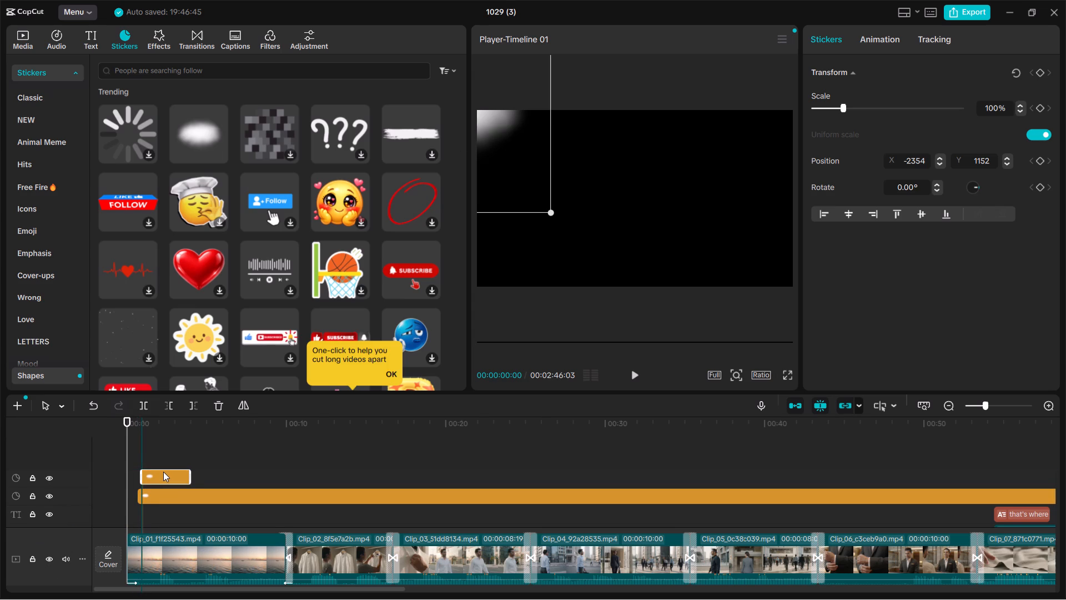
left_click_drag(163, 472, 160, 472)
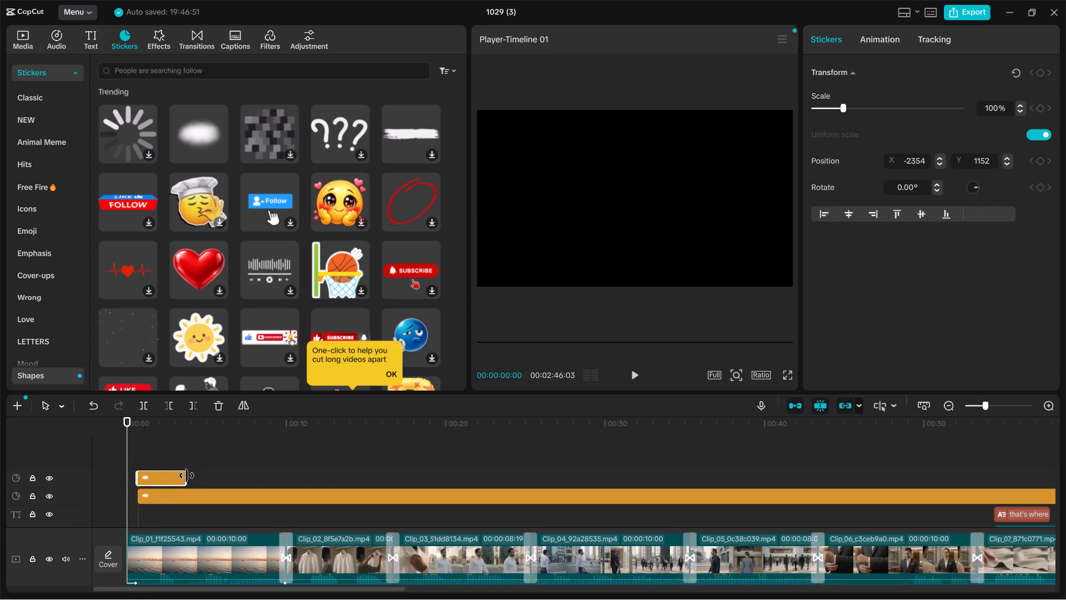
Extend the second blur sticker on the timeline to about 02:42, matching the end of the first blur sticker.
left_click_drag(187, 476, 732, 431)
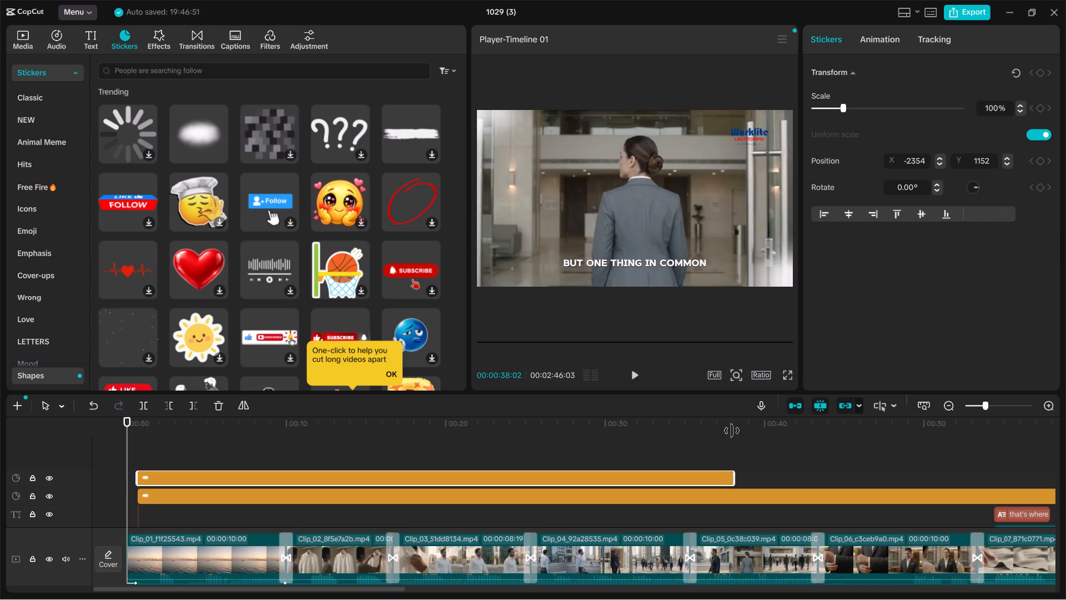
left_click_drag(732, 431, 1065, 439)
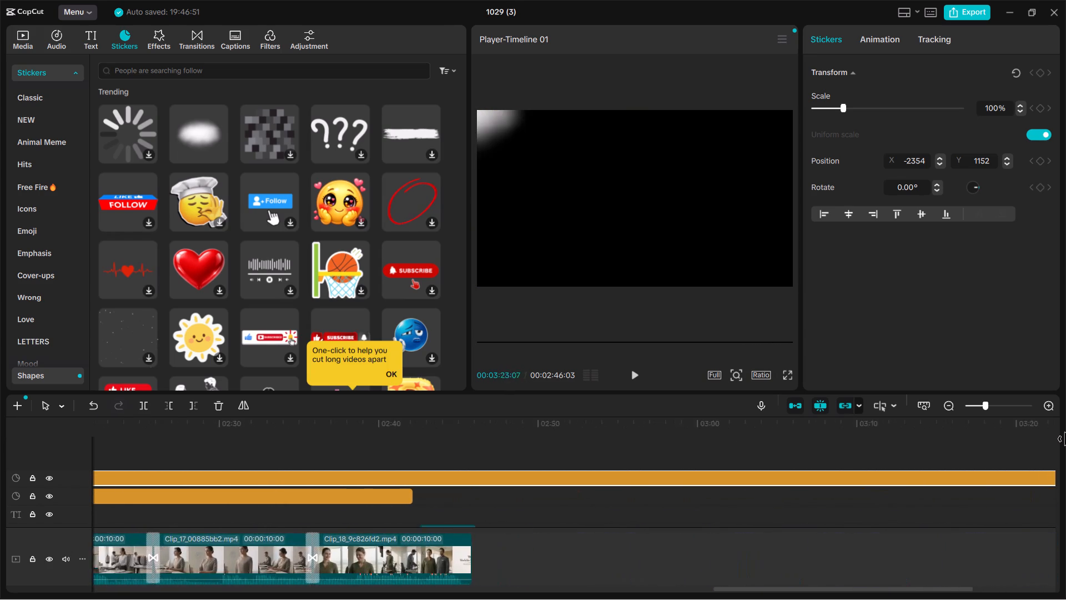
left_click_drag(1065, 439, 249, 456)
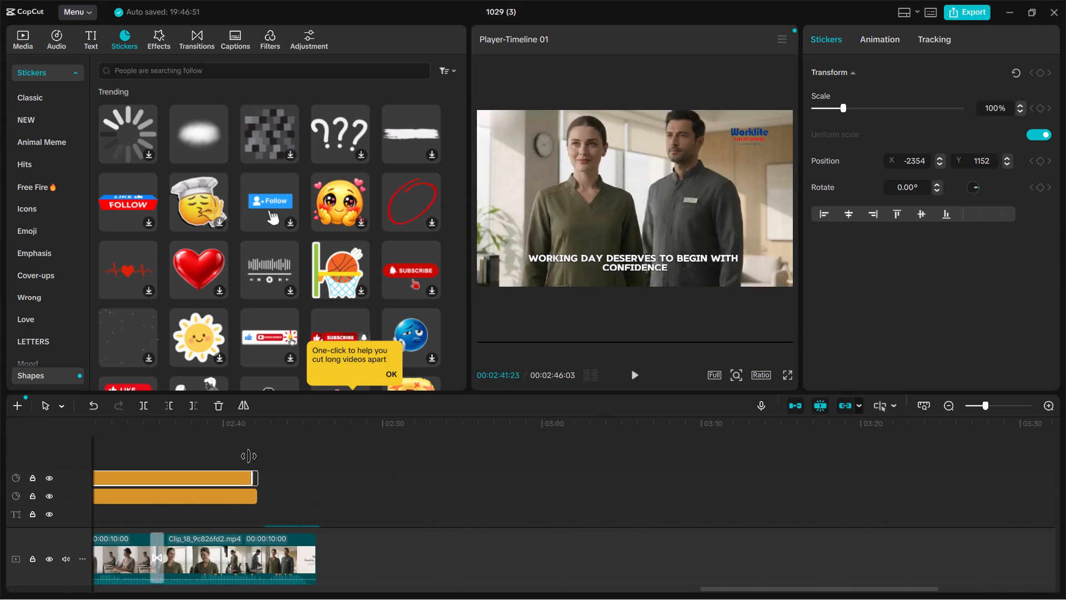
left_click_drag(249, 456, 255, 460)
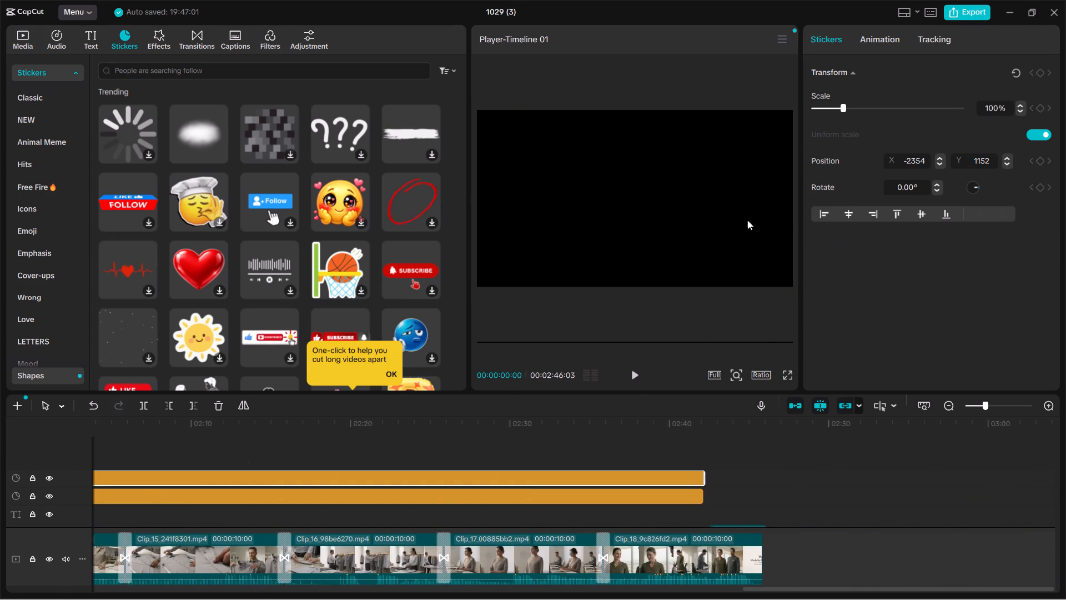
Play the video from the beginning in full screen to check both corner blurs.
left_click(747, 220)
left_click(627, 371)
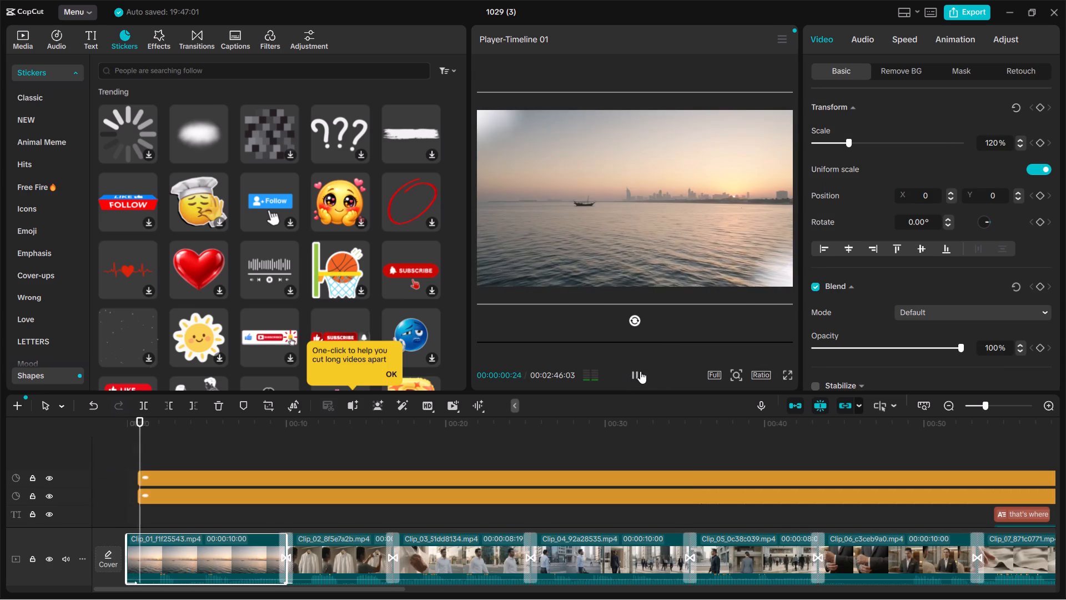
left_click(785, 377)
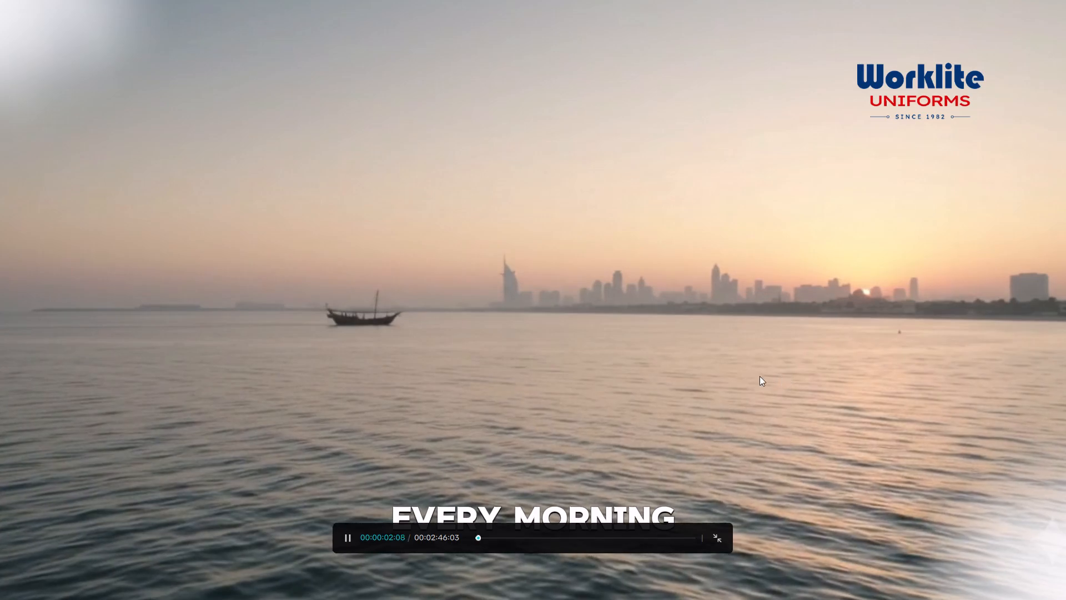
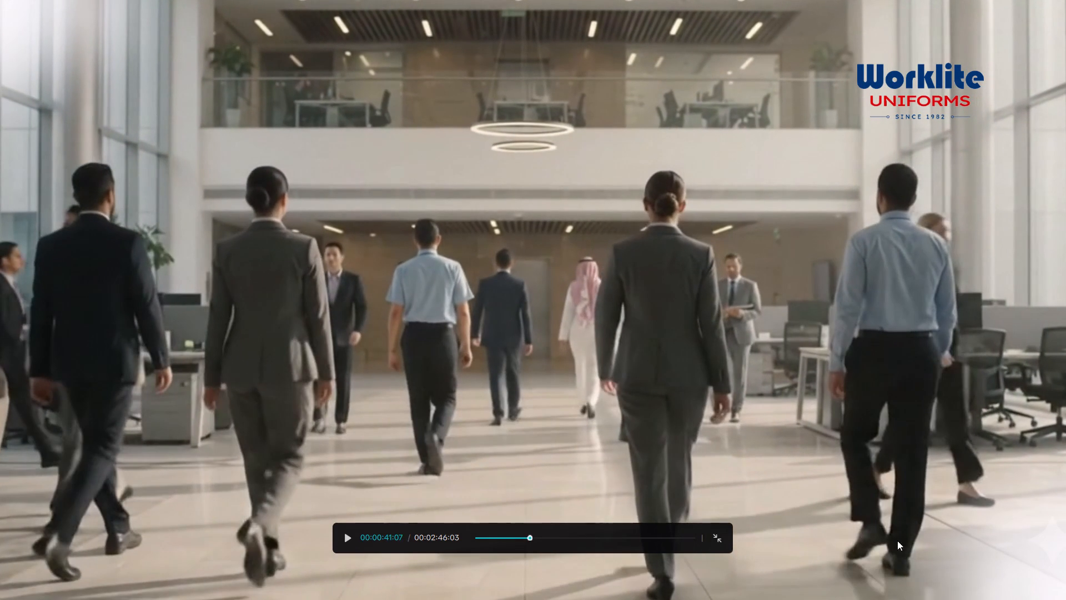
Exit the full-screen preview of the video to return to the editing view.
key("alt+Tab")
left_click(720, 532)
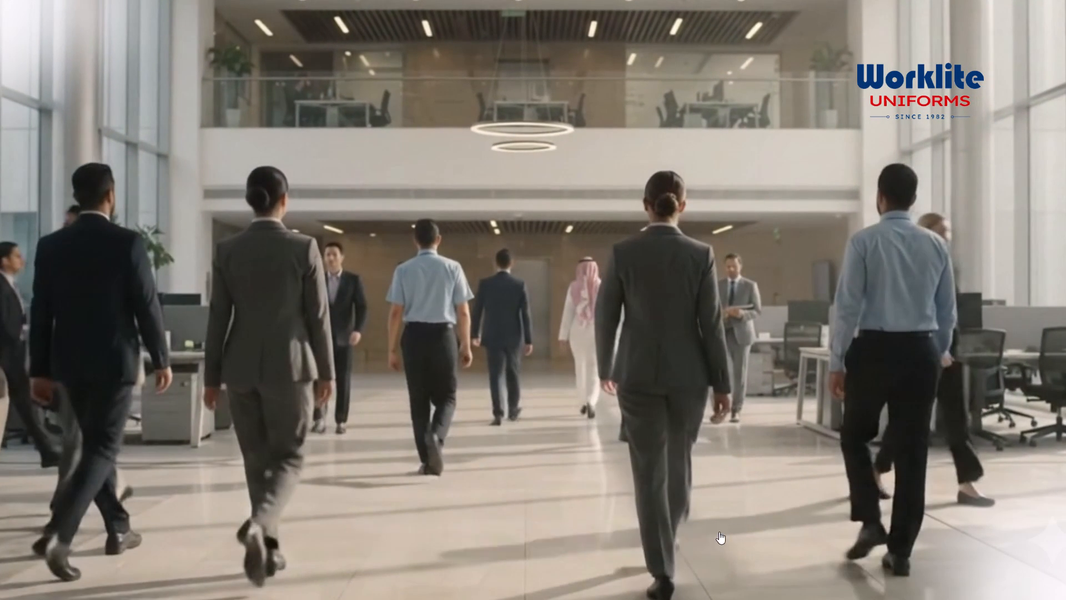
Leave the full-screen preview and move the Worklite Uniforms logo closer to the frame's upper-right corner.
left_click(744, 128)
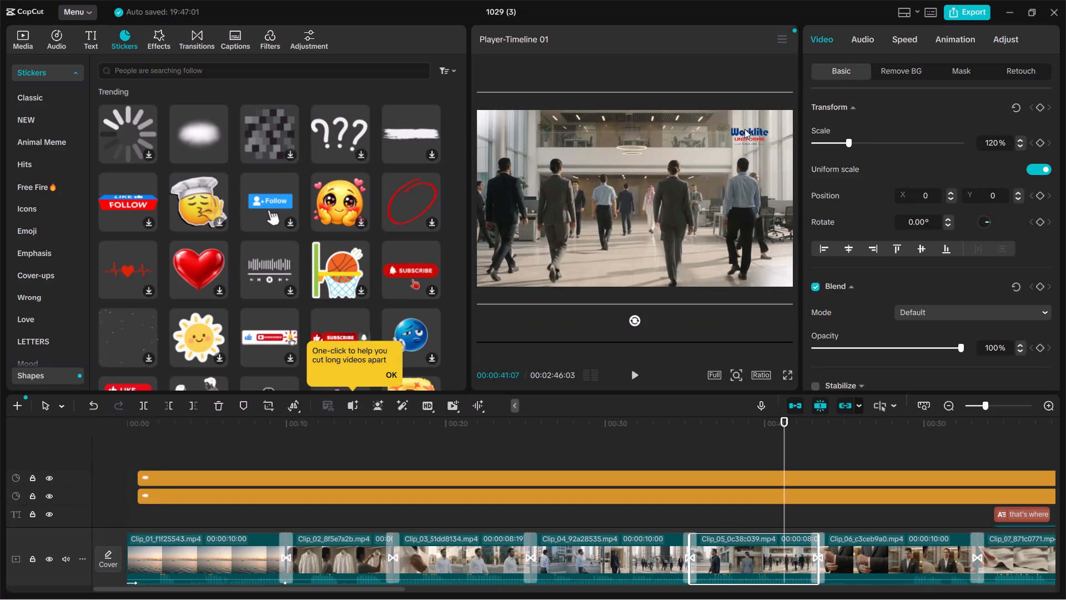
scroll(538, 503, "up", 3)
scroll(802, 500, "down", 3)
scroll(489, 483, "down", 3)
left_click(289, 480)
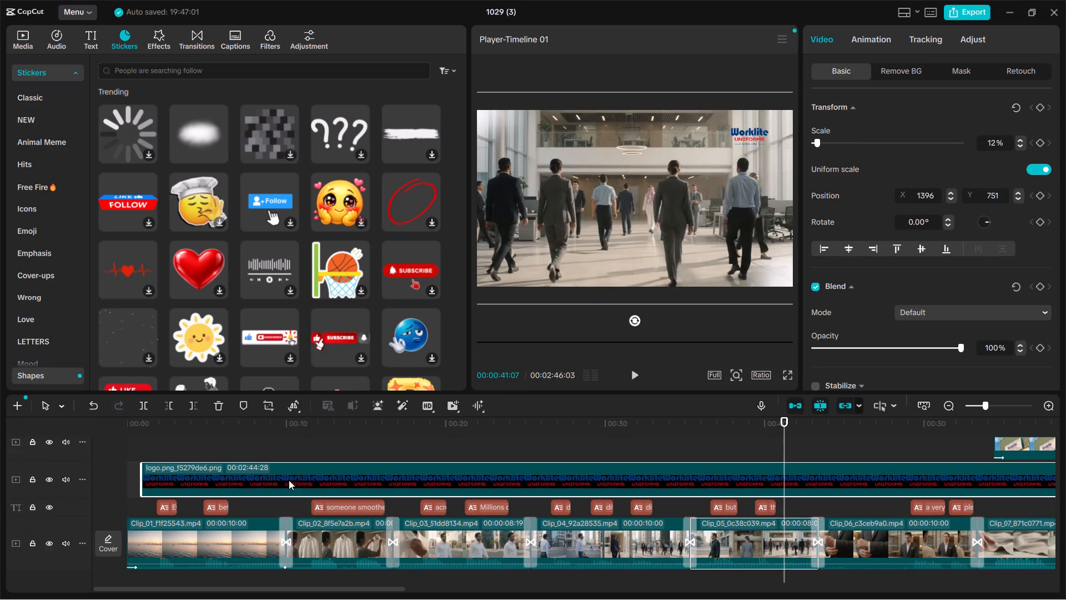
left_click_drag(752, 134, 765, 129)
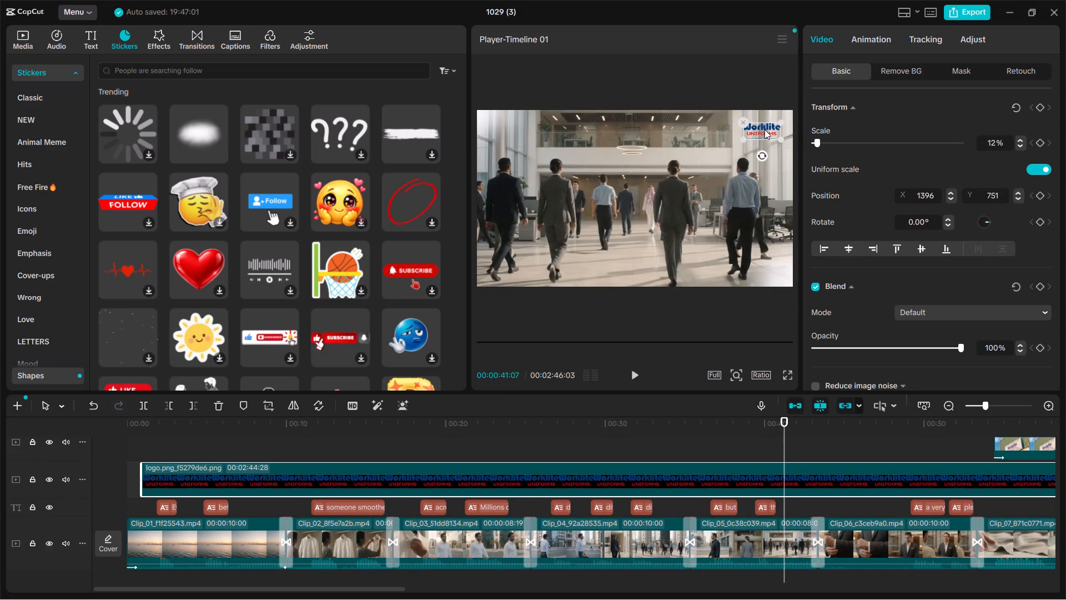
left_click_drag(765, 129, 762, 129)
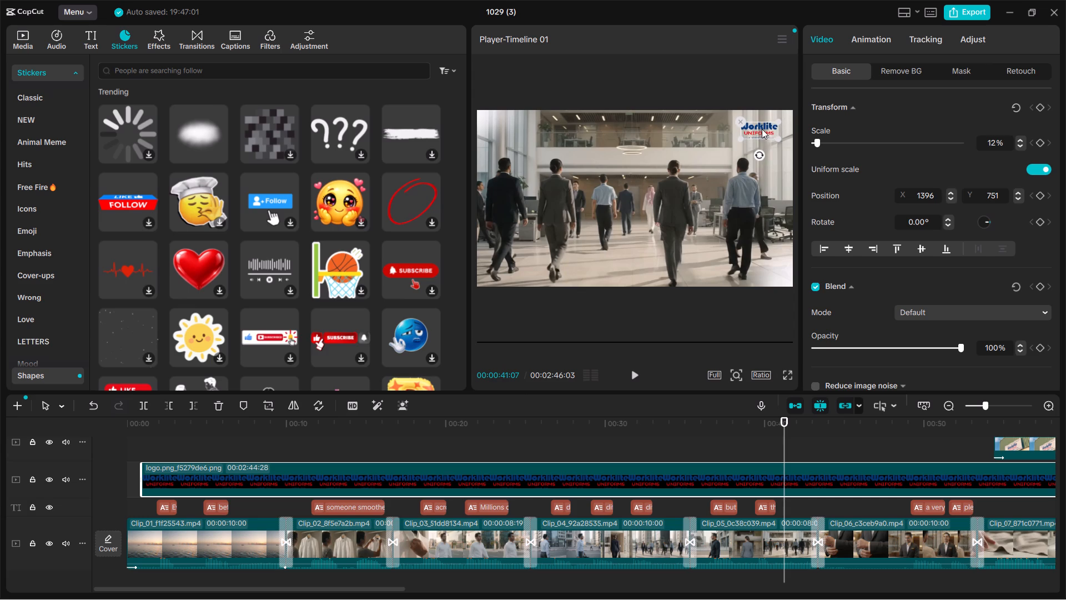
left_click_drag(762, 129, 765, 129)
Review the lower-right blur sticker's entry animations and browse the sticker categories, including Illustration, for a corner cover.
left_click(752, 323)
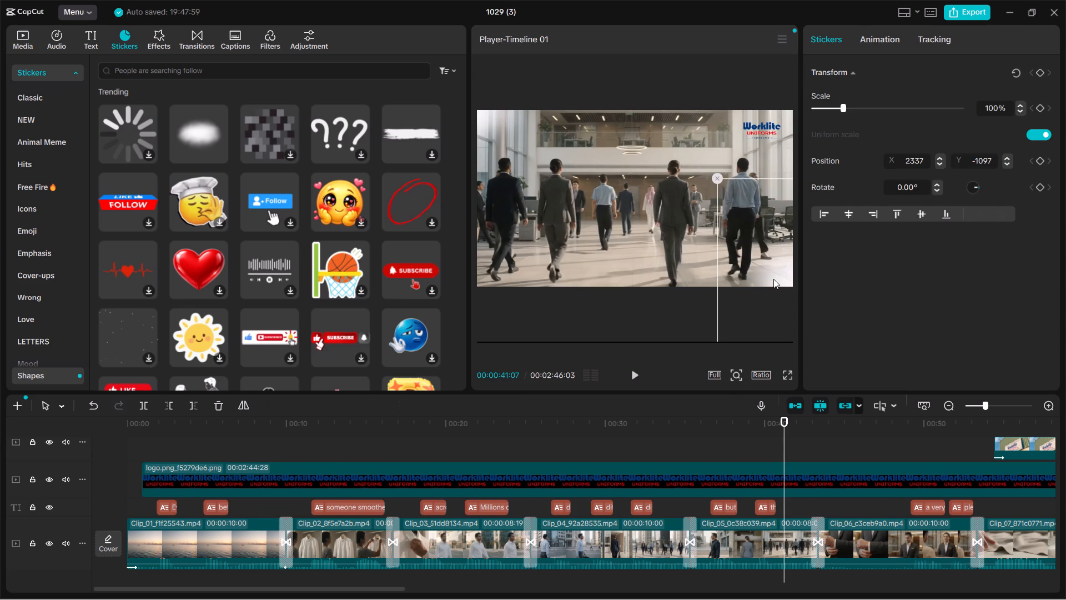
left_click(873, 40)
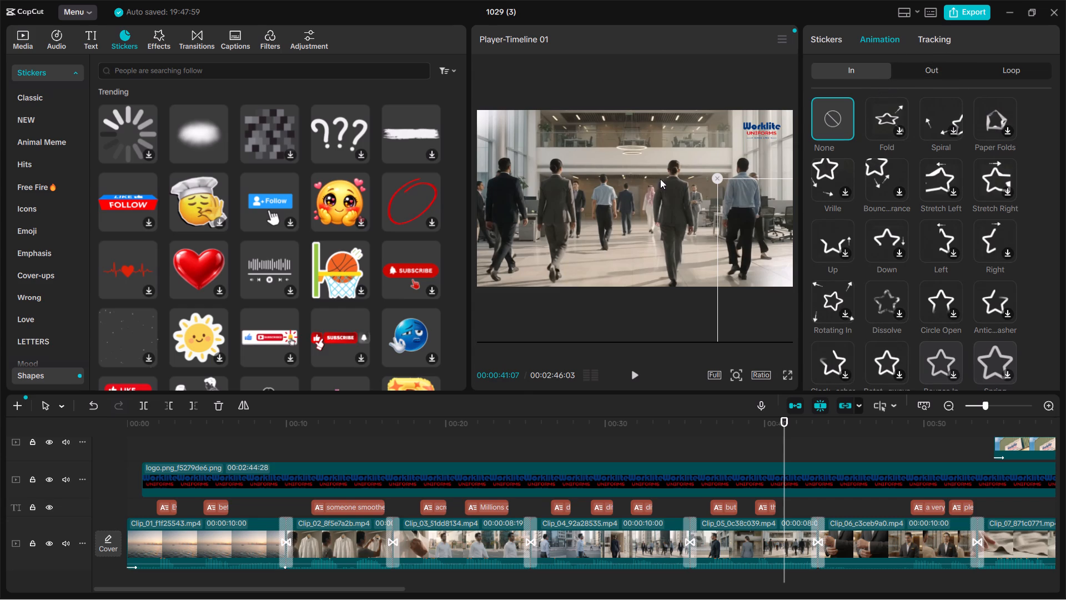
scroll(134, 244, "down", 4)
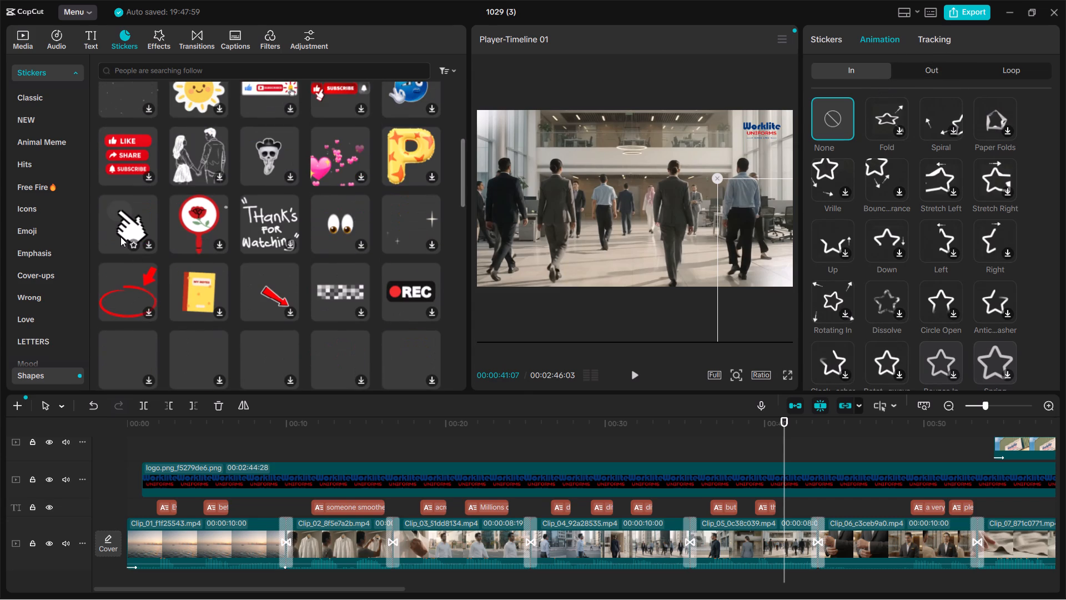
scroll(250, 234, "down", 4)
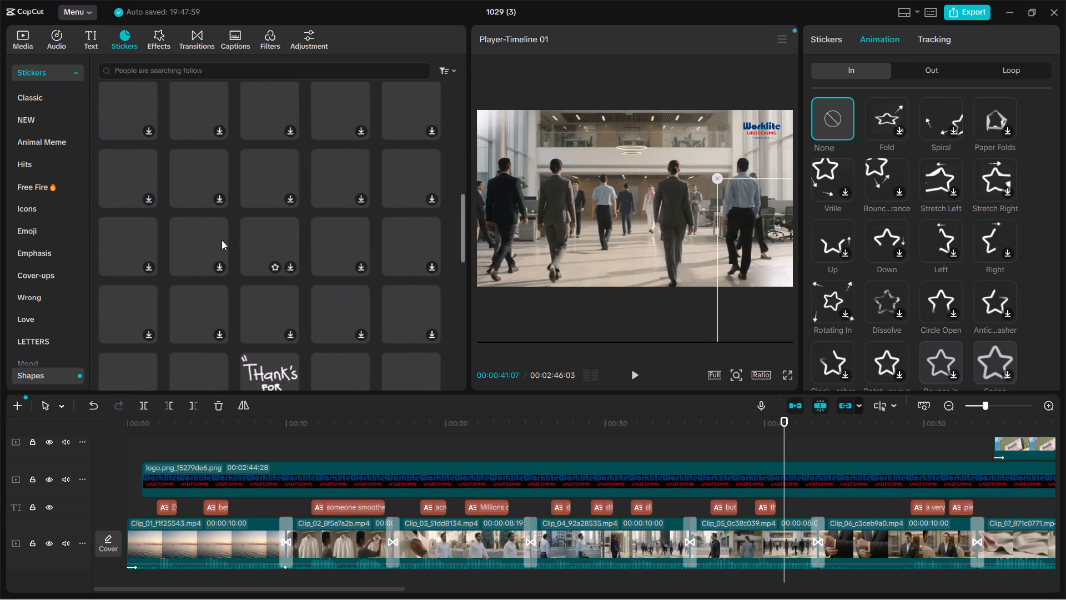
scroll(173, 246, "down", 3)
scroll(47, 254, "down", 7)
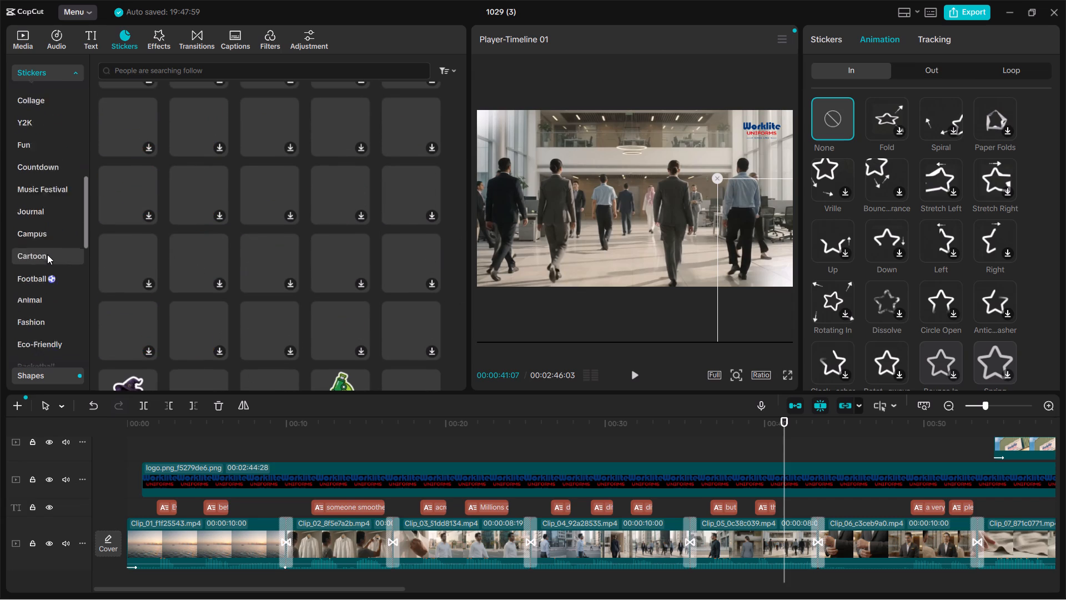
scroll(47, 254, "down", 8)
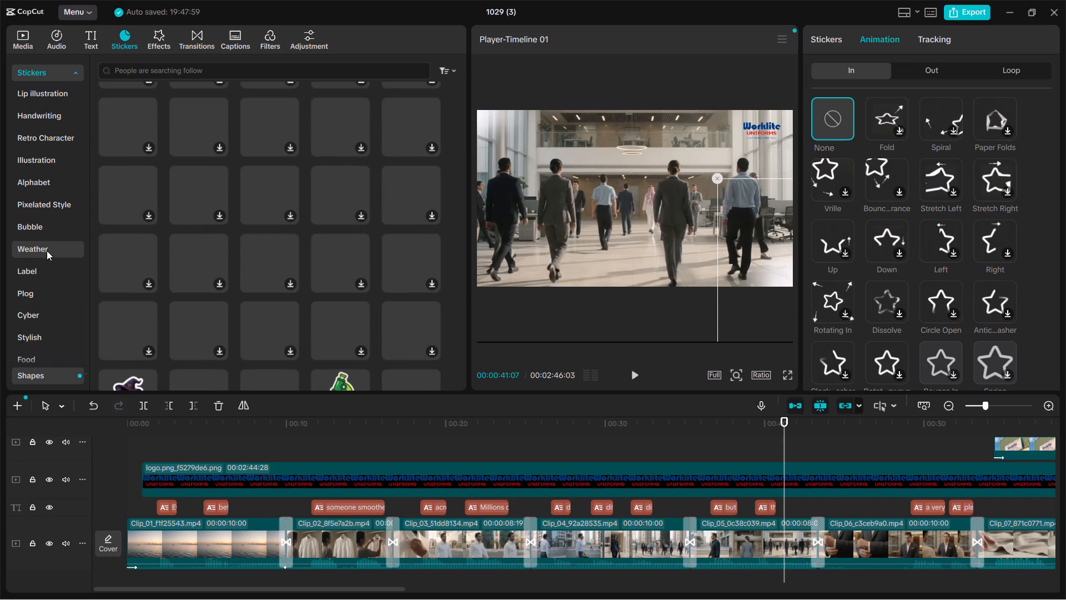
left_click(66, 156)
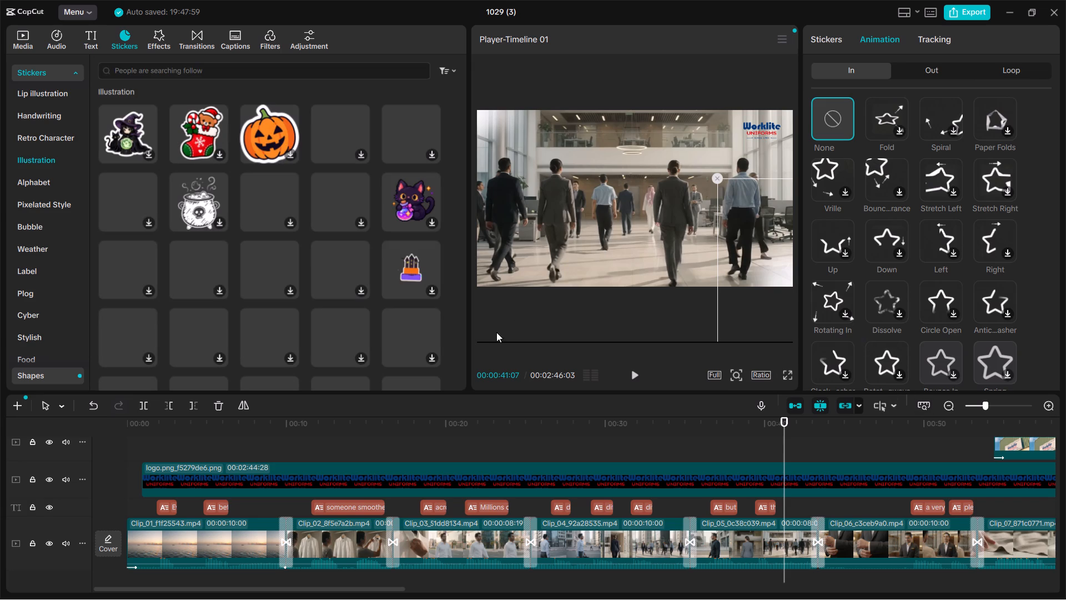
scroll(55, 199, "down", 2)
scroll(68, 289, "down", 2)
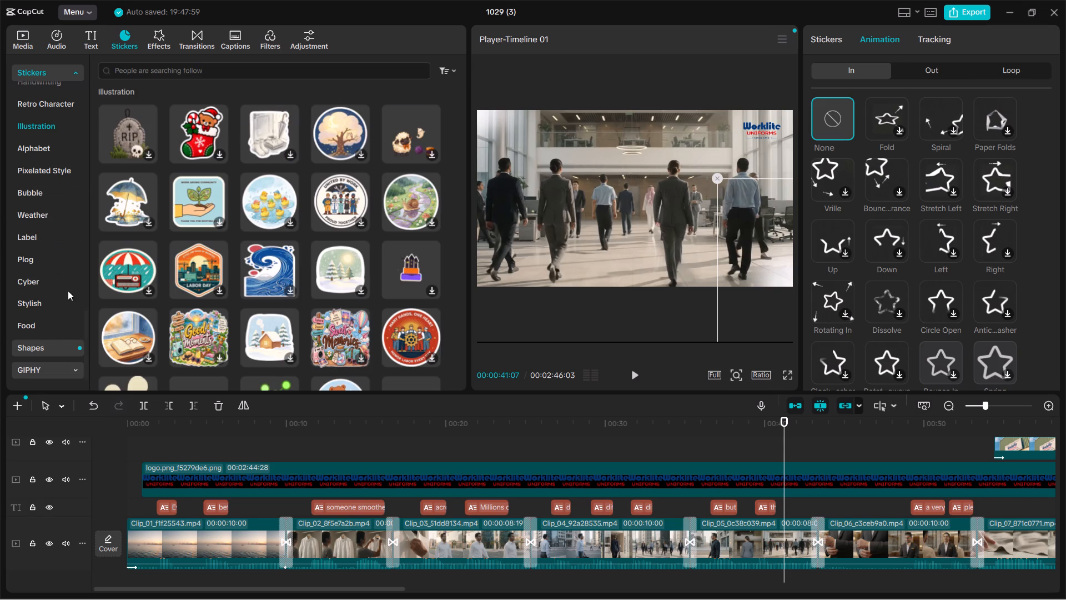
Add a triangle shape to the timeline at 00:41.
left_click(56, 351)
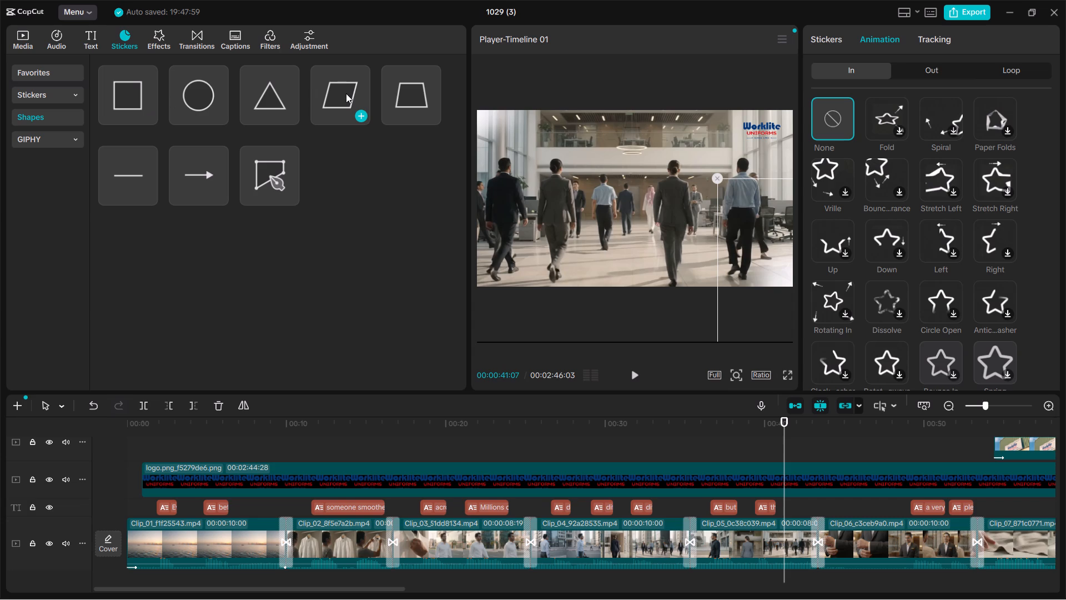
left_click(279, 98)
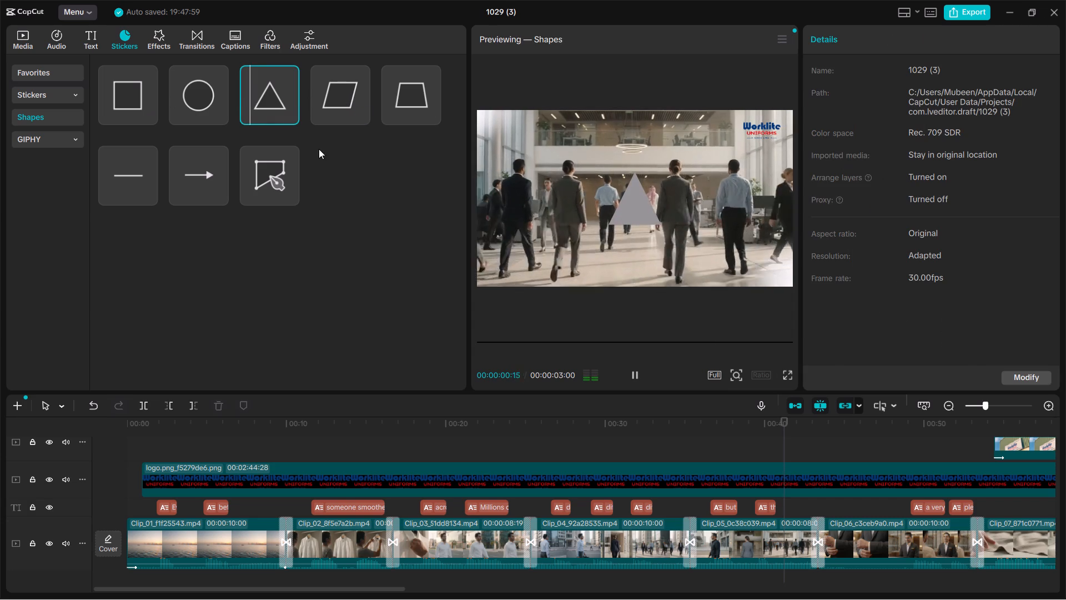
left_click(294, 115)
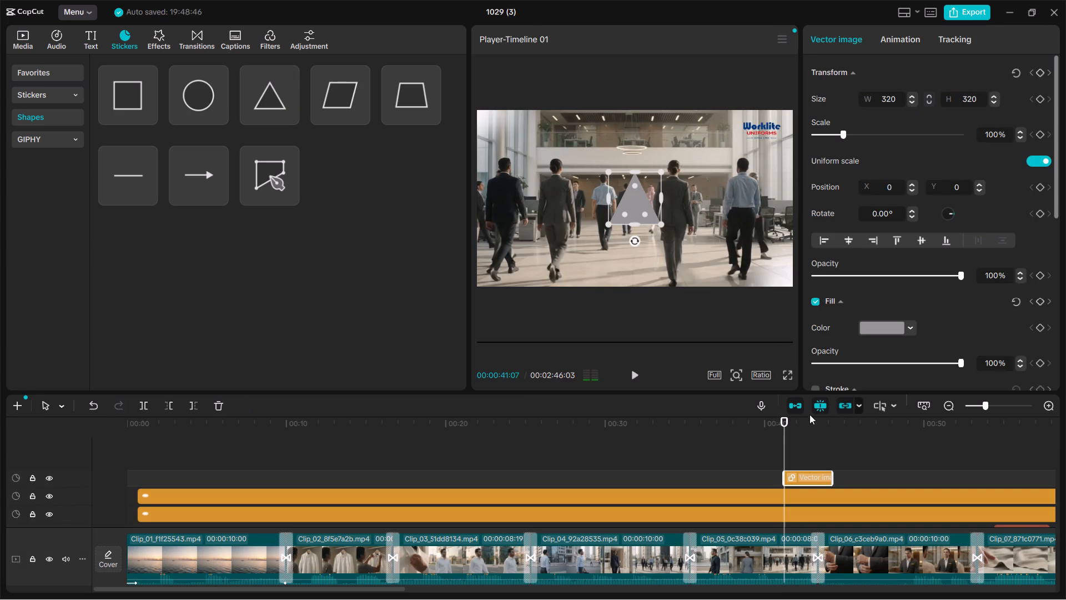
Fill the triangle with solid bright blue, 0A72FA.
left_click(872, 326)
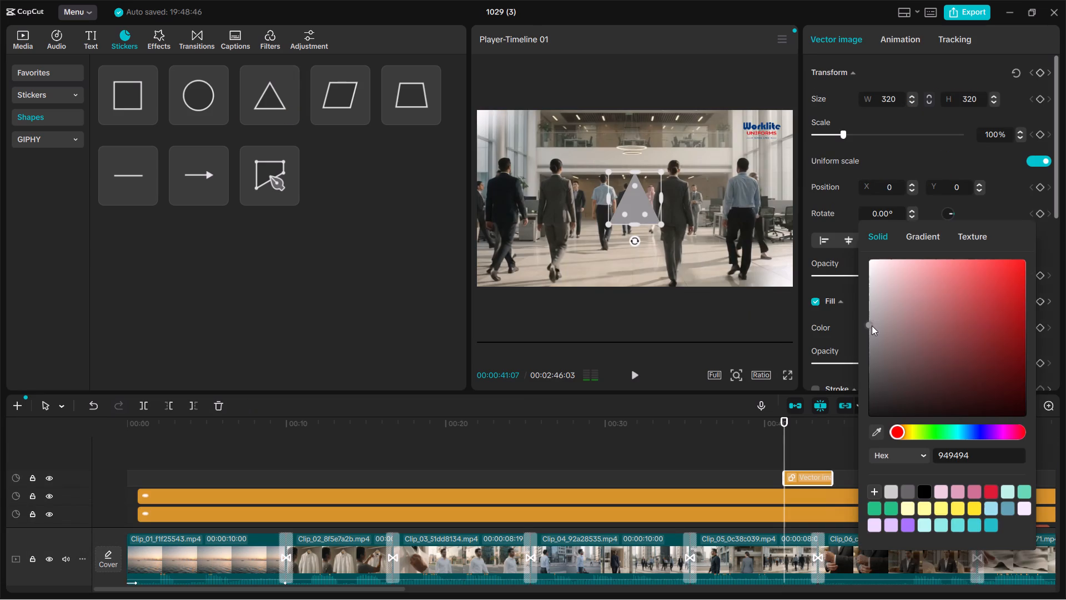
left_click_drag(977, 424, 979, 436)
left_click(976, 433)
left_click_drag(994, 323, 1019, 277)
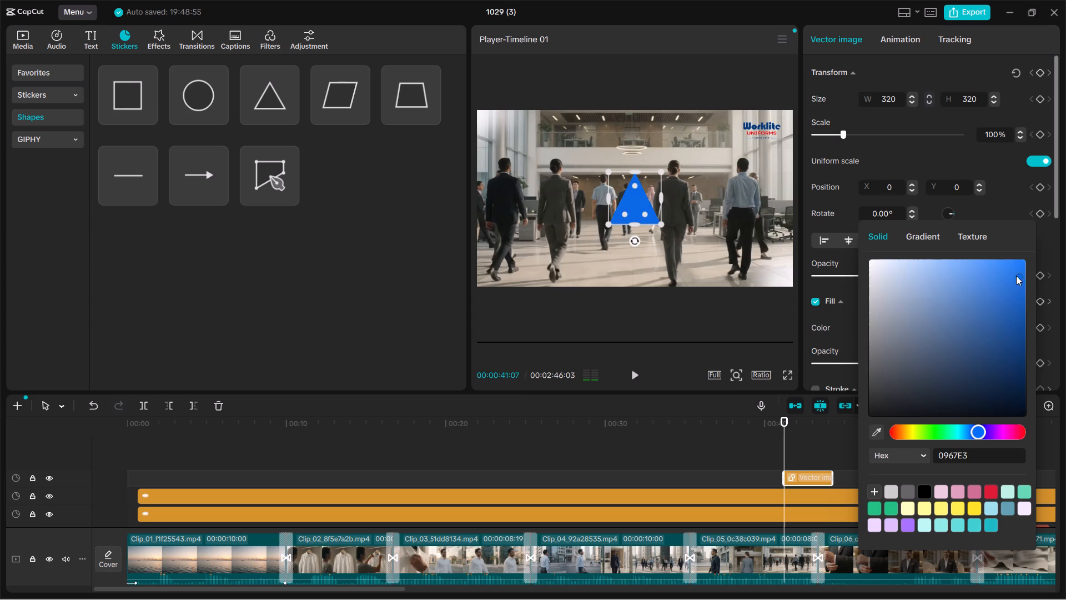
left_click_drag(1000, 282, 1019, 263)
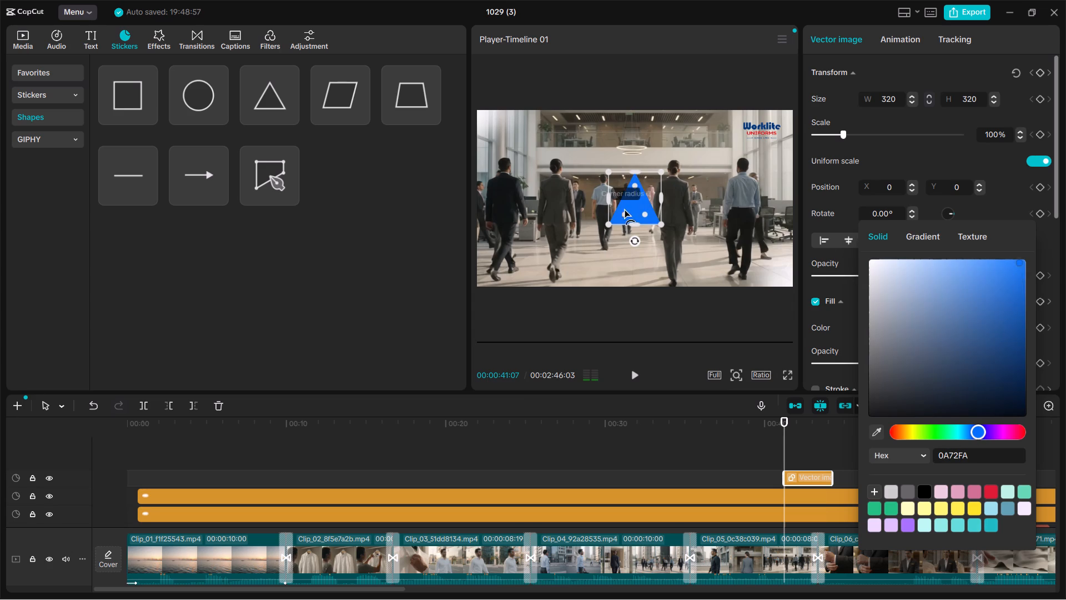
Delete both white blur stickers from the frame's lower-right and upper-left corners.
left_click(784, 283)
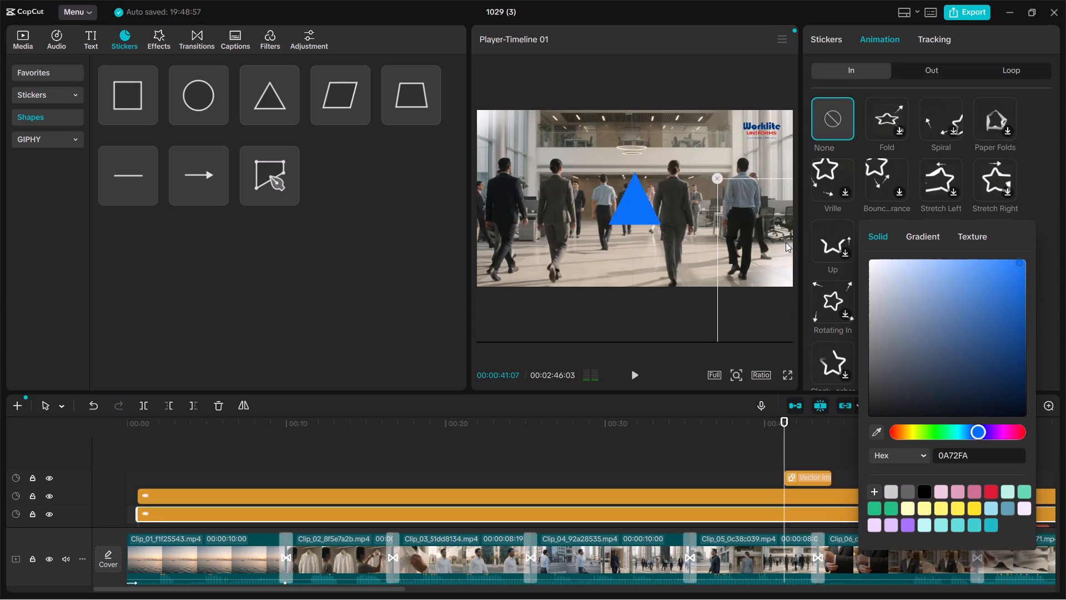
key("Delete")
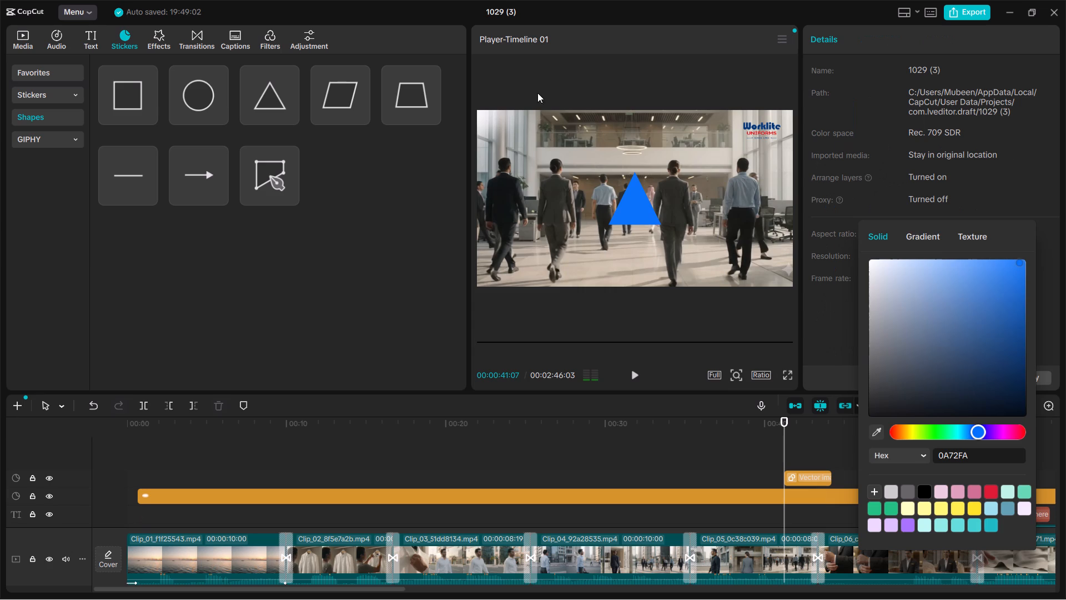
left_click(487, 126)
key("Delete")
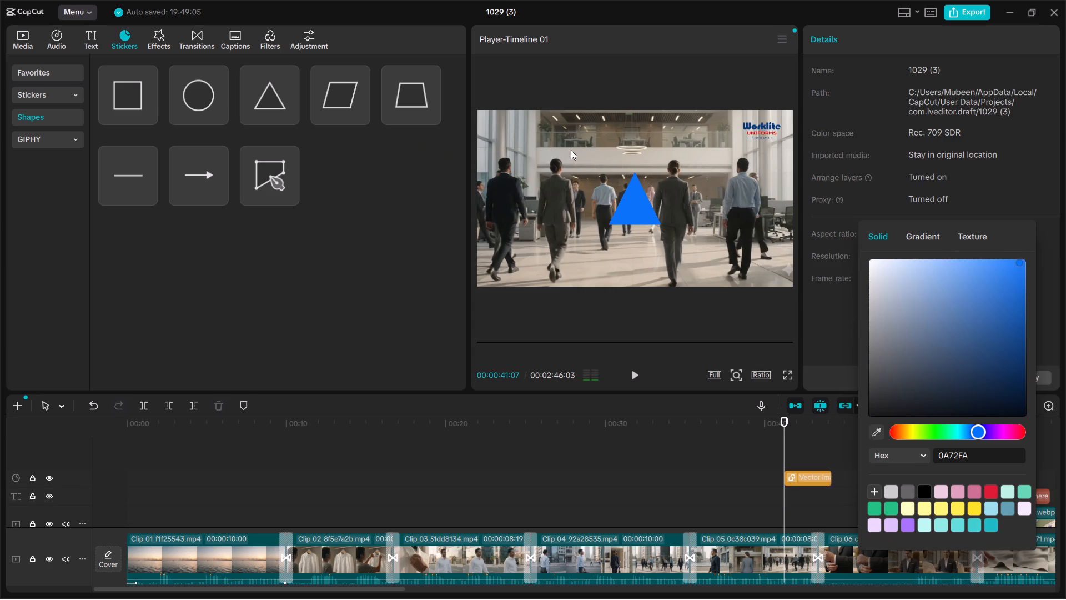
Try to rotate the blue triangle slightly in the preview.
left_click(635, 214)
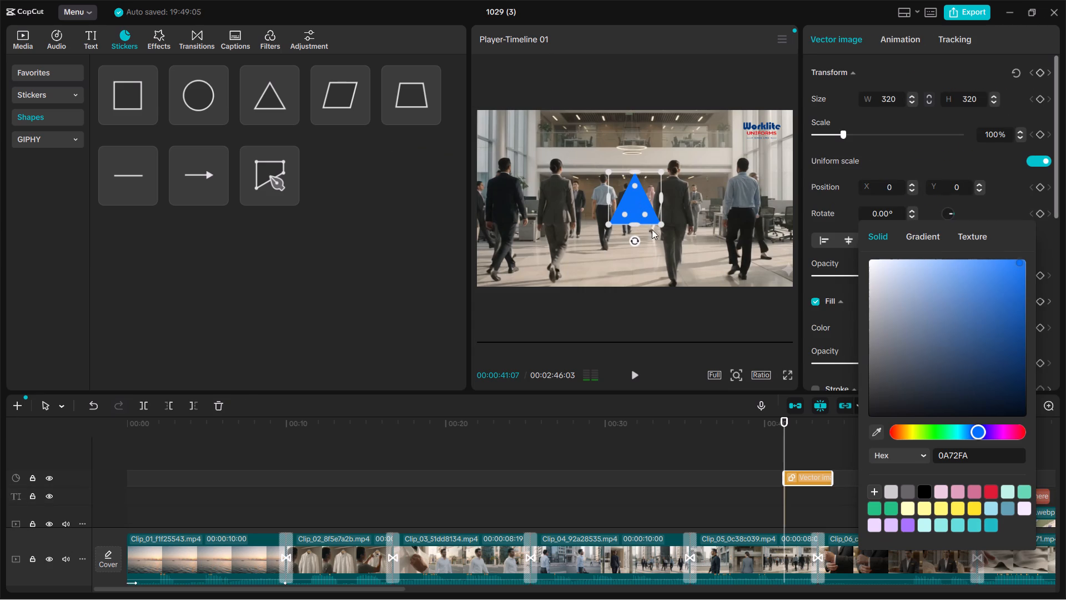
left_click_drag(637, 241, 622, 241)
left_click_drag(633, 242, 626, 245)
Extend the triangle's start on the timeline back to about 00:01, in line with the logo's start.
left_click(723, 442)
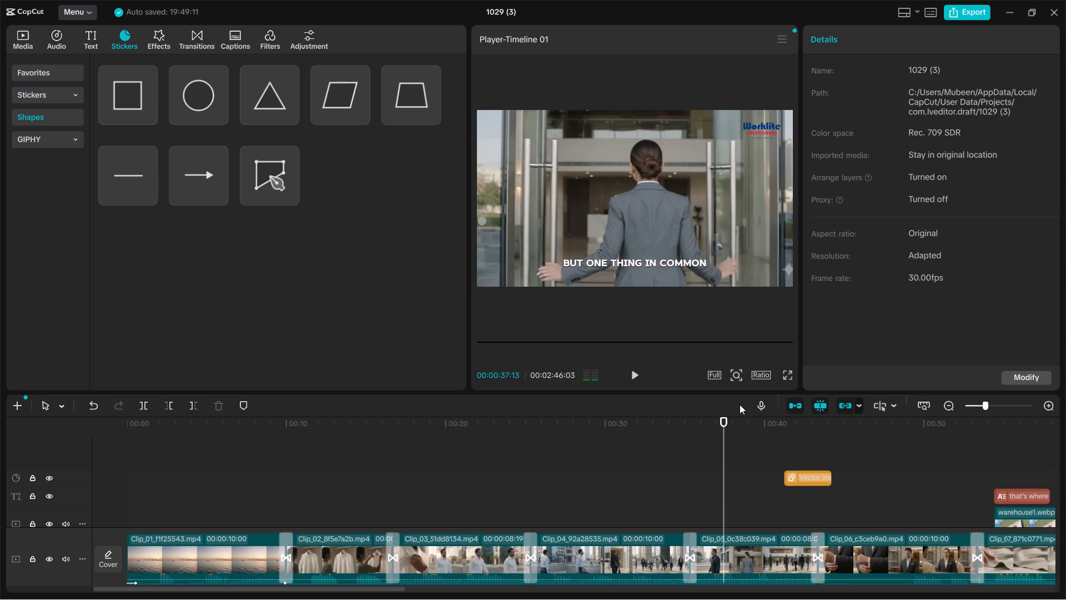
left_click(803, 475)
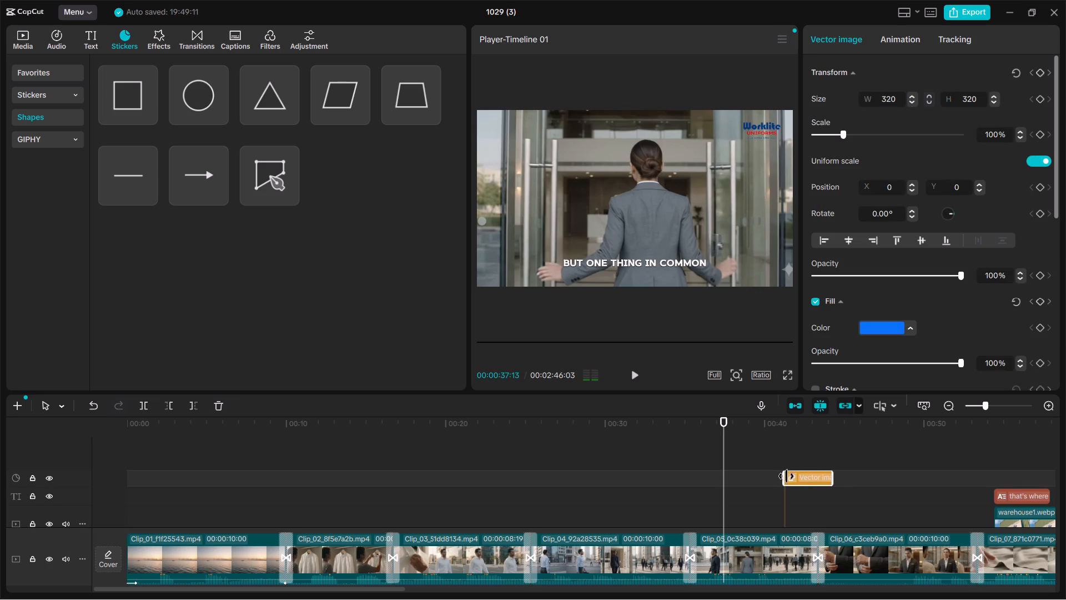
left_click_drag(786, 476, 0, 479)
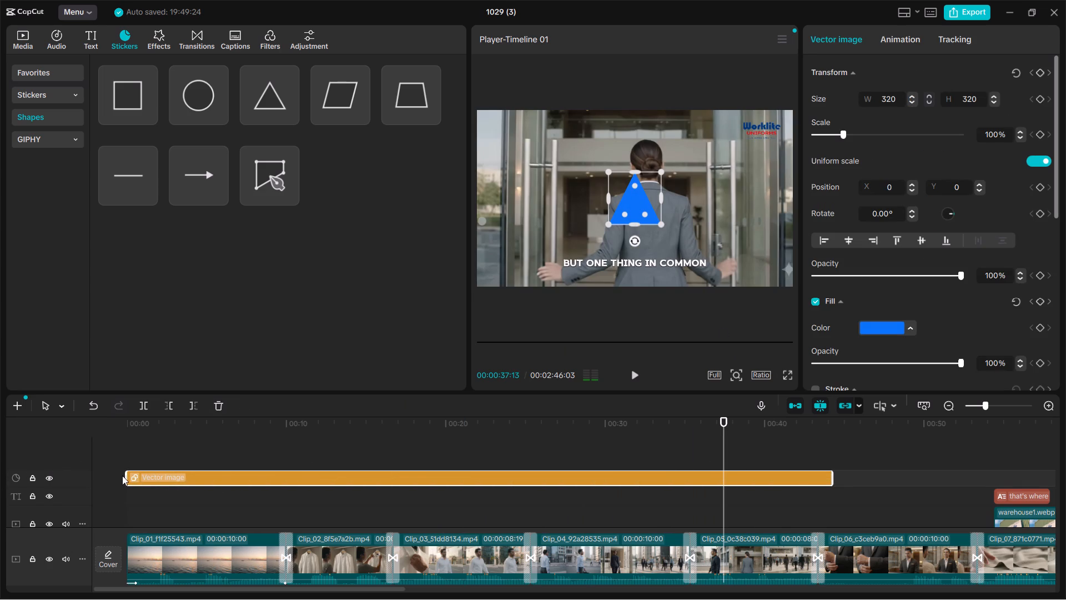
left_click_drag(128, 475, 146, 477)
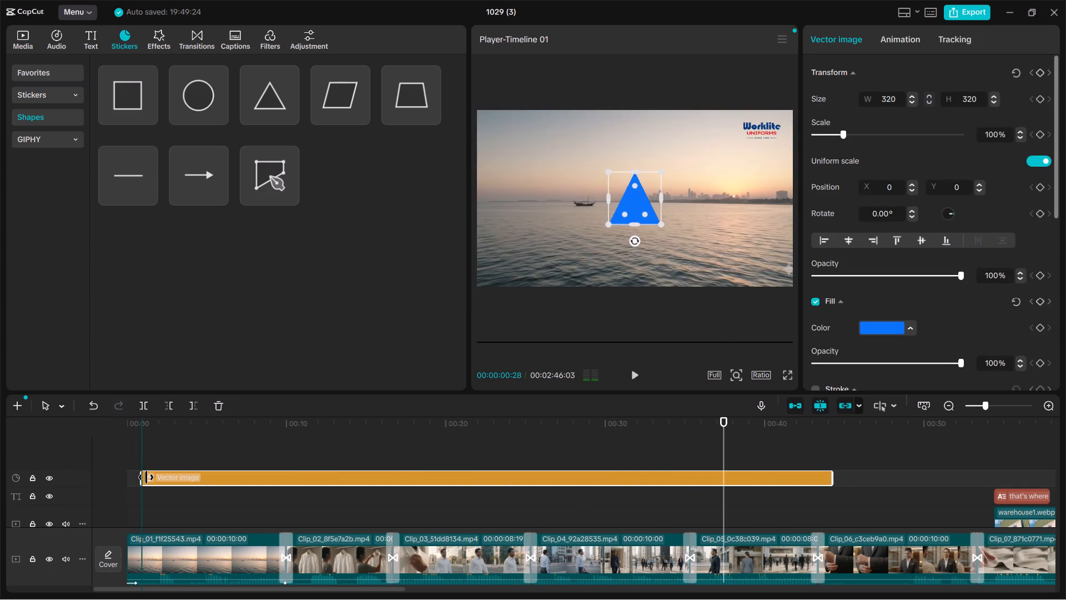
left_click_drag(146, 477, 147, 477)
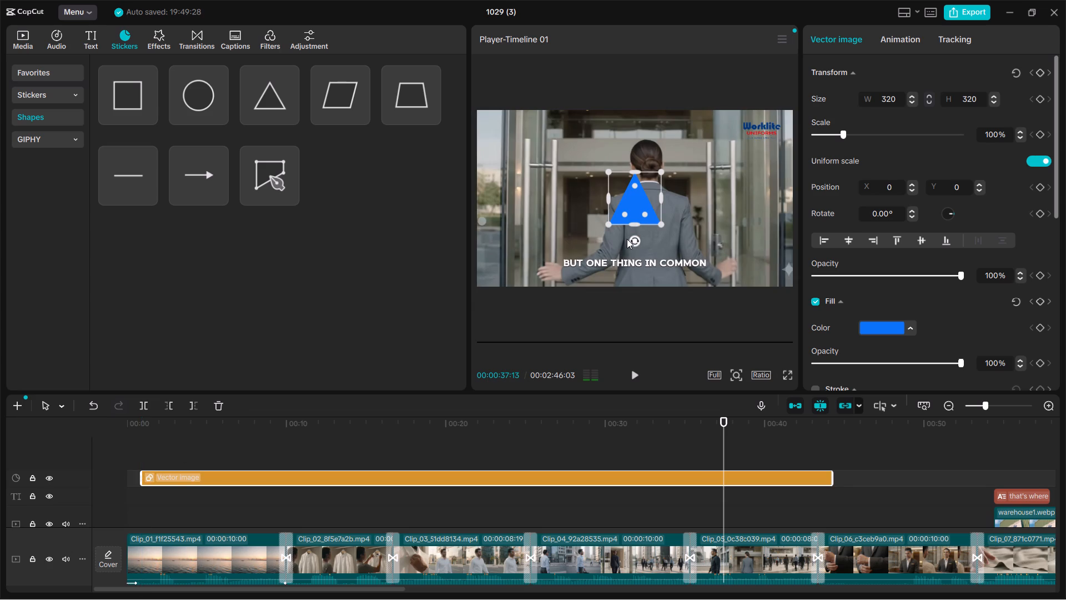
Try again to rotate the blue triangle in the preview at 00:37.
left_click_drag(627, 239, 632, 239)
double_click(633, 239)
Shift Clip_05 beneath the triangle horizontally to about X -76.
double_click(633, 233)
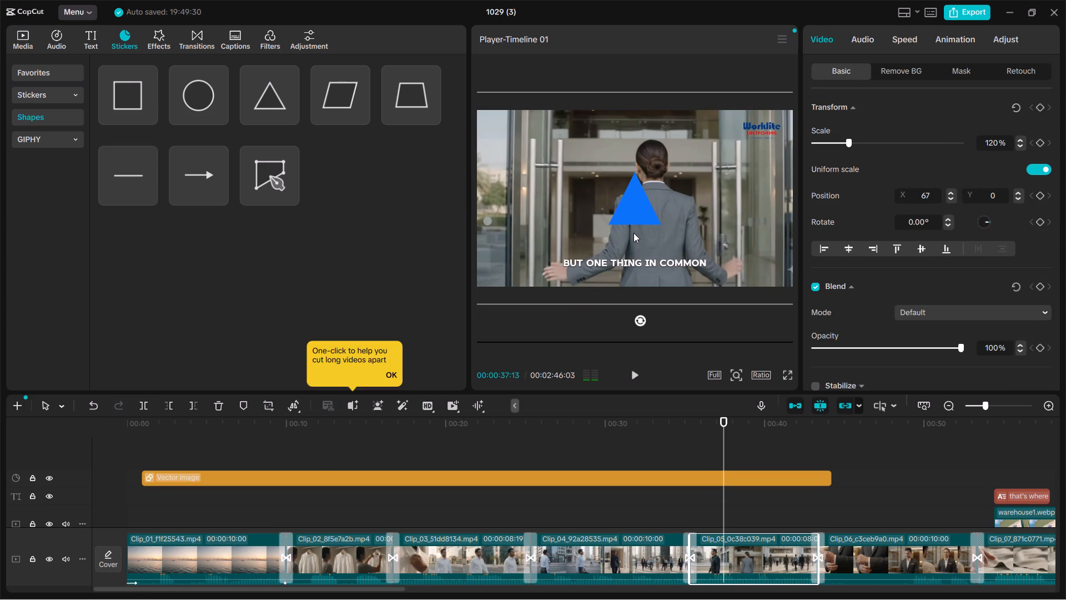
left_click_drag(633, 233, 625, 233)
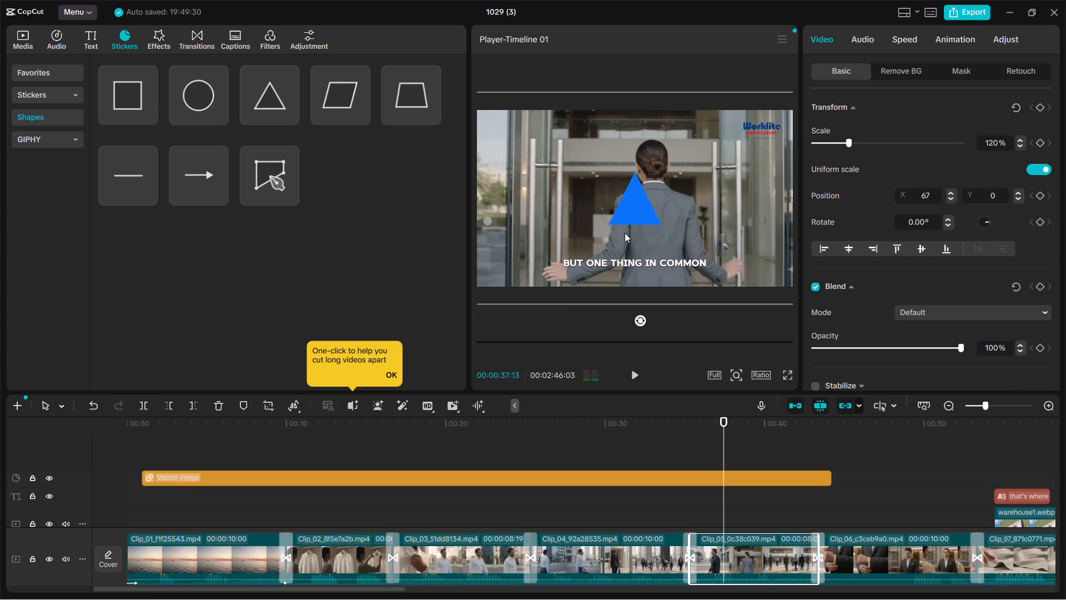
left_click_drag(625, 233, 621, 235)
left_click(623, 219)
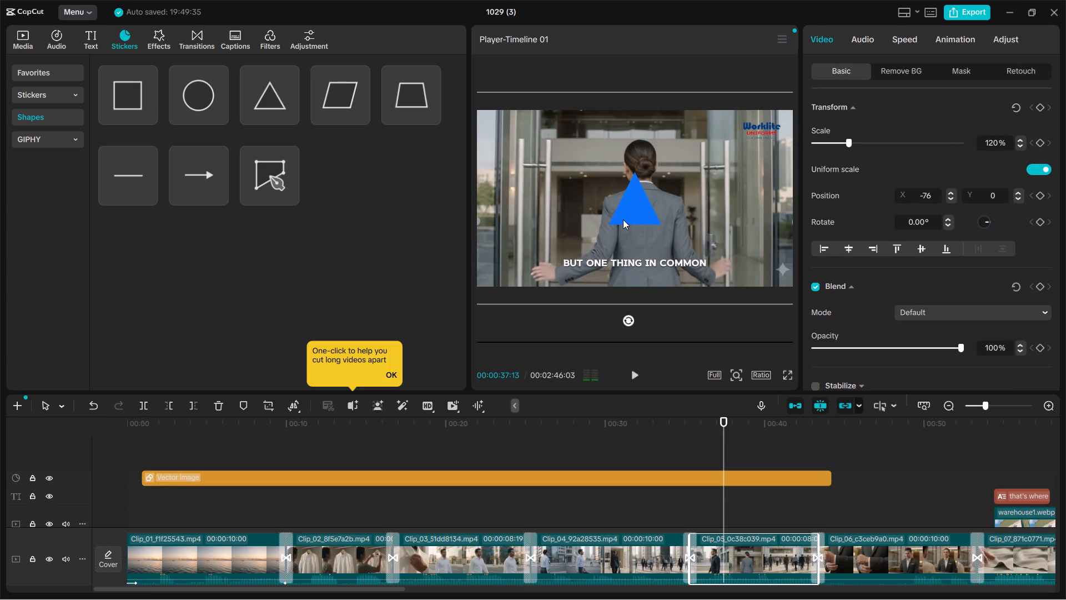
Move the blue triangle into the video's lower-right corner at about X 1829, Y -884, rotated to about 20°, covering the watermark.
left_click(635, 193)
left_click_drag(635, 193, 737, 242)
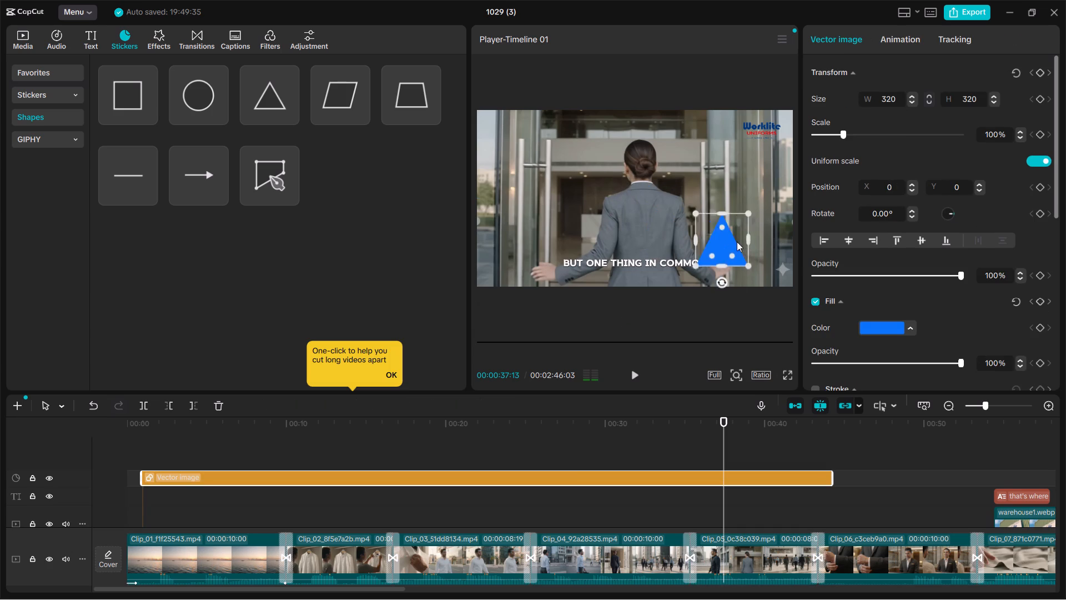
left_click_drag(737, 242, 792, 259)
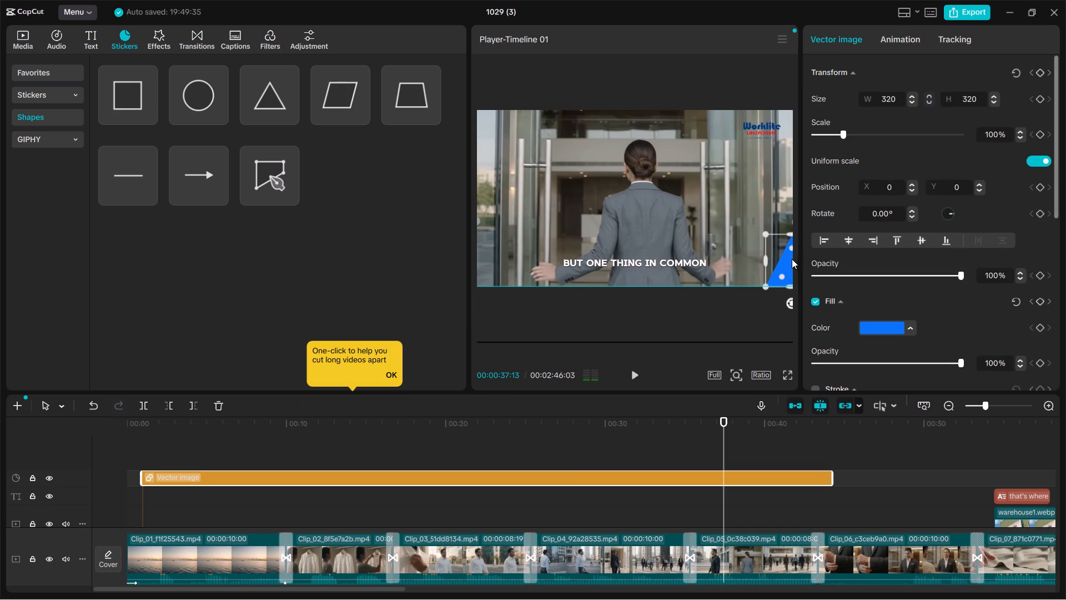
left_click_drag(792, 259, 758, 217)
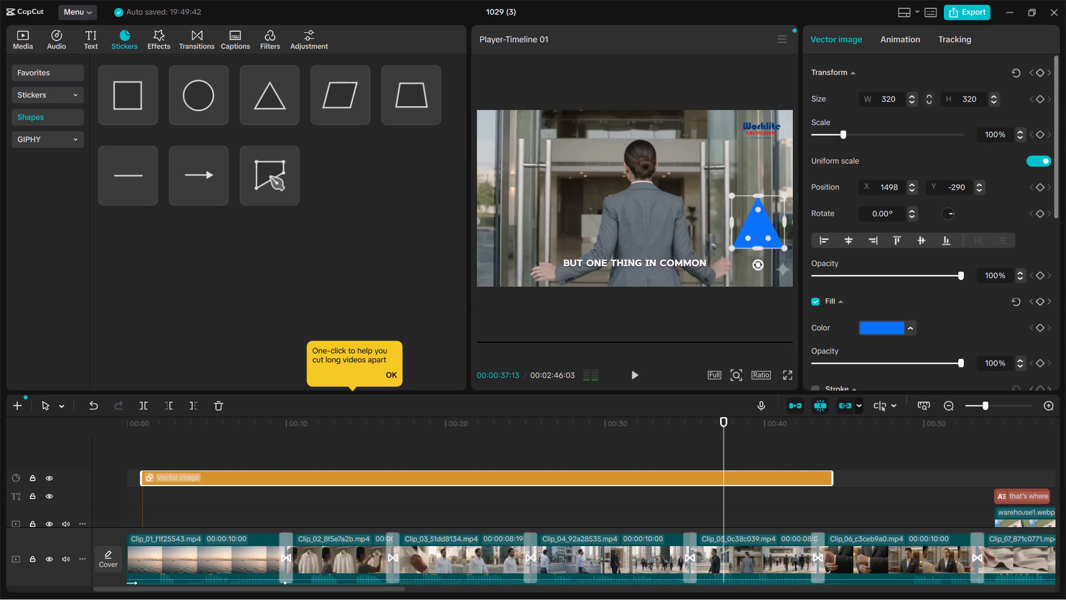
left_click(948, 213)
left_click(948, 213)
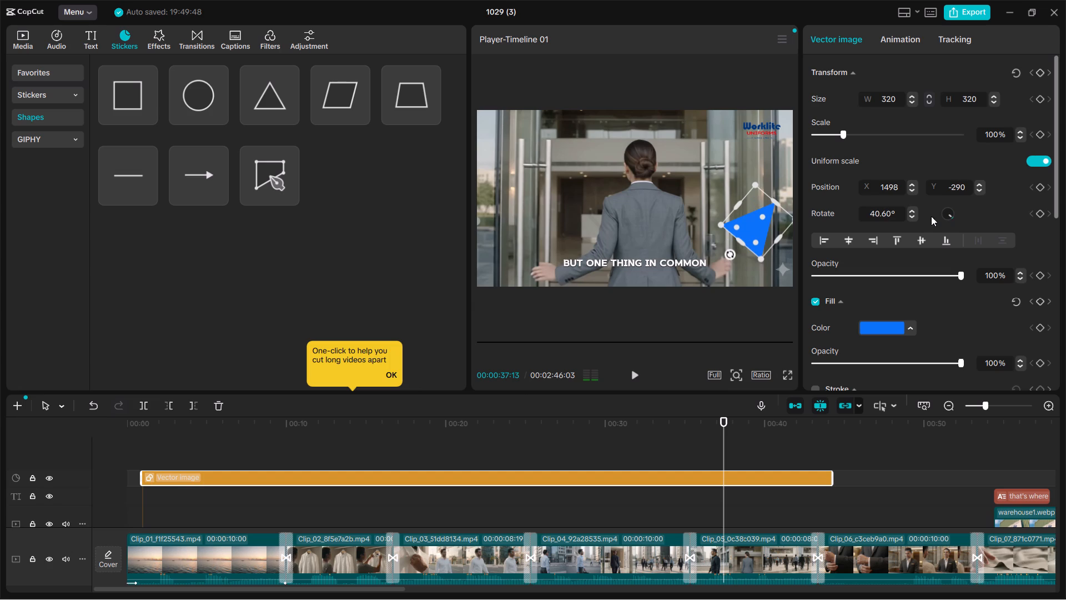
left_click_drag(742, 235, 781, 289)
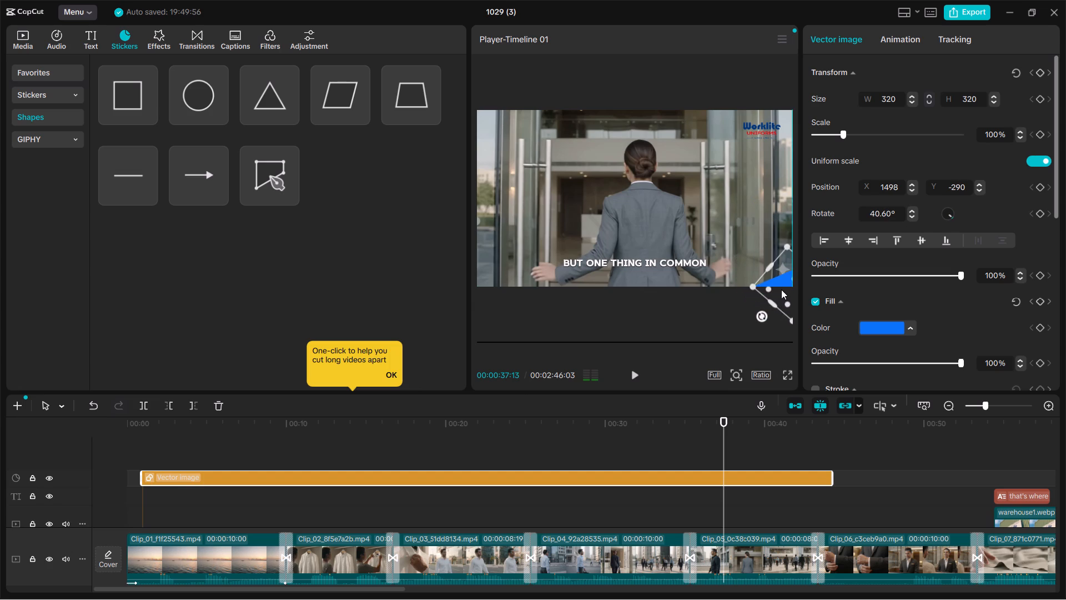
left_click_drag(781, 289, 770, 284)
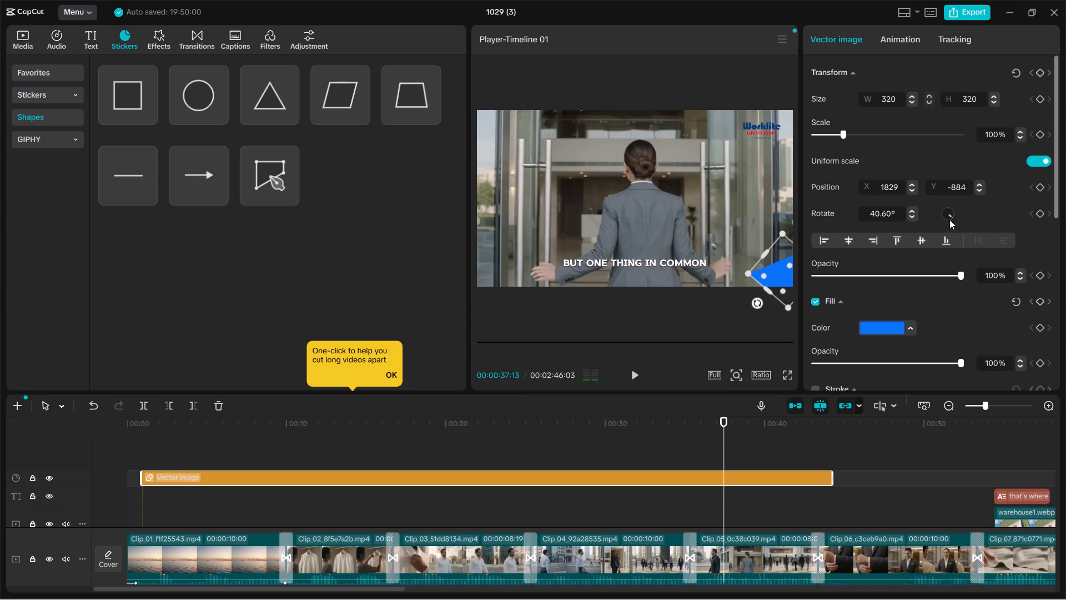
left_click(949, 219)
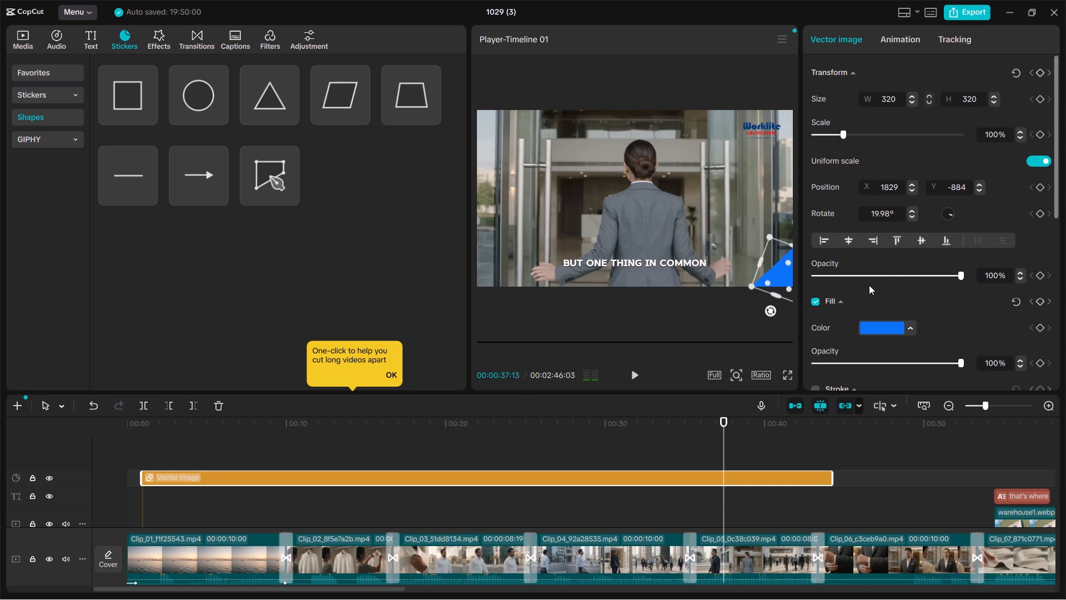
left_click(748, 323)
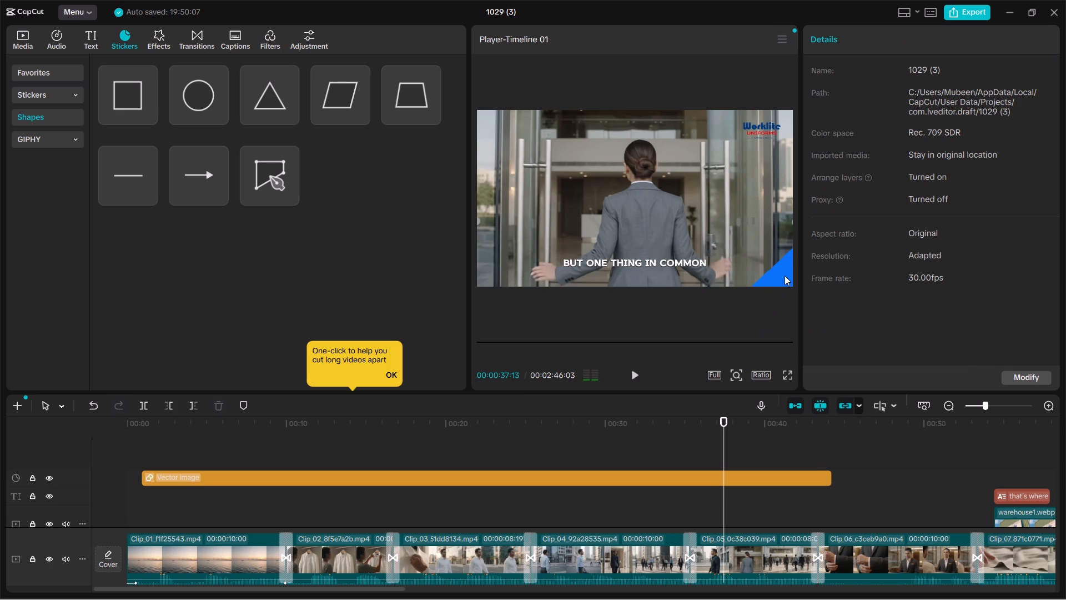
left_click(785, 276)
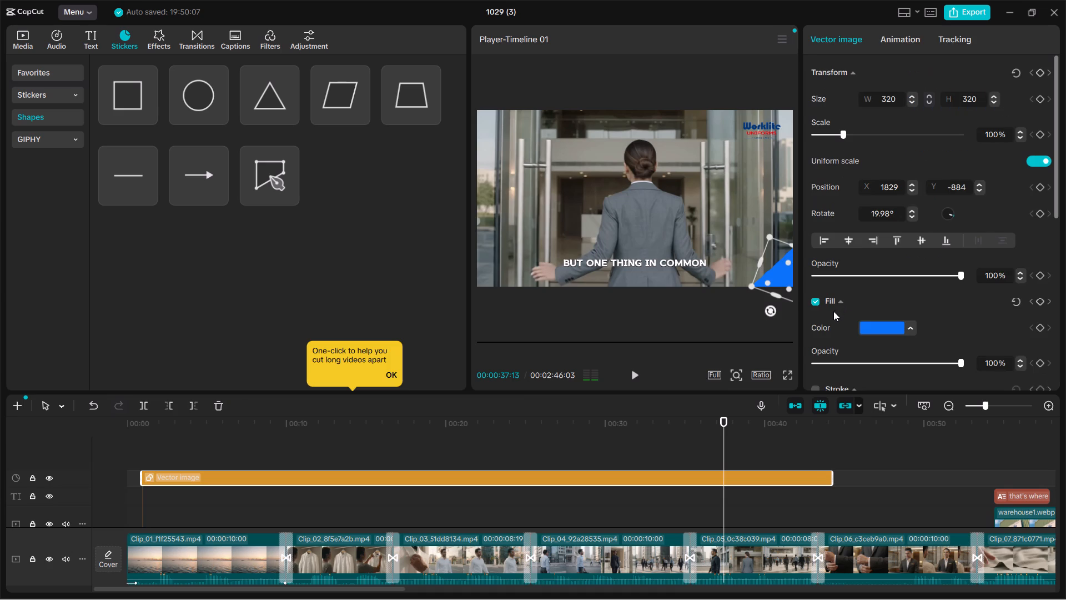
left_click(777, 276)
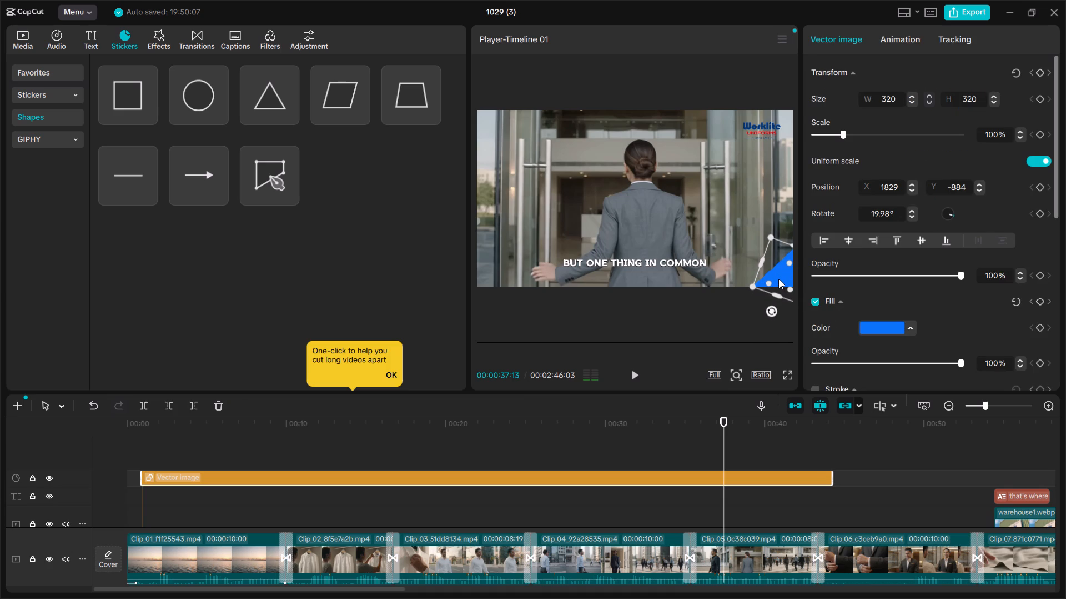
left_click(726, 321)
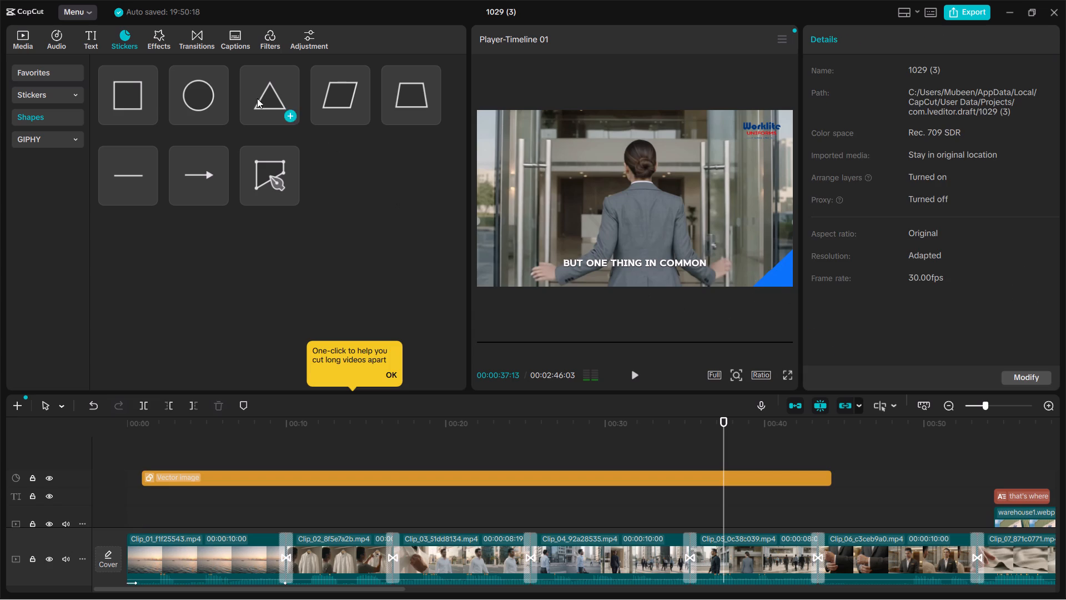
Add a second triangle shape at 00:37 and fit it into the video's upper-left corner at X -1923, Y 854, rotated about -175°.
left_click(286, 117)
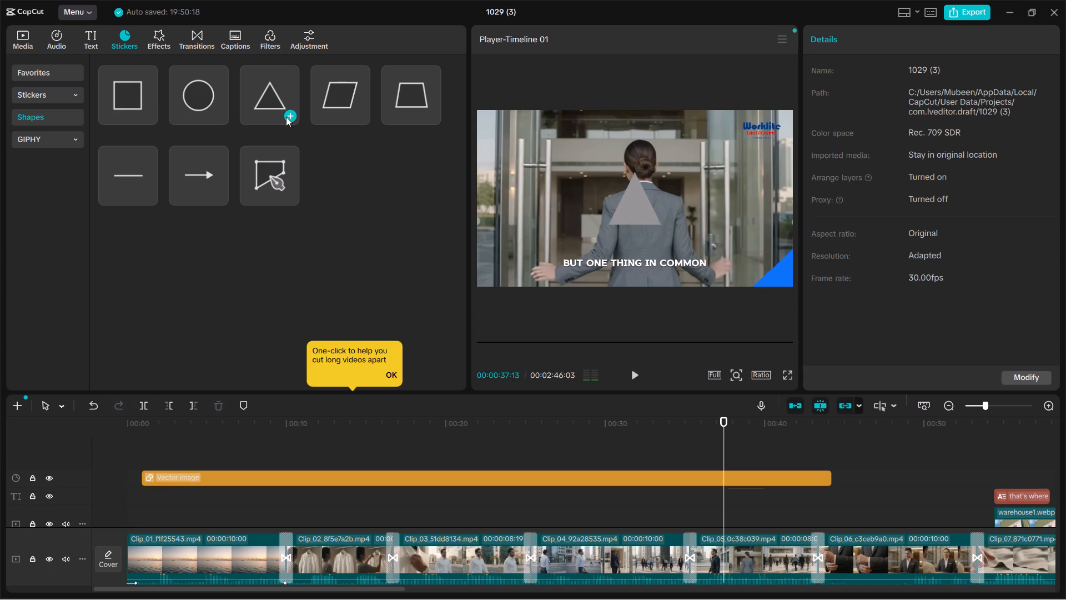
left_click_drag(627, 203, 613, 190)
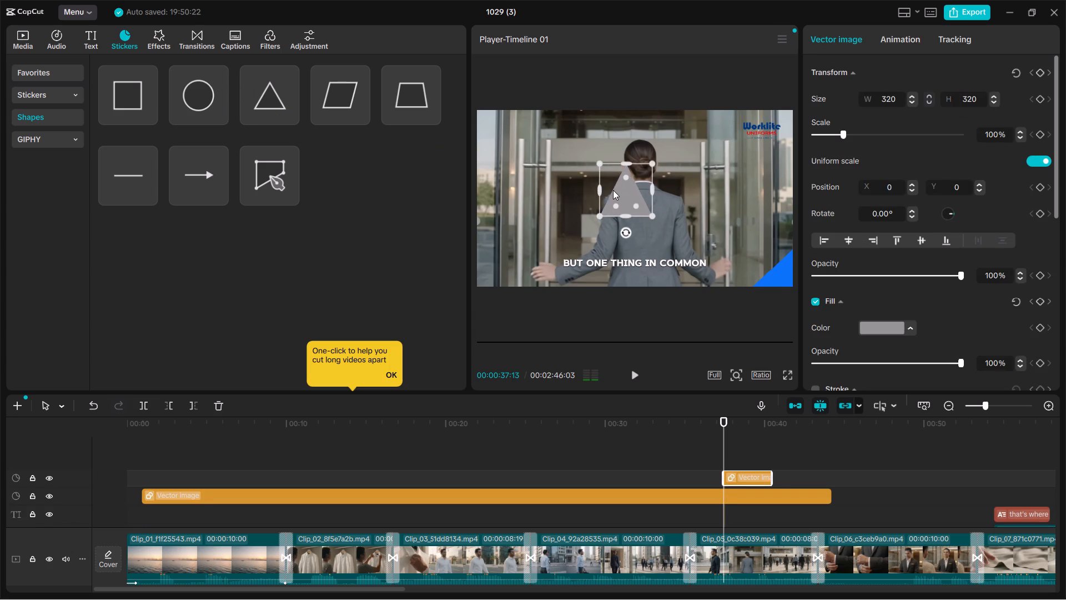
left_click_drag(613, 190, 468, 122)
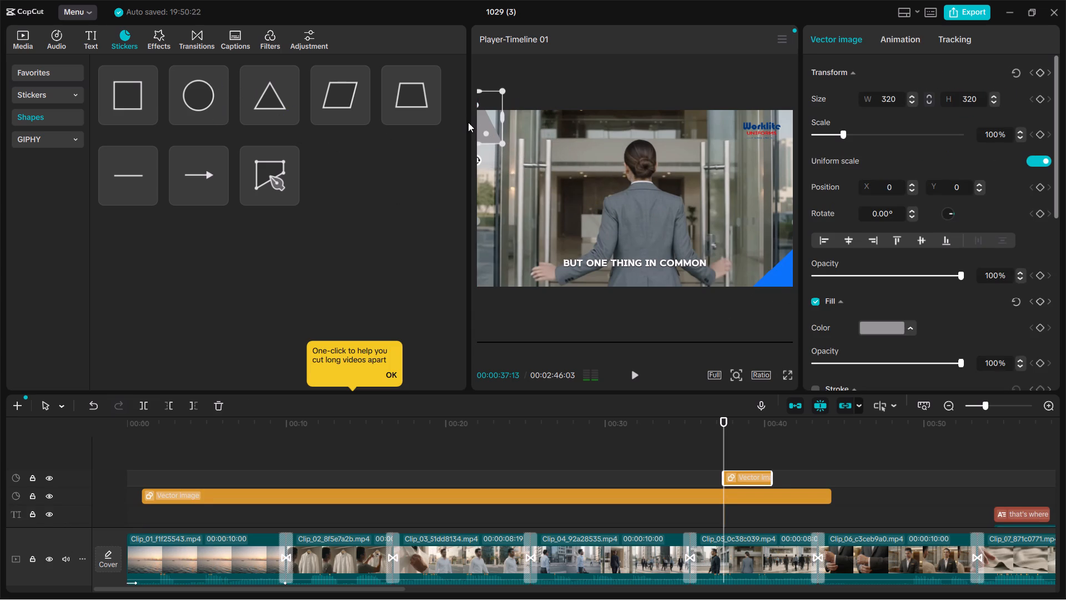
left_click_drag(468, 122, 474, 141)
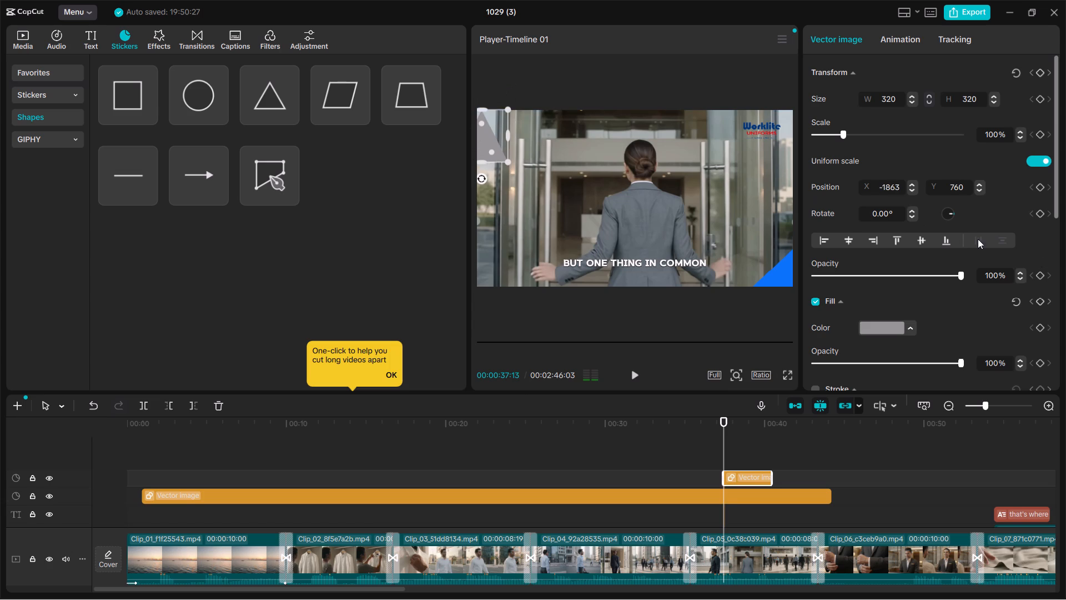
left_click(946, 211)
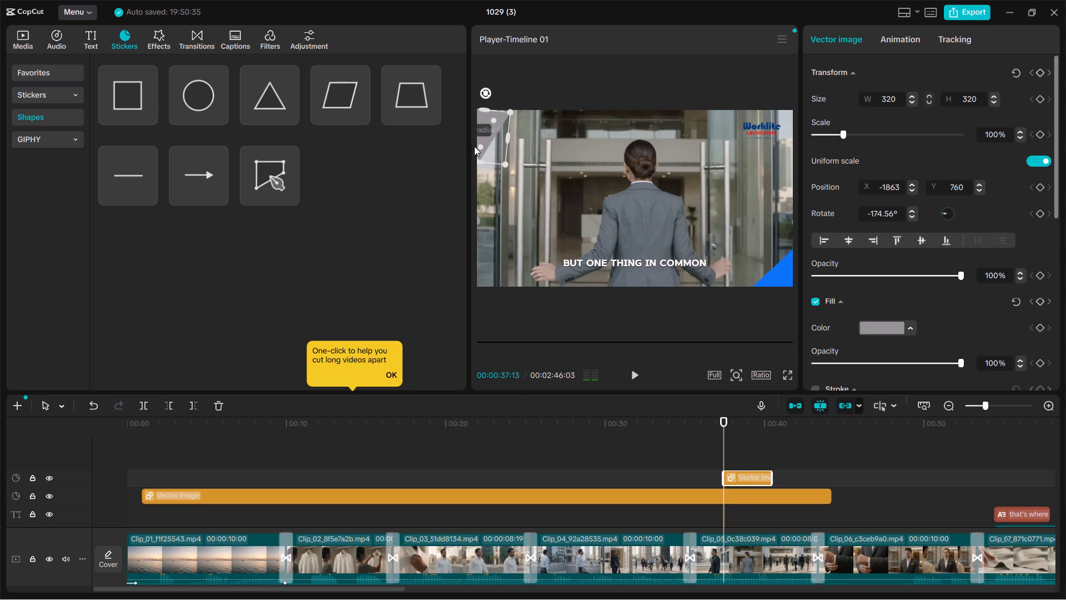
left_click_drag(492, 136, 494, 128)
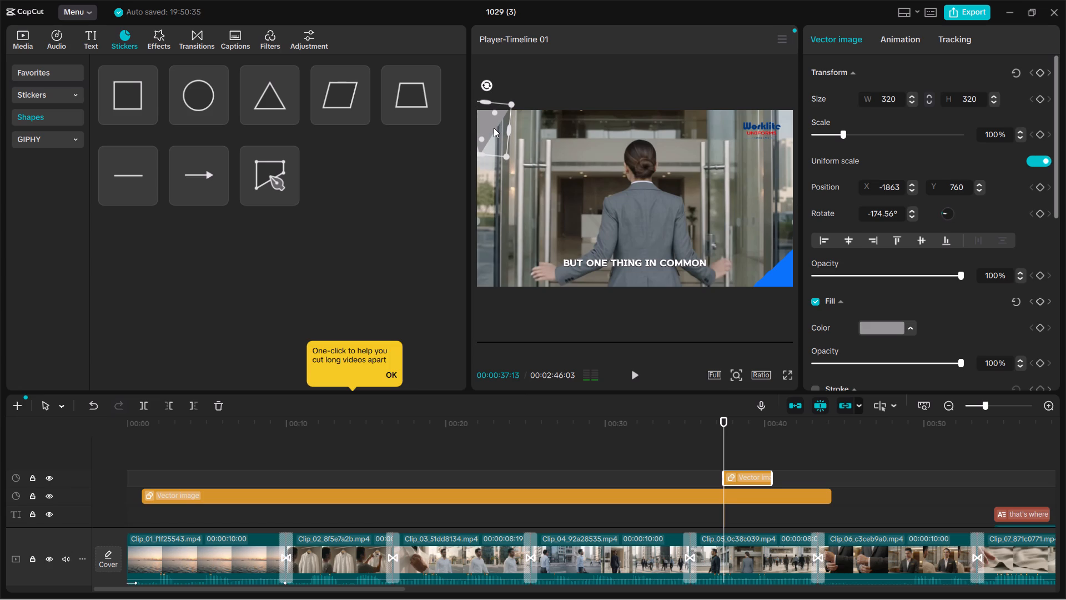
left_click_drag(494, 128, 491, 131)
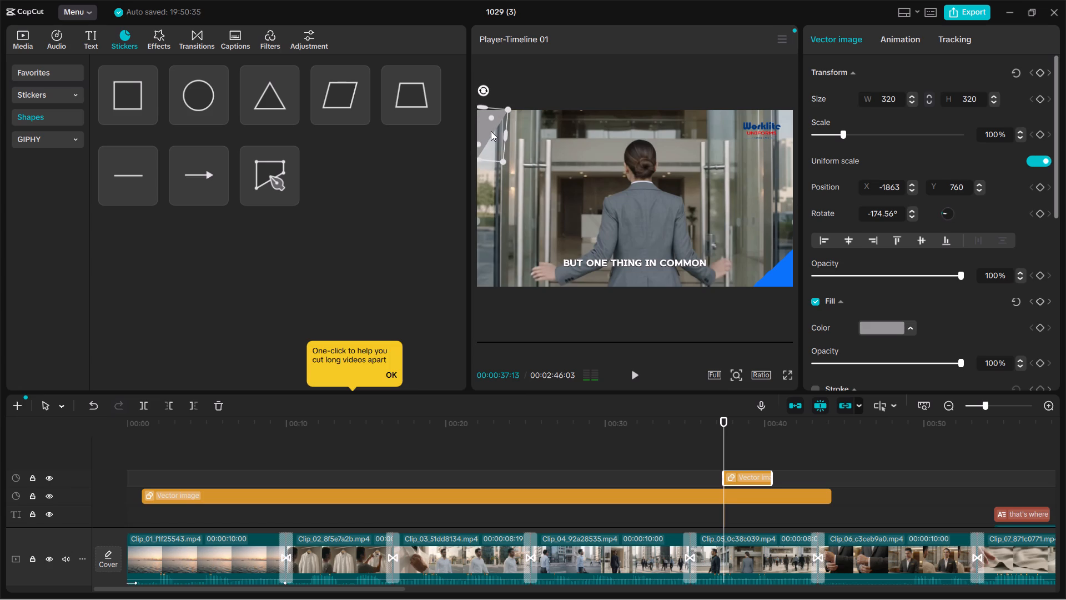
left_click_drag(491, 131, 491, 131)
left_click_drag(491, 131, 487, 128)
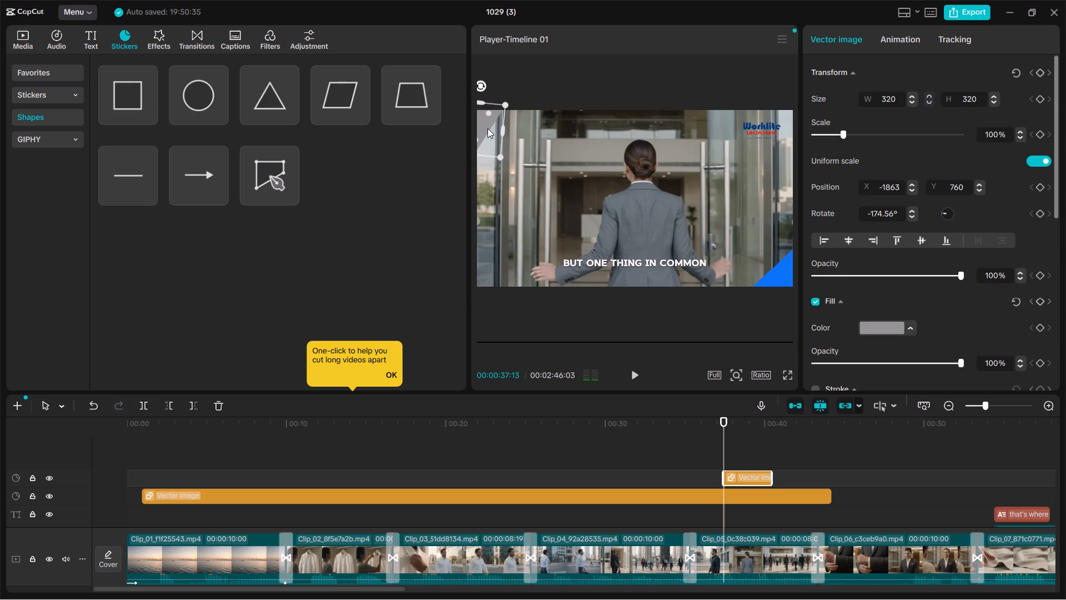
left_click_drag(487, 128, 487, 128)
Change the upper-left triangle's solid fill colour to red DE1010.
left_click(887, 329)
left_click(914, 323)
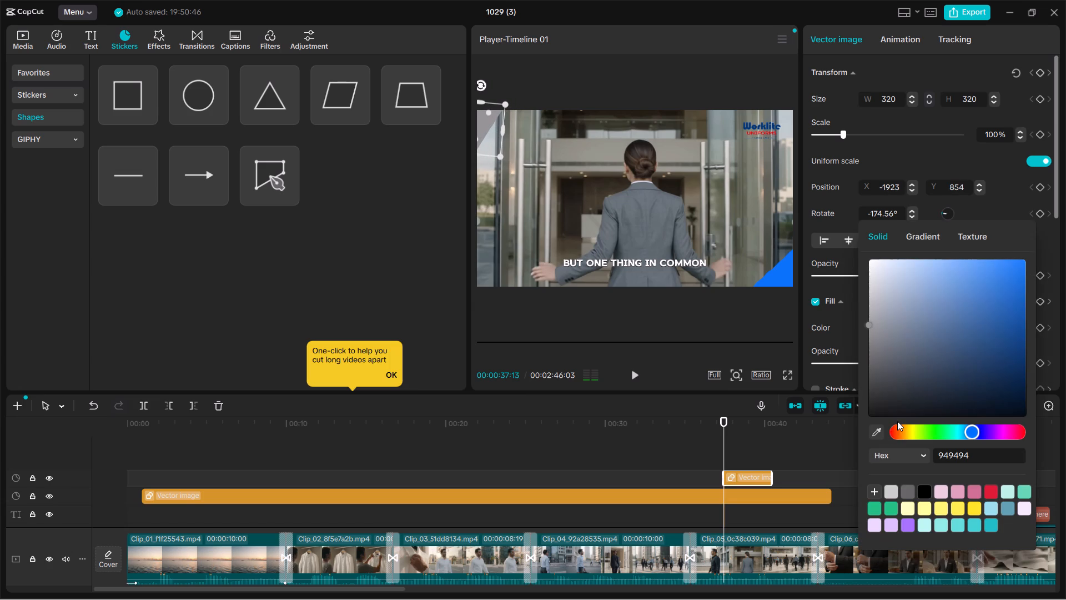
left_click_drag(897, 421, 892, 424)
left_click_drag(893, 429, 887, 432)
left_click_drag(978, 428, 872, 430)
left_click_drag(926, 303, 994, 272)
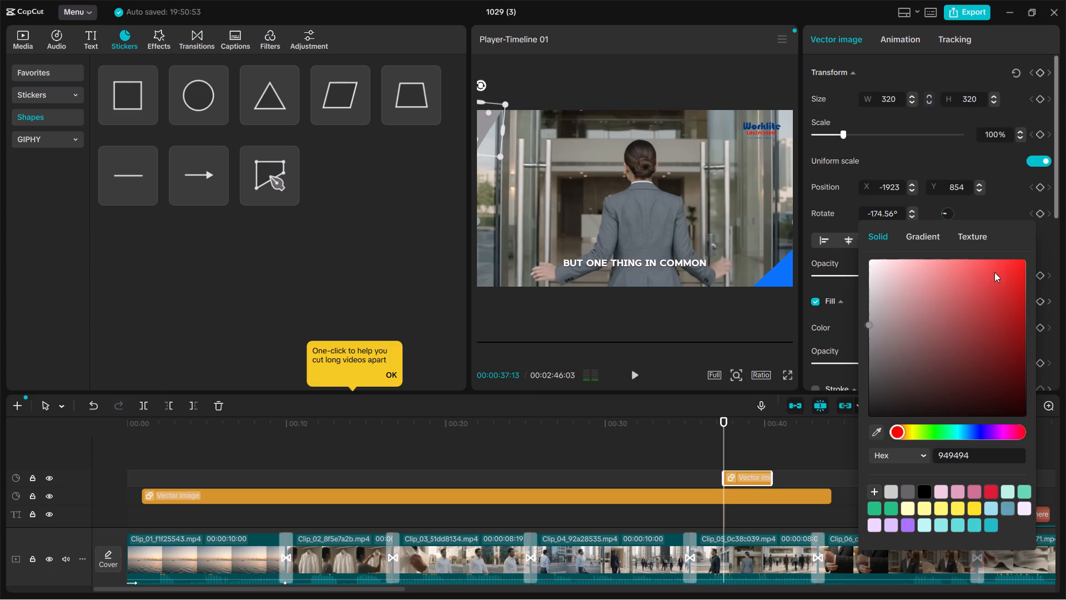
left_click_drag(994, 272, 1032, 239)
left_click(1010, 282)
left_click_drag(1010, 268, 1016, 266)
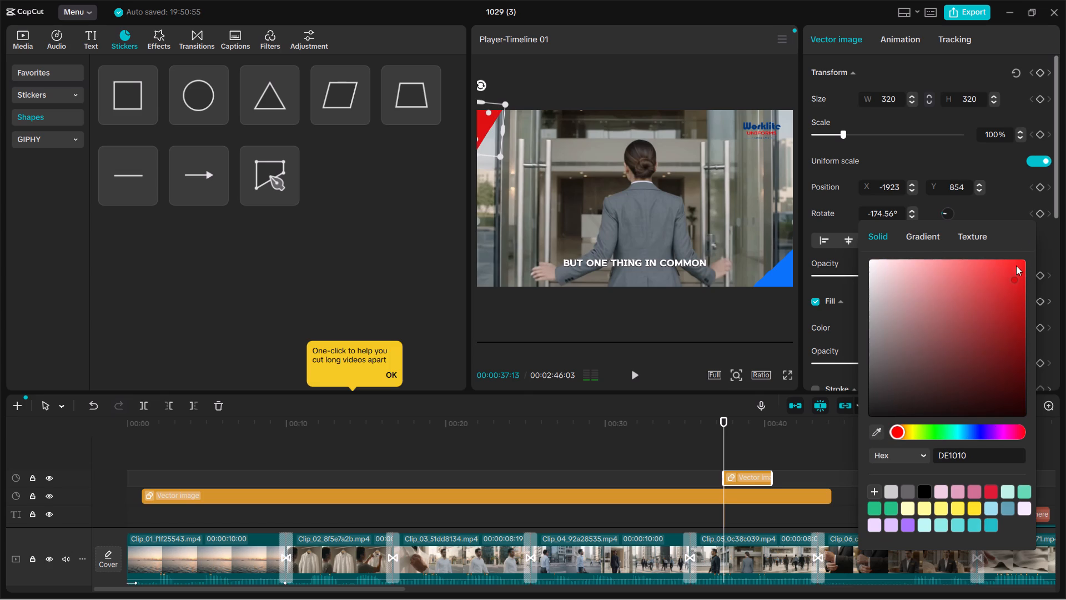
left_click_drag(1016, 266, 1038, 244)
left_click(737, 339)
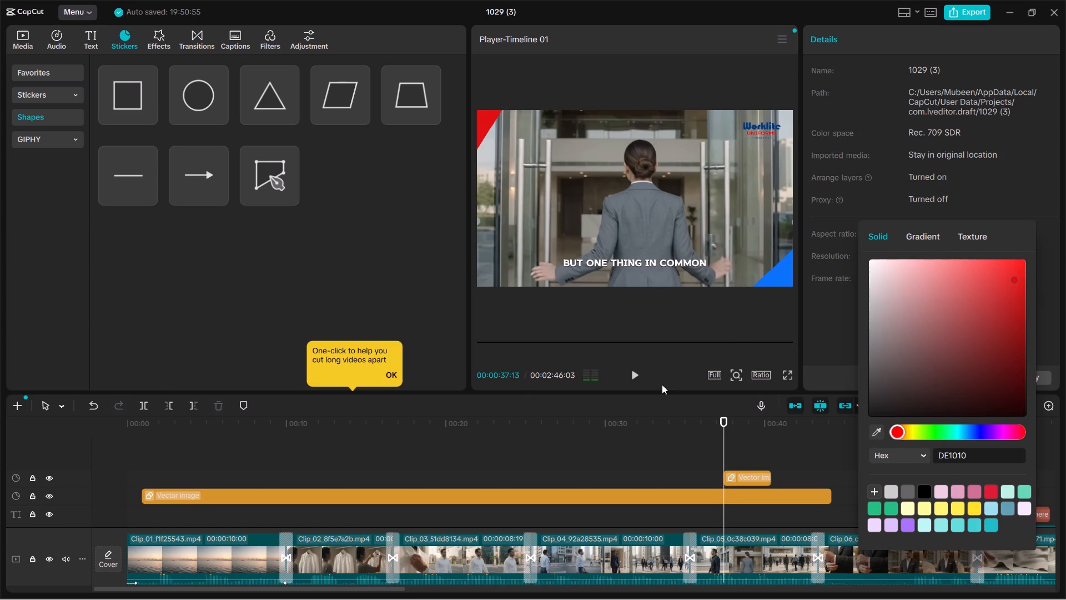
Play the video full screen from 00:37 to check both corner triangles, and return to the editor.
left_click(786, 373)
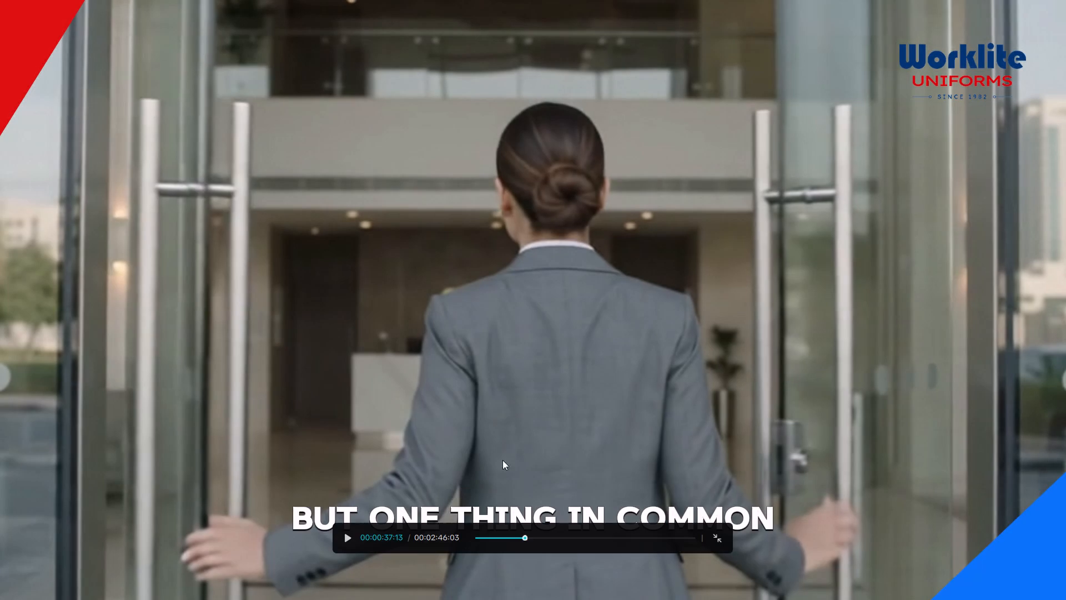
key("space")
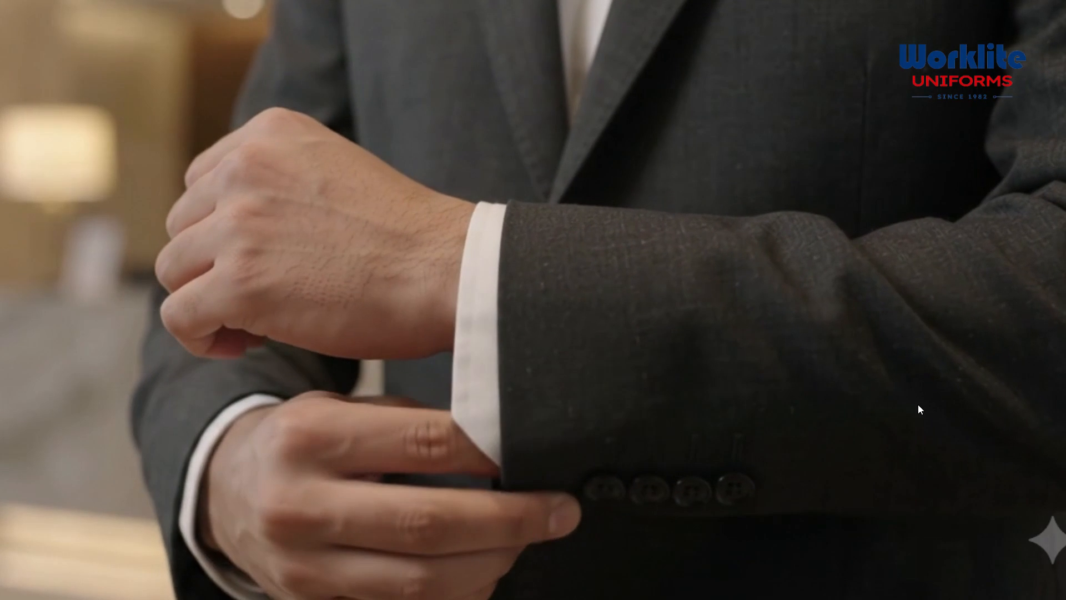
key("space")
left_click(431, 231)
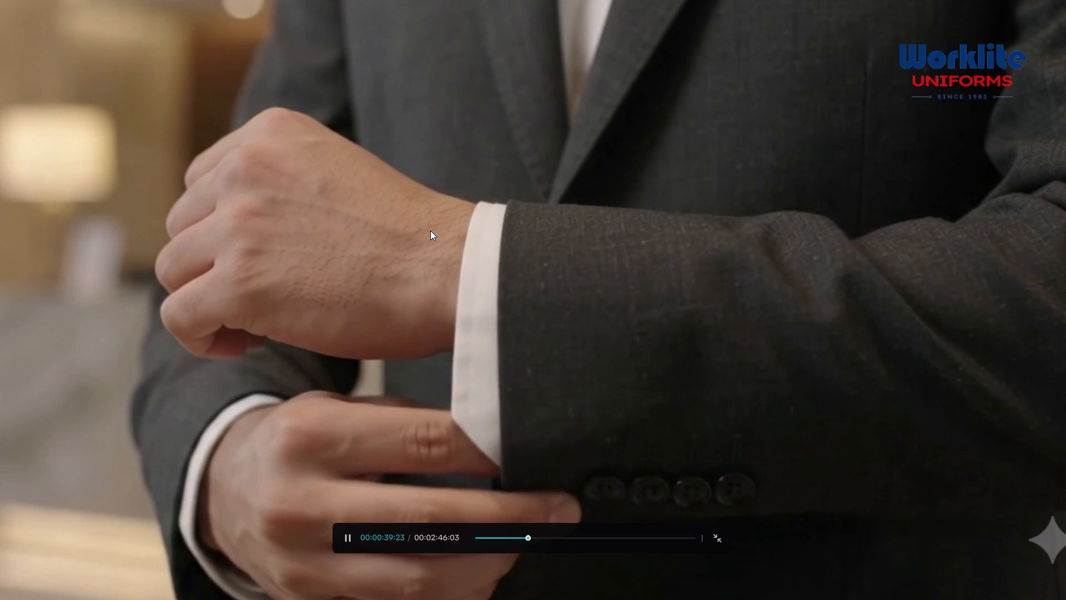
left_click(715, 537)
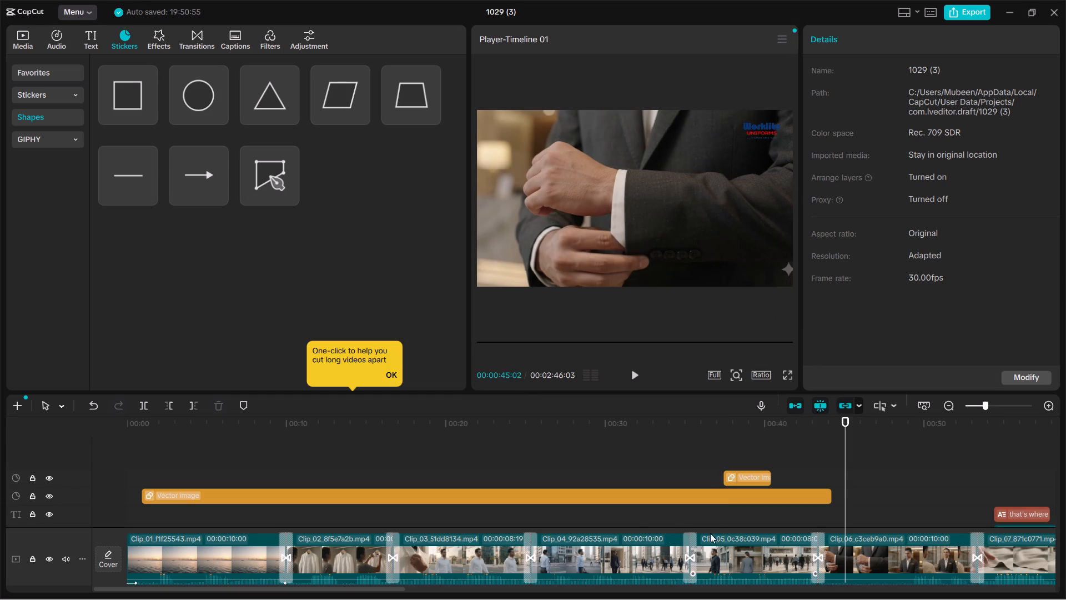
Extend the red triangle's start on the timeline back to about 00:01, in line with the blue triangle's start.
left_click(733, 476)
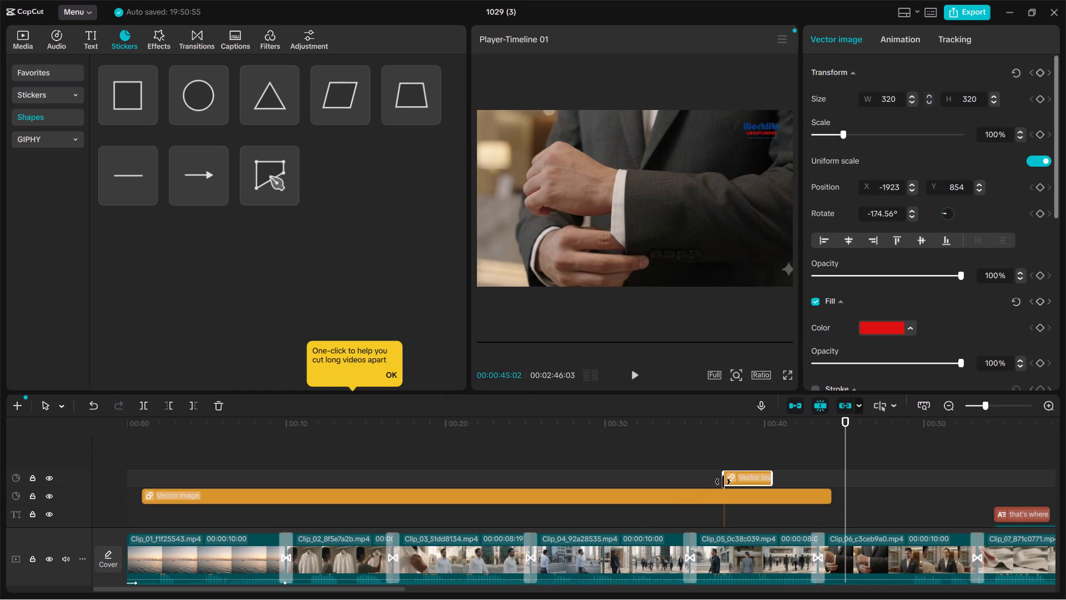
left_click_drag(723, 482, 64, 464)
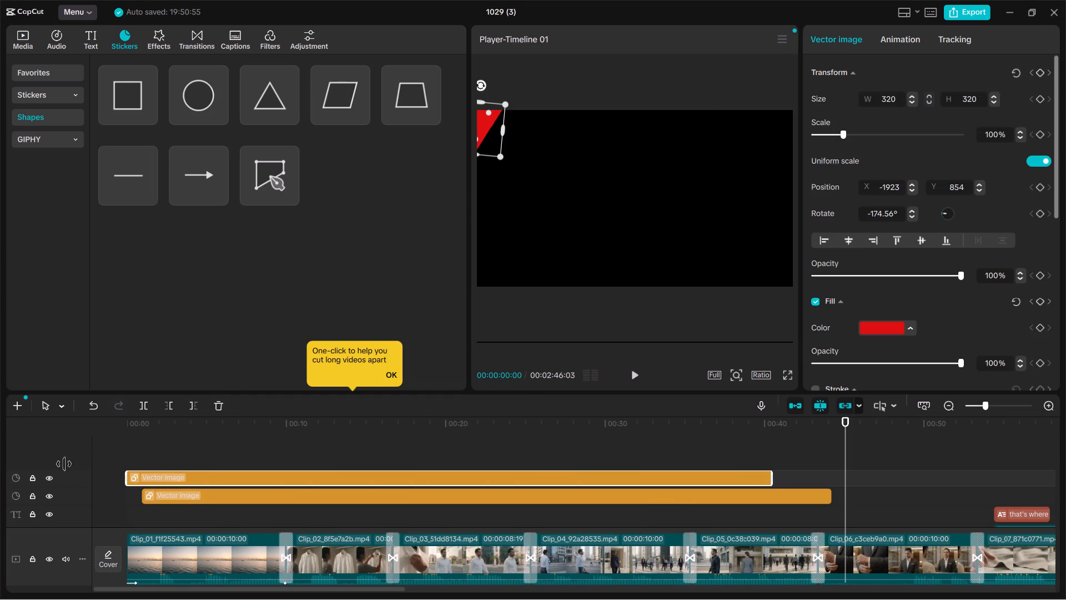
left_click_drag(64, 464, 143, 464)
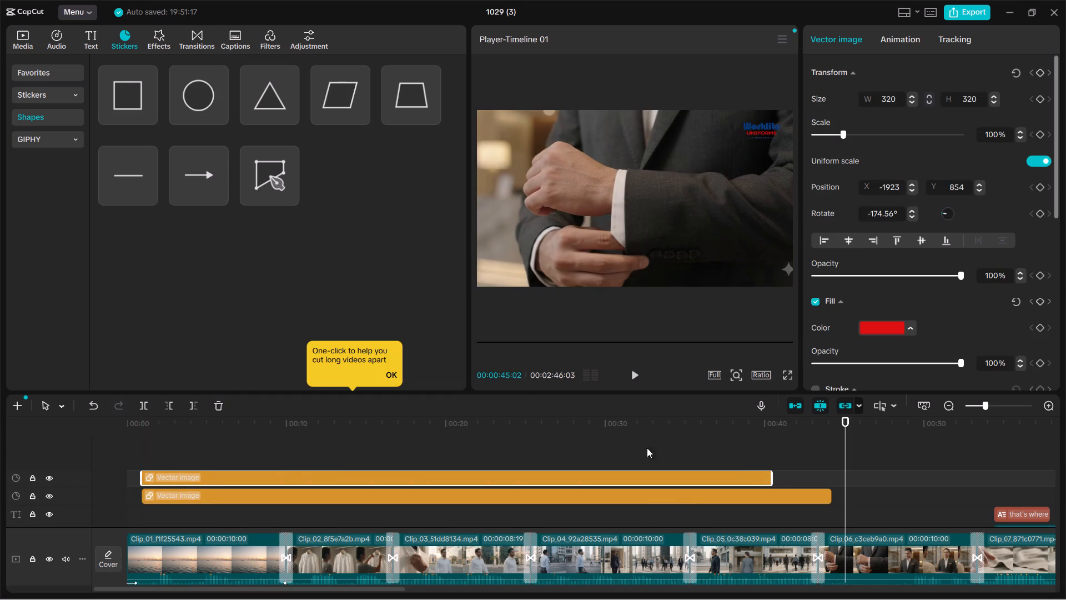
Extend the red triangle's end on the timeline to about 02:42, partway through the last clip before the closing logo.
left_click_drag(770, 481, 1042, 468)
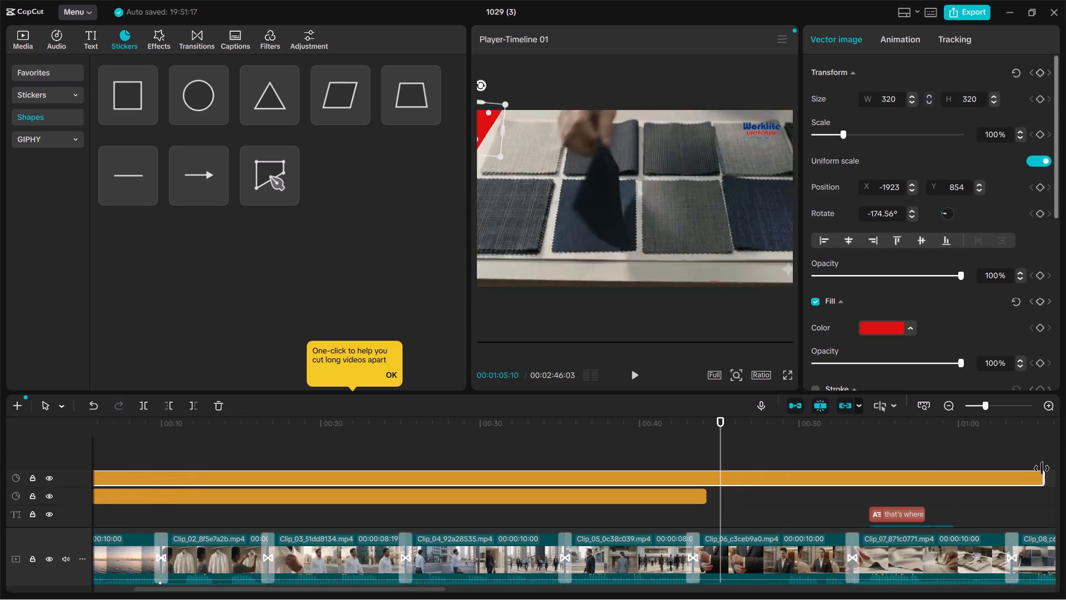
left_click_drag(1042, 468, 1050, 469)
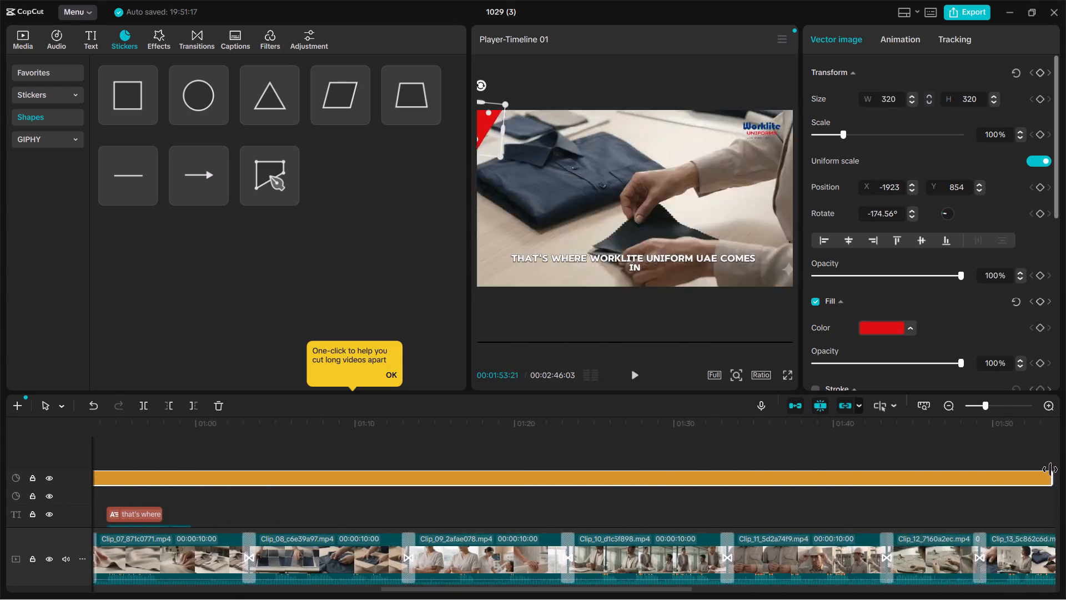
left_click_drag(1050, 469, 1011, 469)
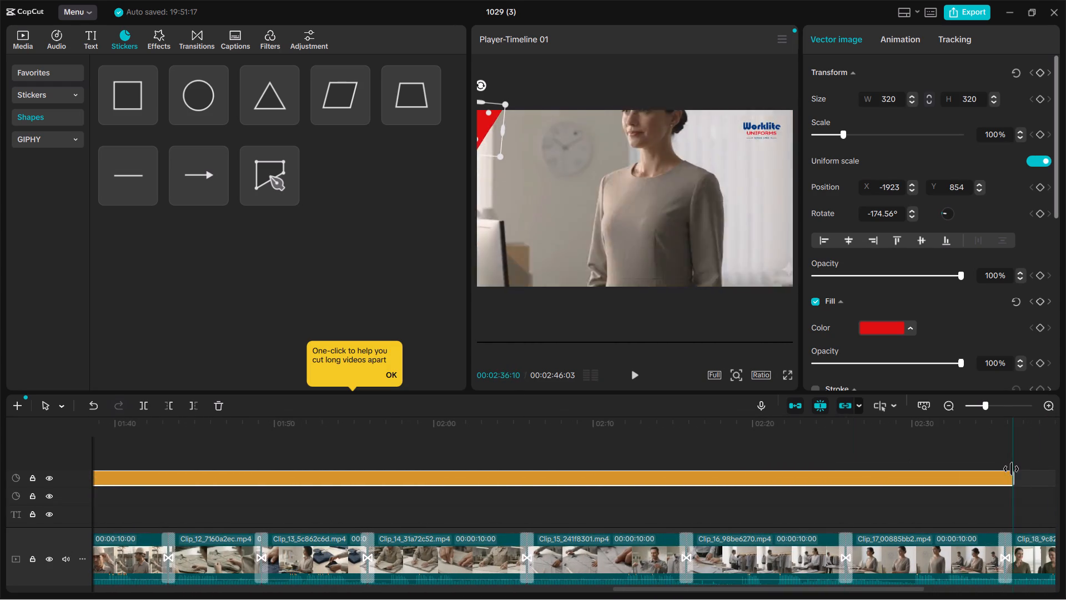
left_click_drag(1011, 469, 668, 464)
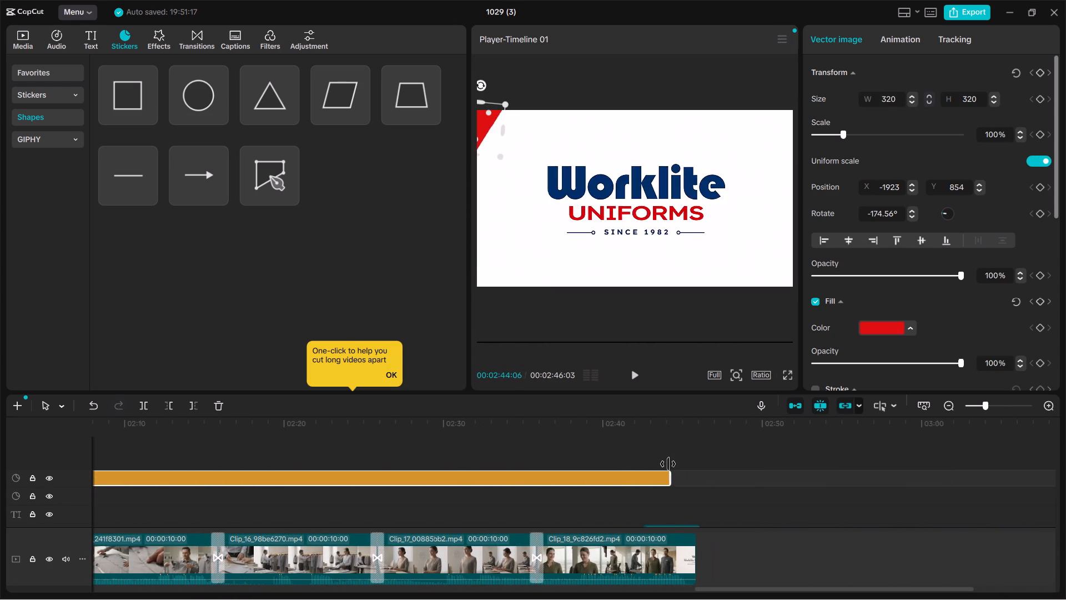
left_click_drag(668, 464, 639, 468)
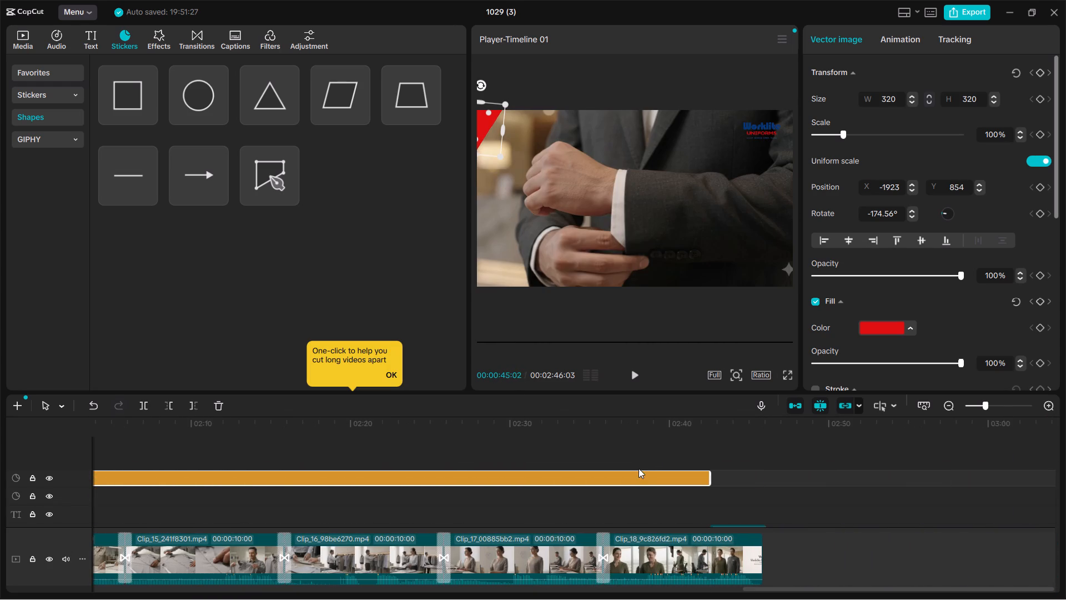
Extend the blue triangle's end on the timeline to about 02:42, in line with the red triangle's end.
scroll(311, 599, "left", 1)
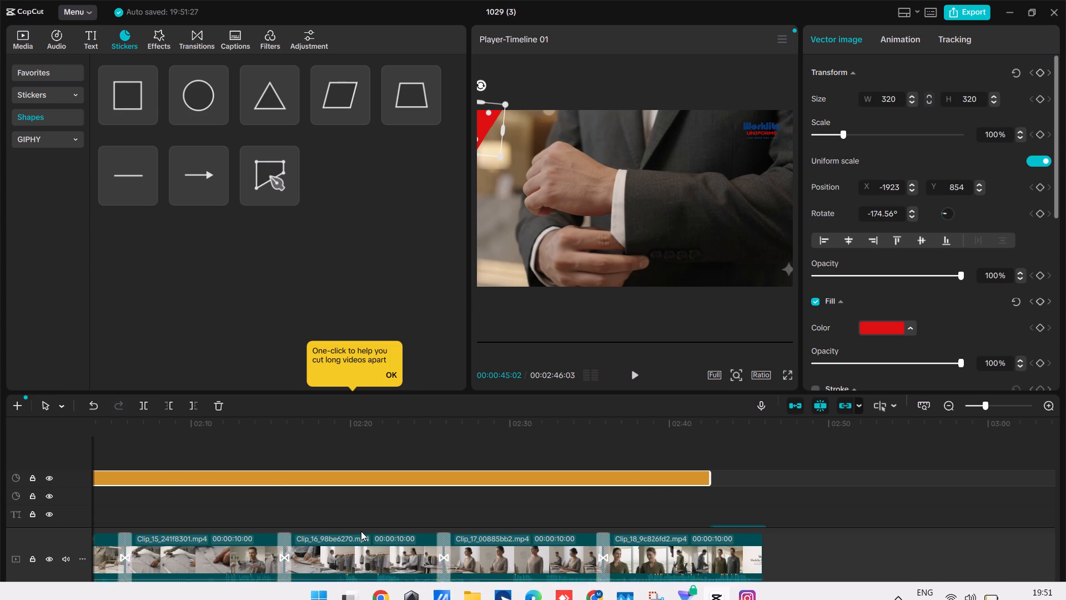
scroll(361, 531, "down", 1)
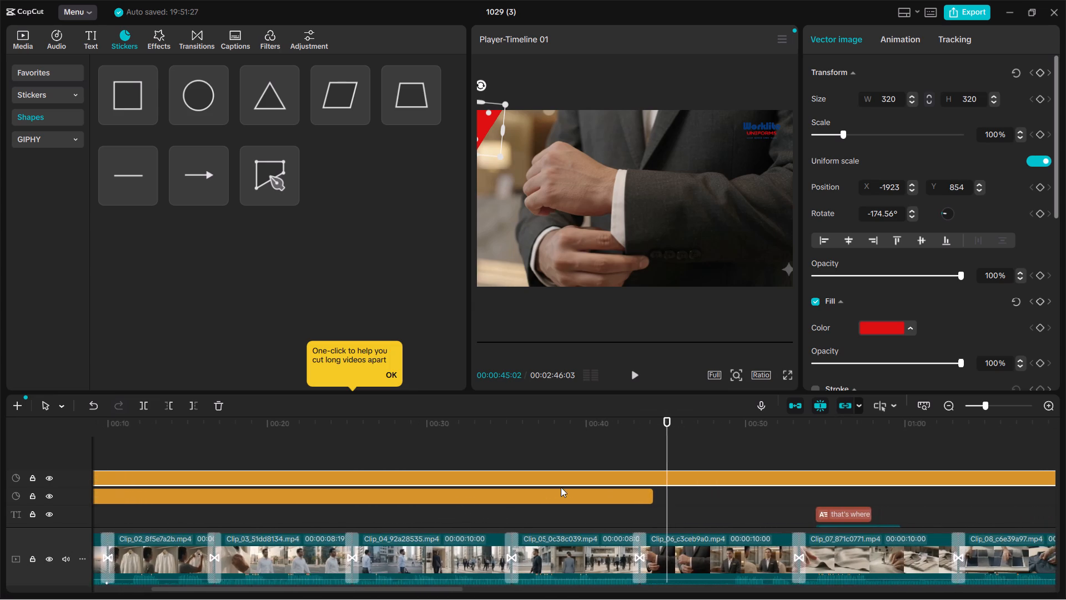
scroll(561, 487, "down", 1)
left_click(595, 494)
left_click_drag(620, 494, 942, 516)
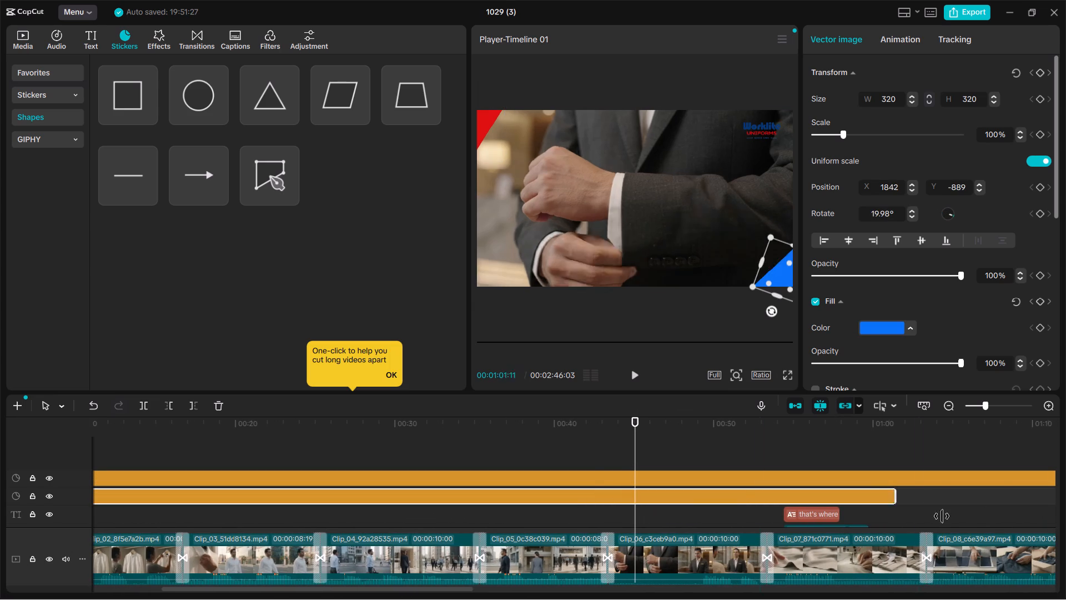
left_click_drag(942, 516, 1034, 511)
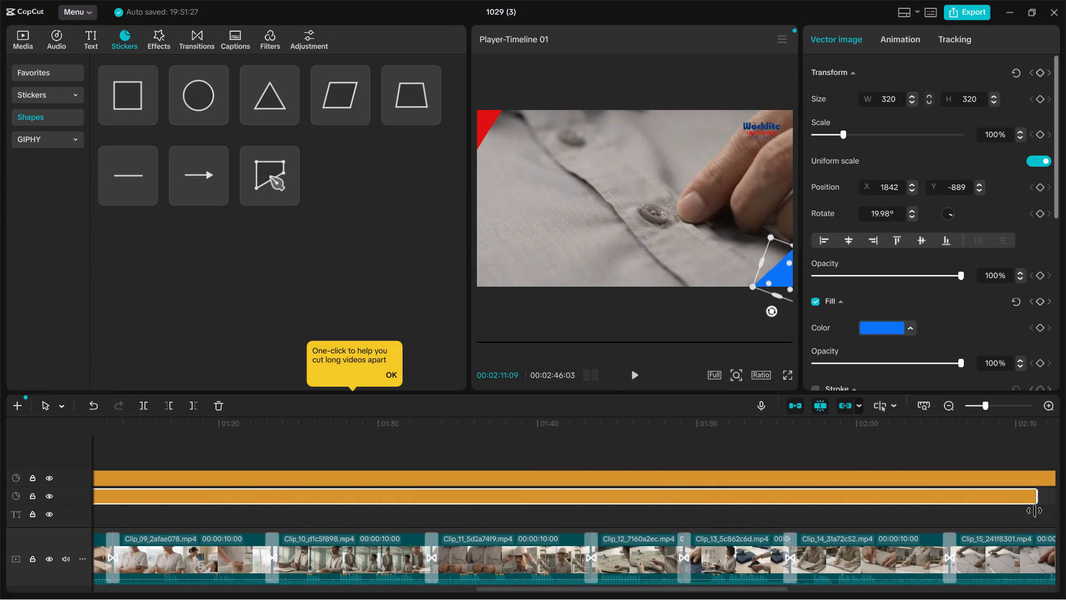
left_click_drag(1034, 511, 629, 515)
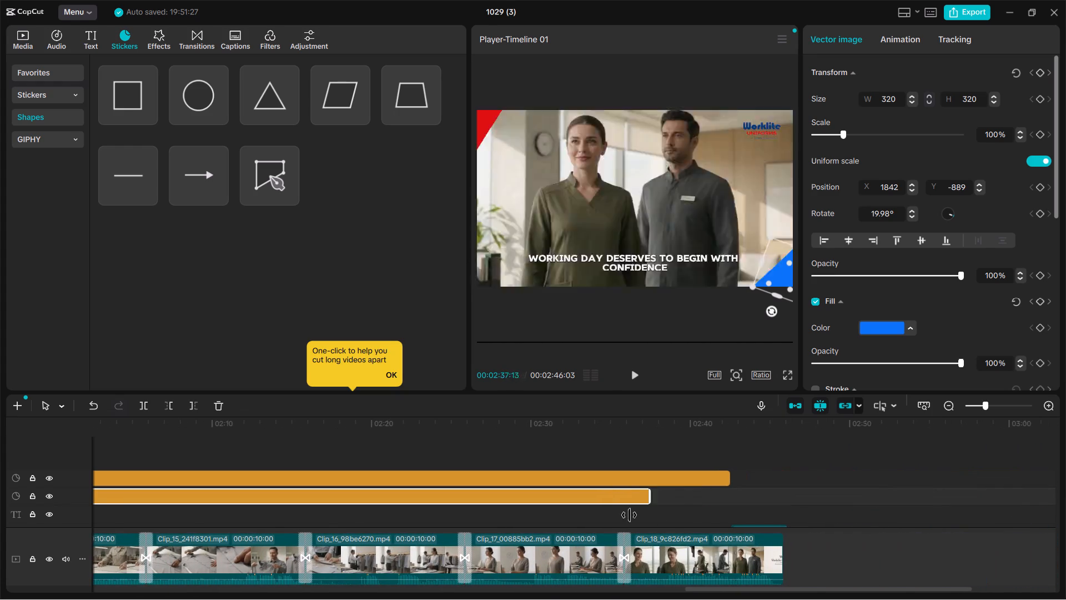
left_click_drag(629, 515, 730, 501)
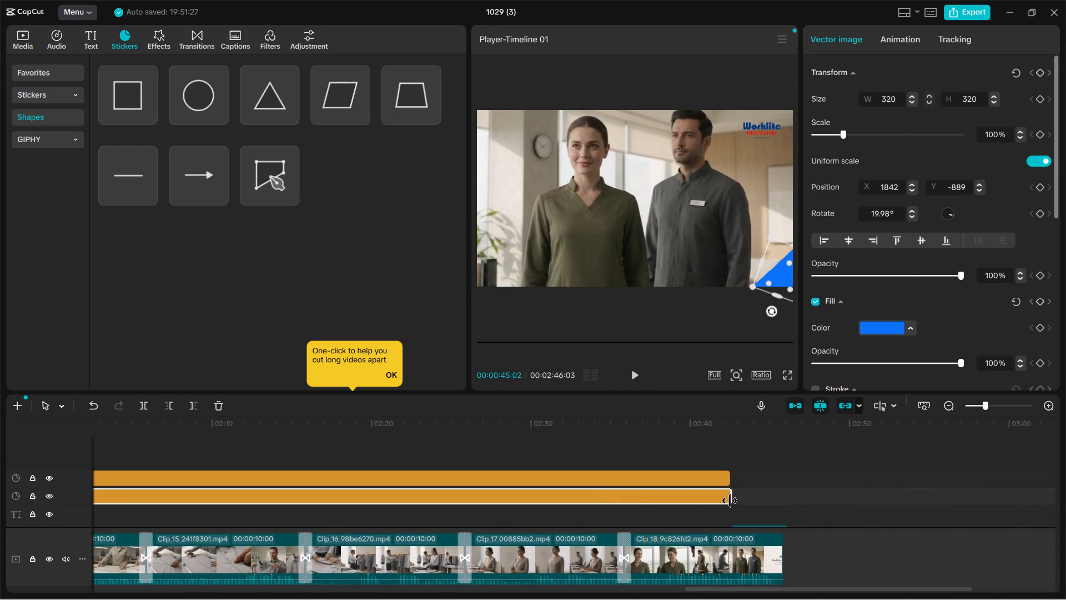
left_click(867, 489)
Play the opening of the video full screen from about 00:00 to check both corner triangles, and return to the editor.
scroll(764, 489, "right", 1)
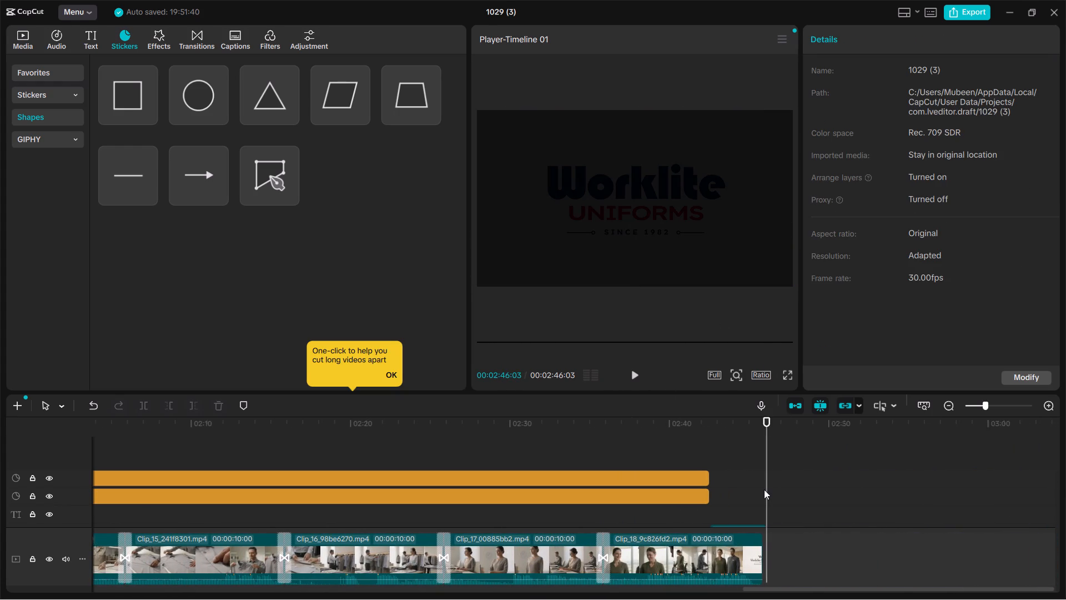
scroll(764, 489, "right", 19)
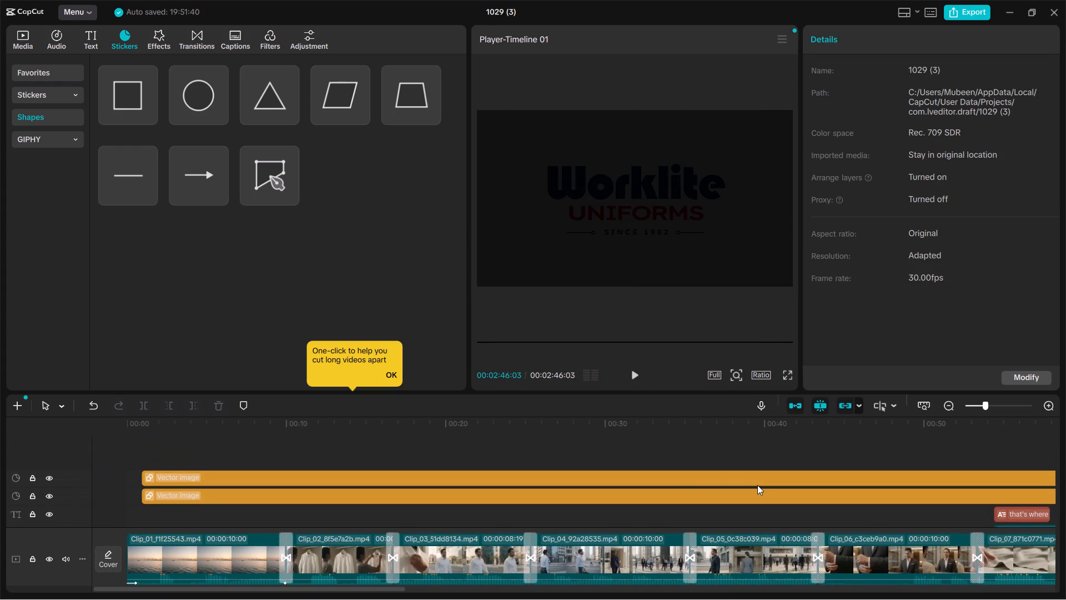
scroll(609, 463, "right", 4)
left_click(577, 334)
left_click(133, 457)
left_click(787, 367)
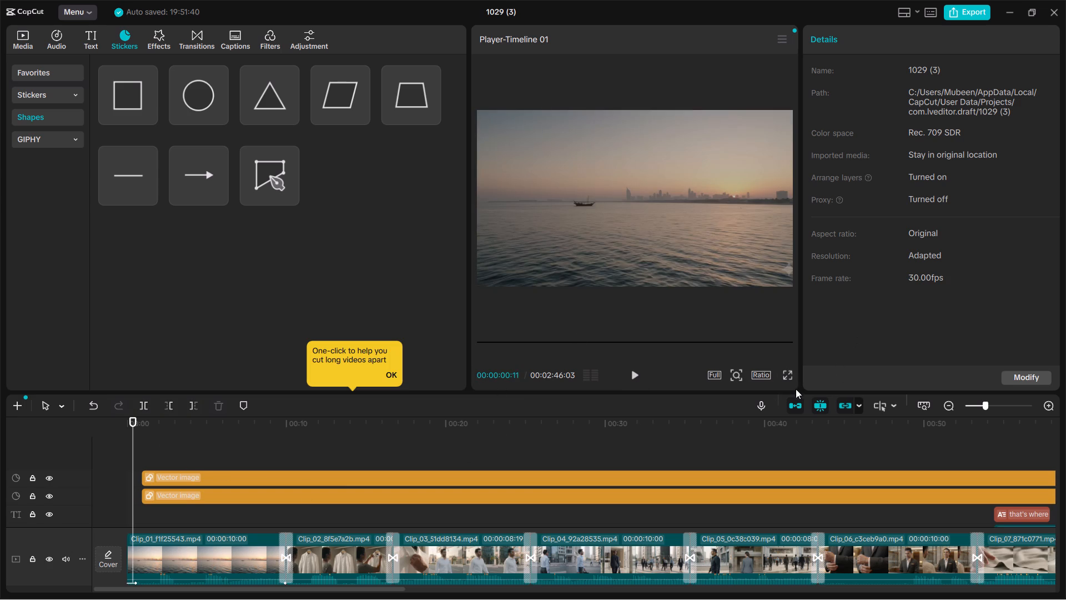
left_click(787, 374)
key("space")
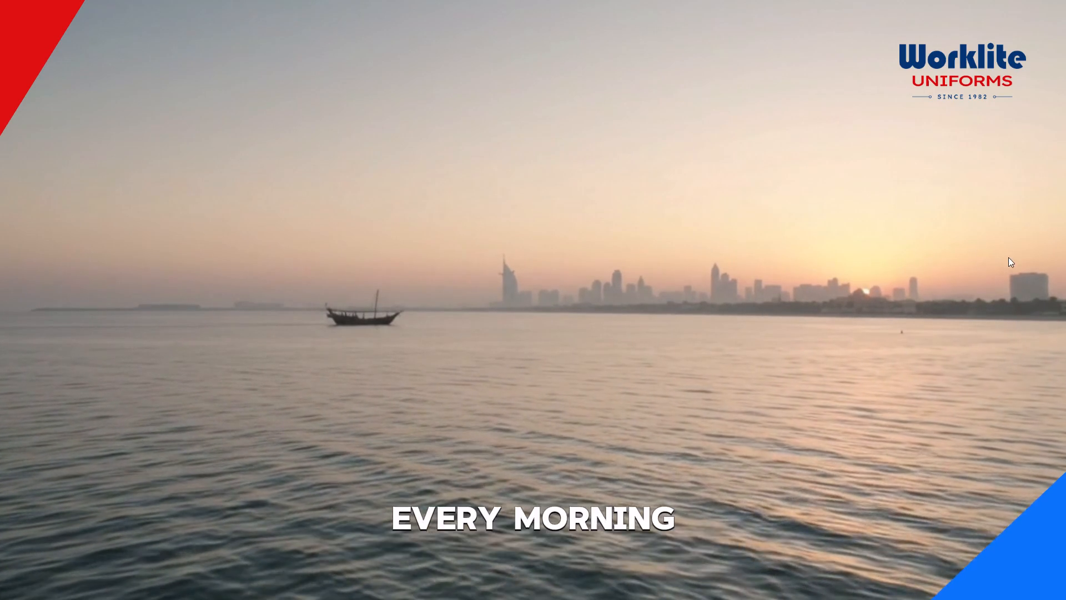
key("space")
key("alt+Tab")
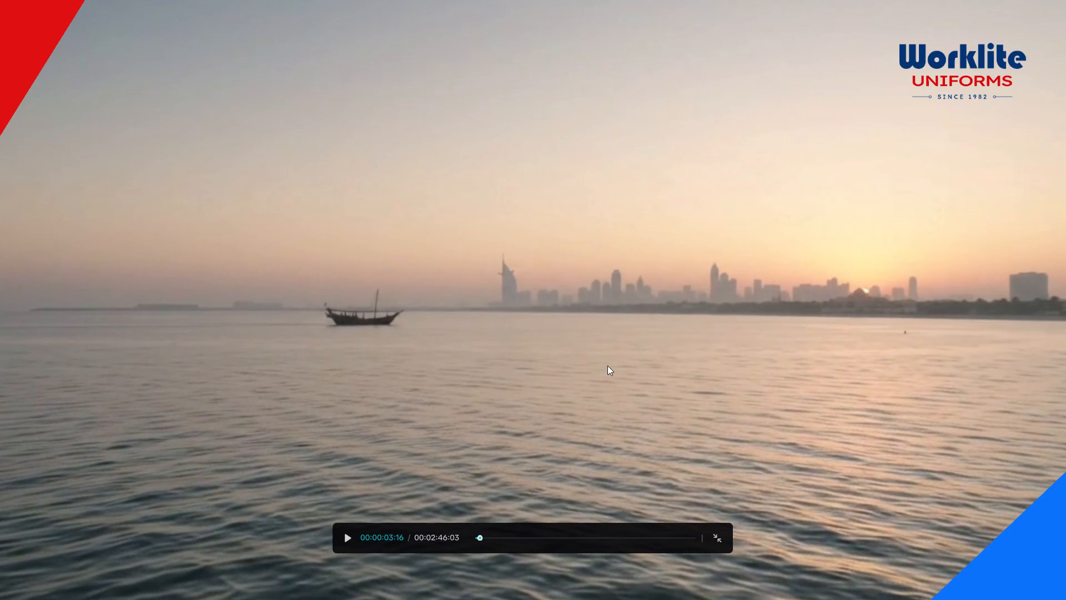
key("alt+Tab")
key("alt+Tab")
left_click(723, 537)
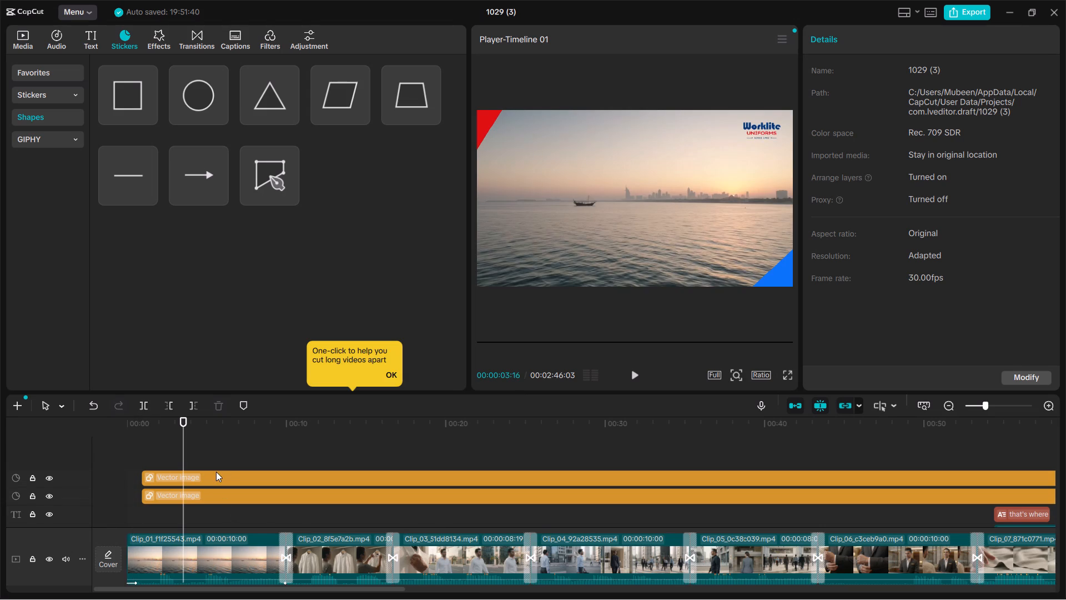
Apply the 溶解入场 entrance animation to the blue triangle and the red triangle.
left_click(216, 471)
left_click(295, 477)
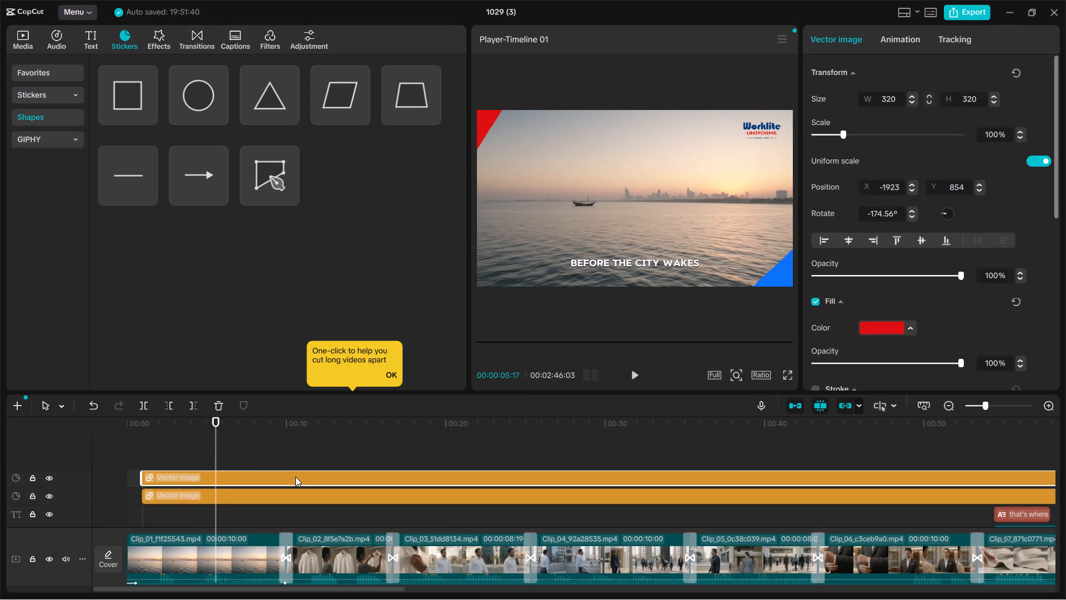
left_click(892, 39)
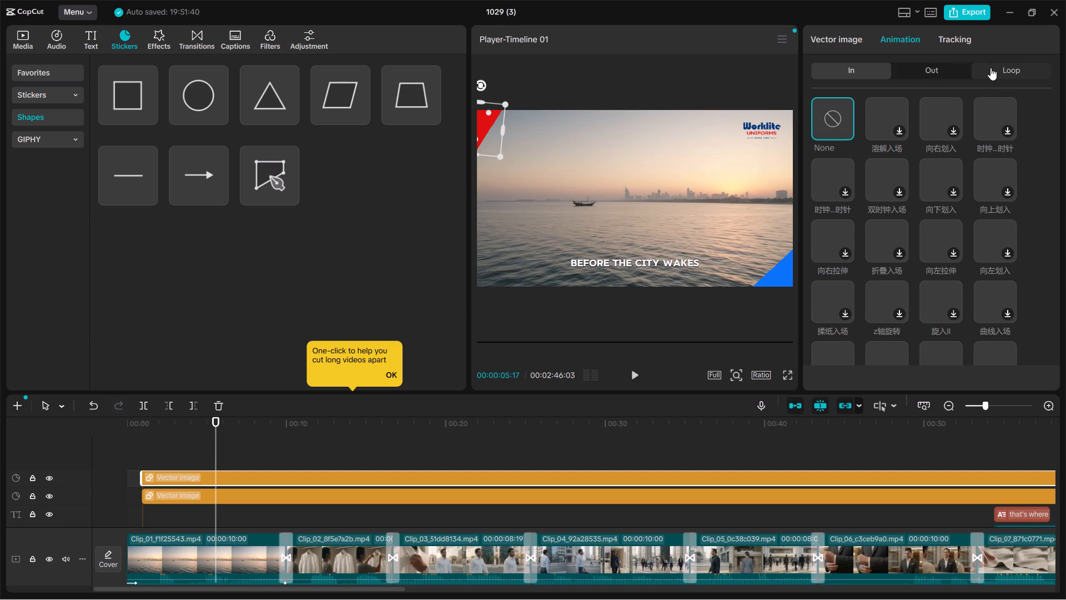
left_click(934, 69)
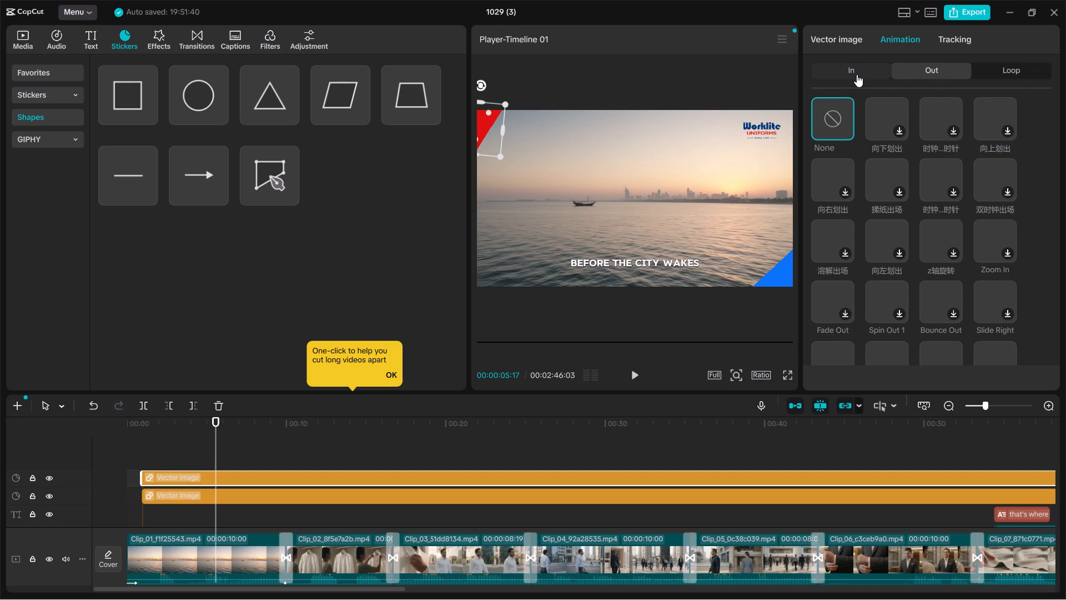
left_click(858, 73)
left_click(315, 492)
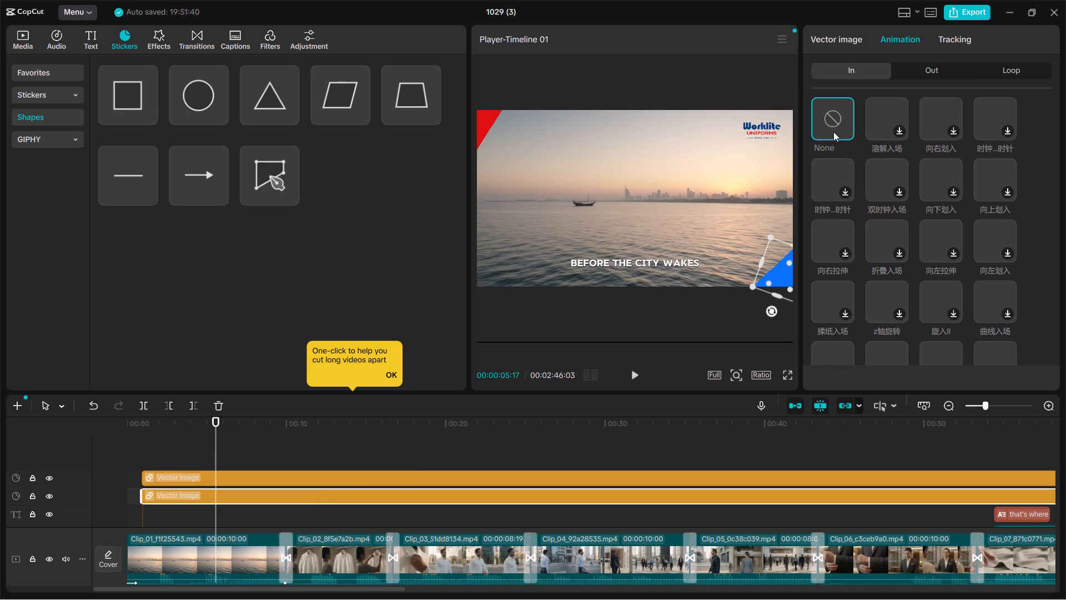
left_click(891, 111)
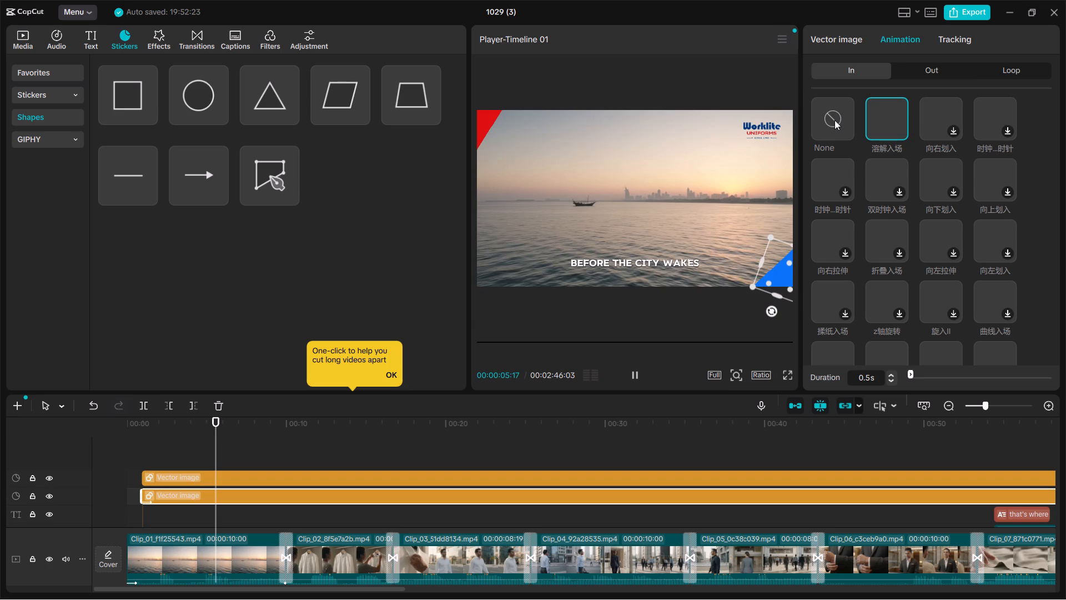
left_click(878, 119)
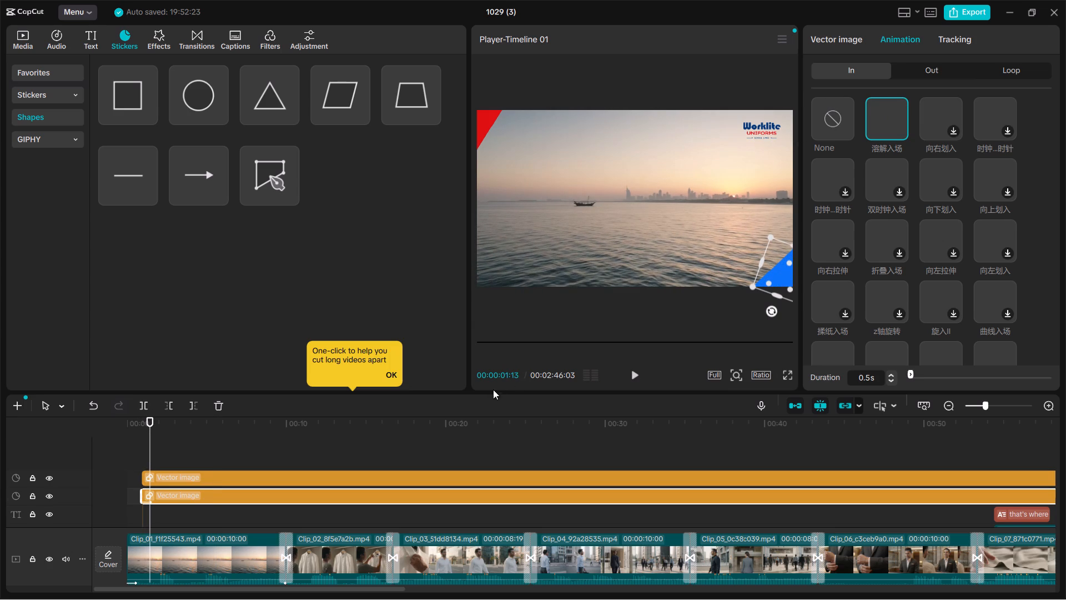
left_click(706, 476)
left_click(878, 129)
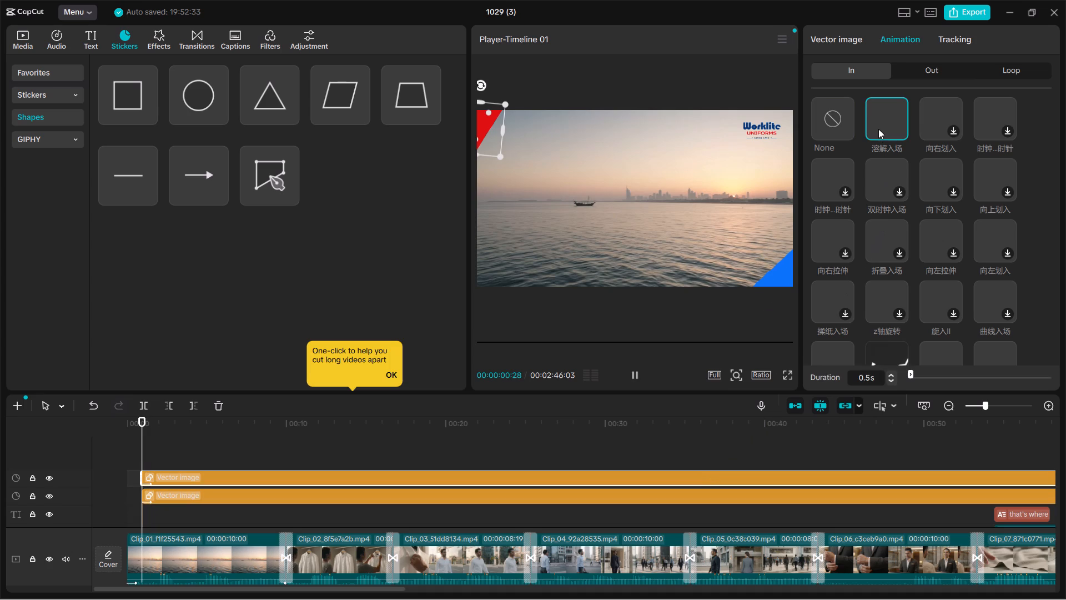
Apply the 向下划出 exit animation to the blue triangle and the red triangle.
left_click(725, 494)
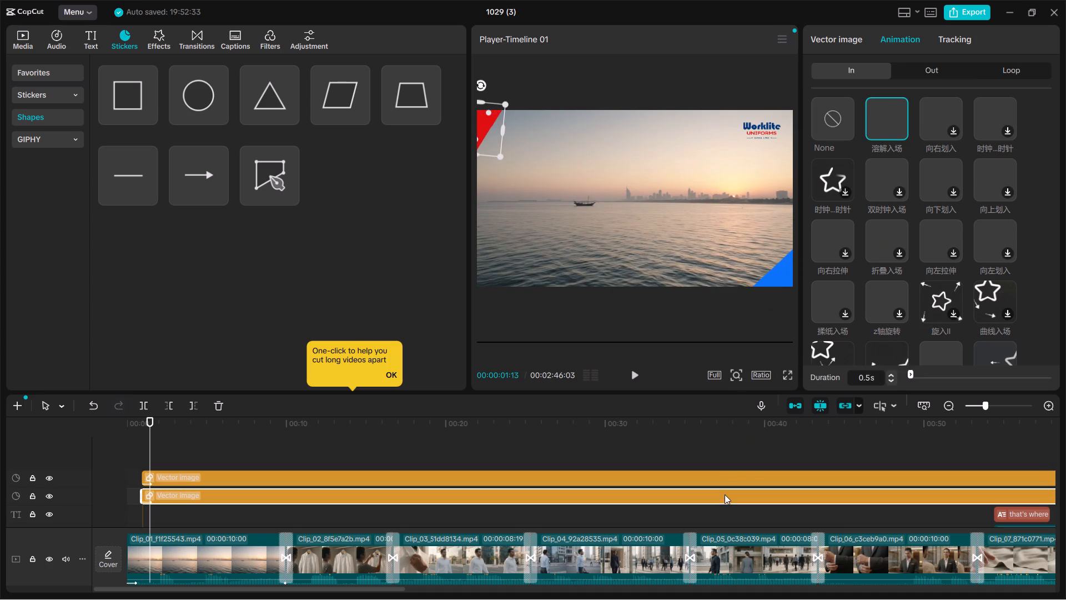
left_click(917, 67)
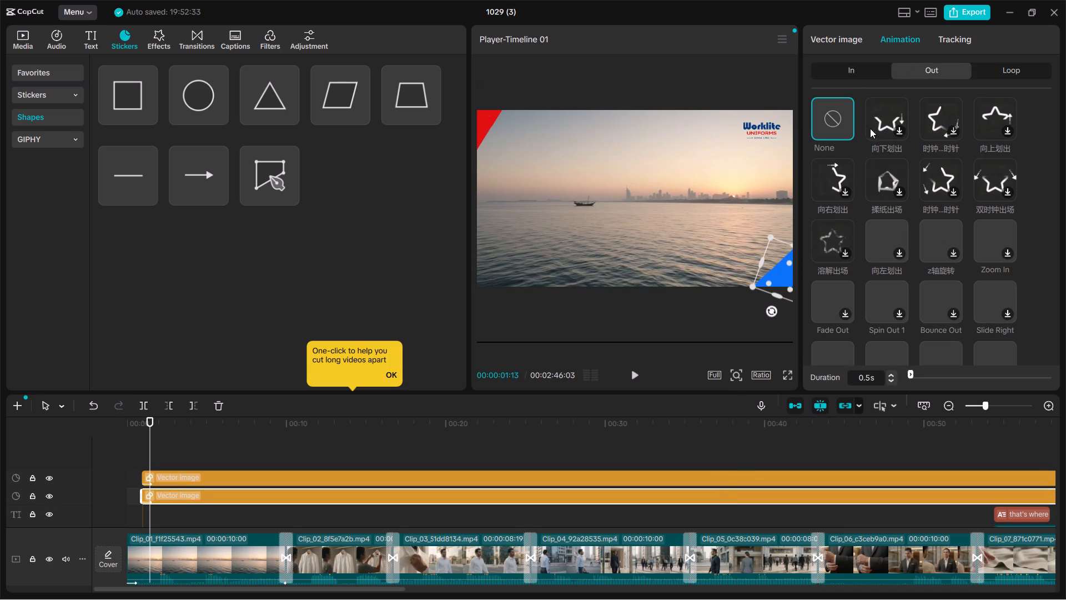
scroll(879, 129, "up", 1)
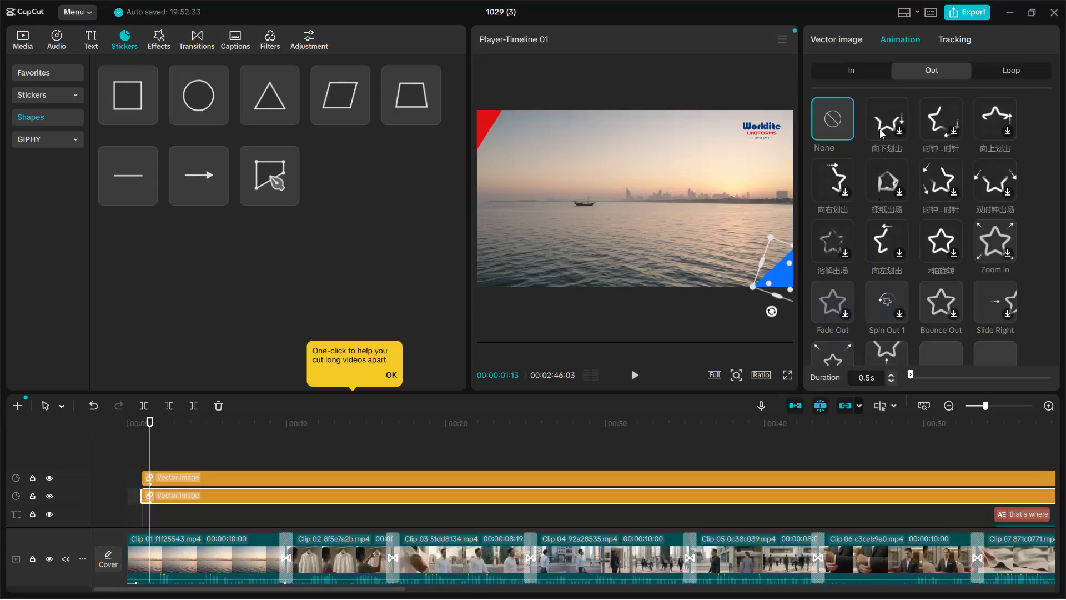
left_click(882, 116)
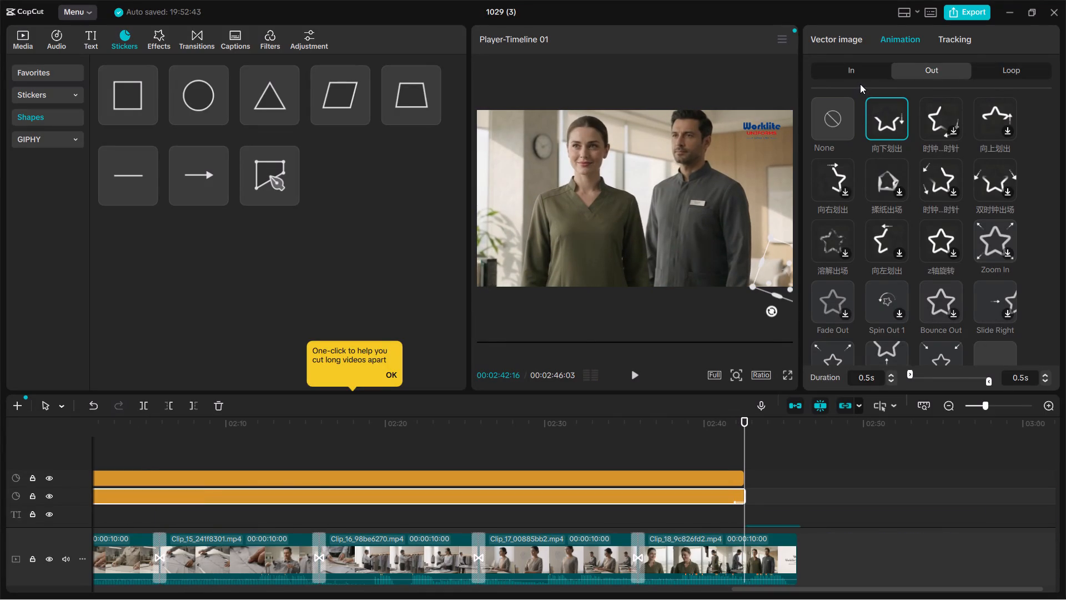
left_click(730, 481)
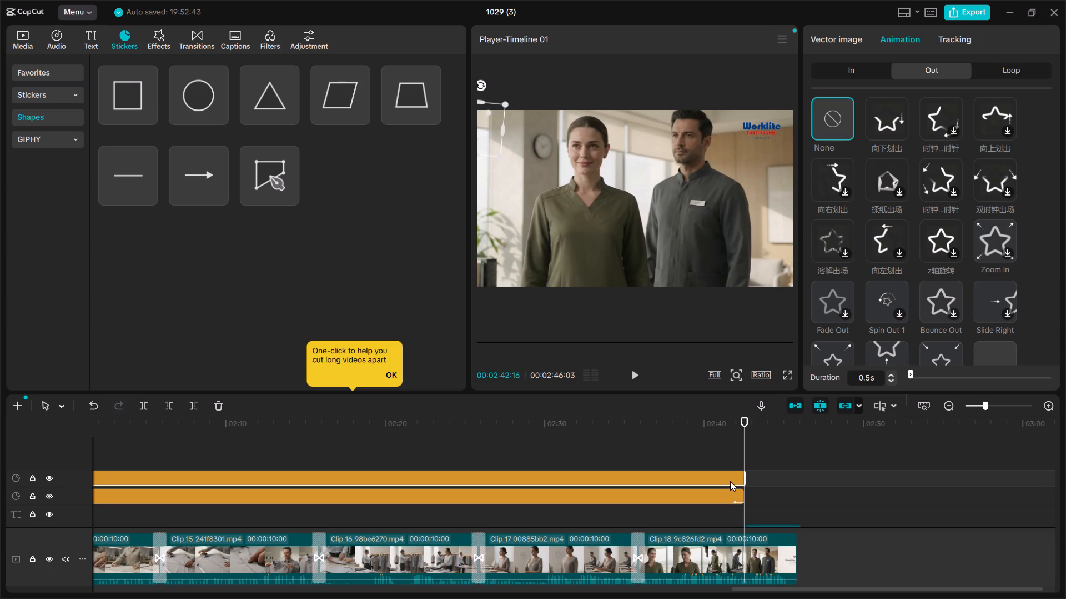
left_click(877, 119)
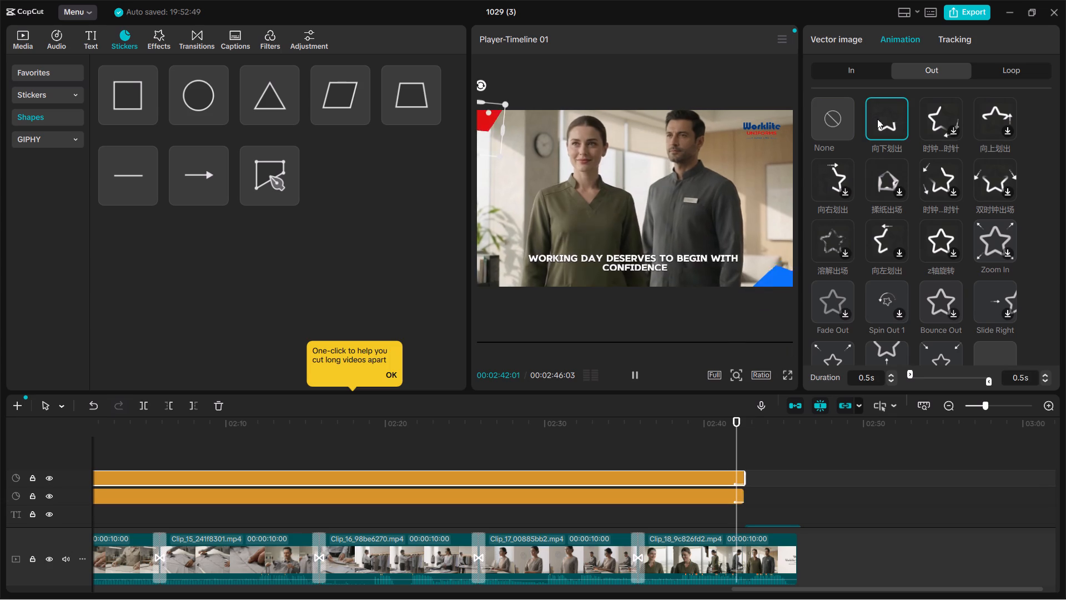
Play the video from 00:00 to check how the corner triangles animate in.
left_click(831, 456)
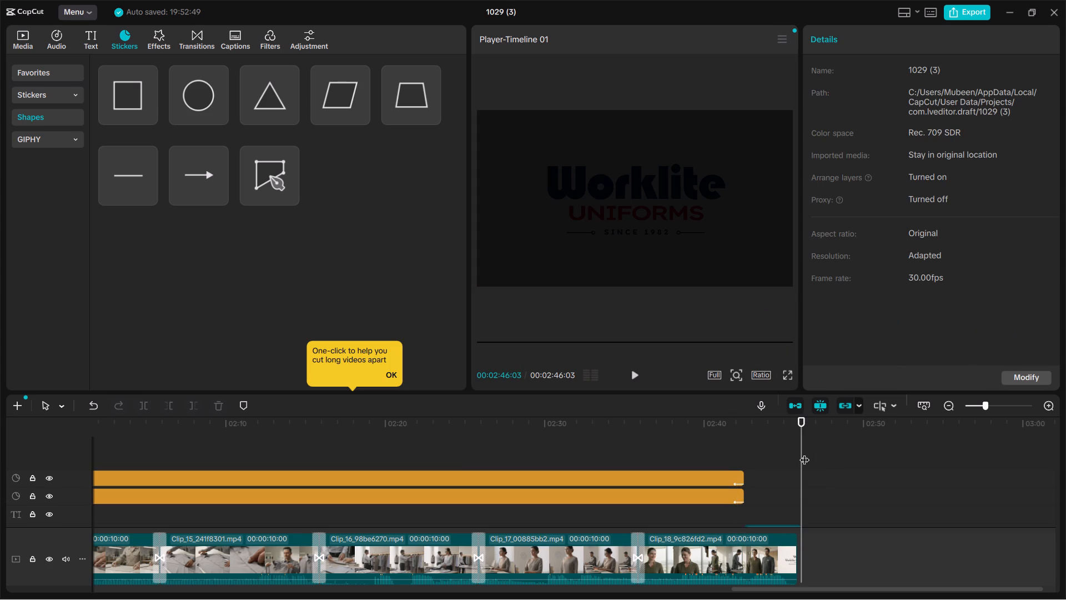
left_click_drag(803, 453, 76, 450)
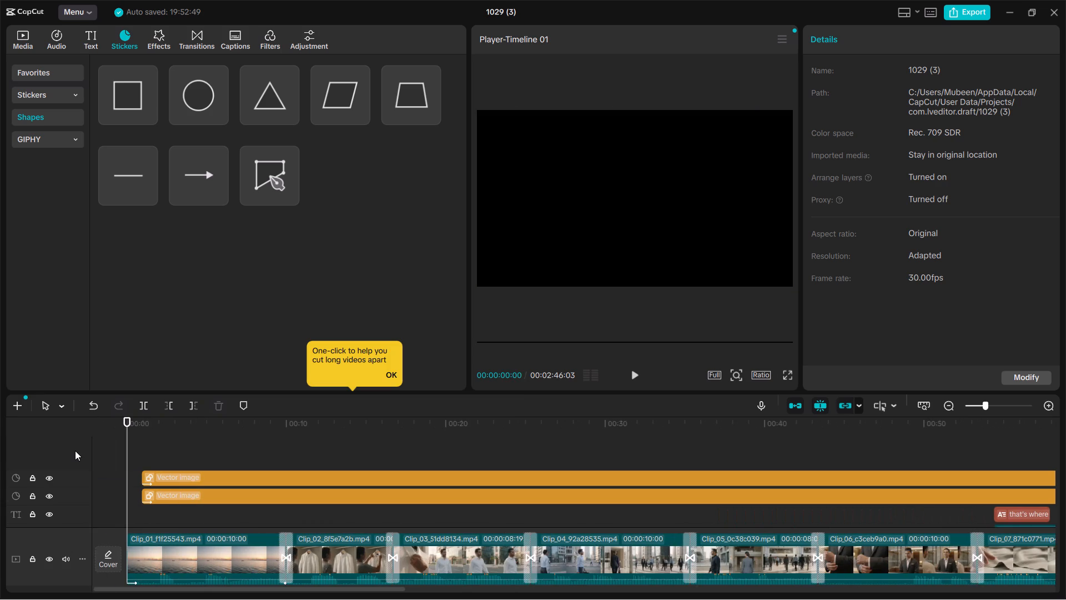
key("space")
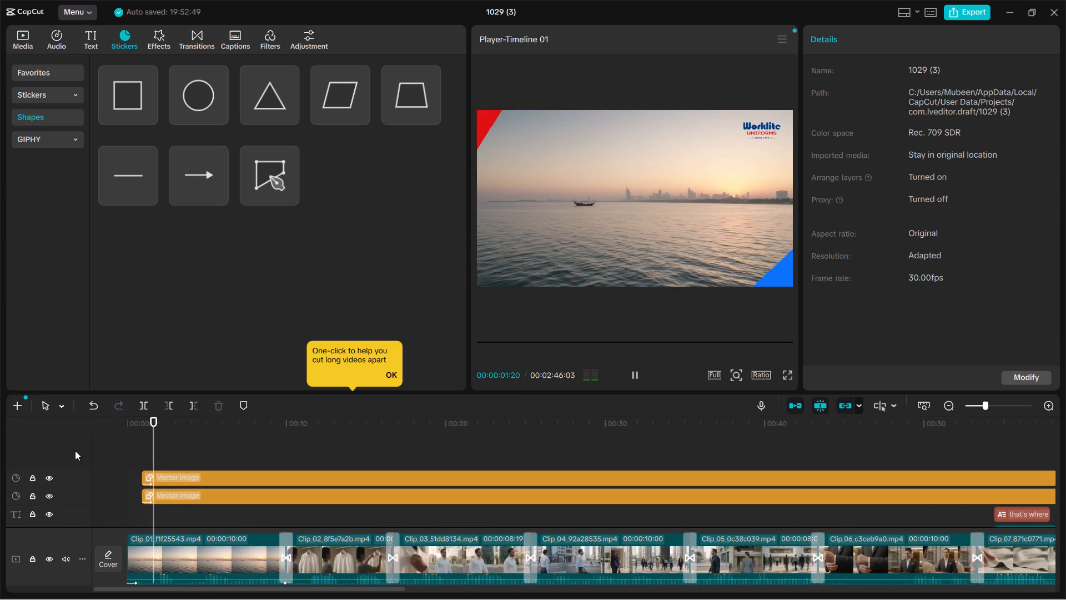
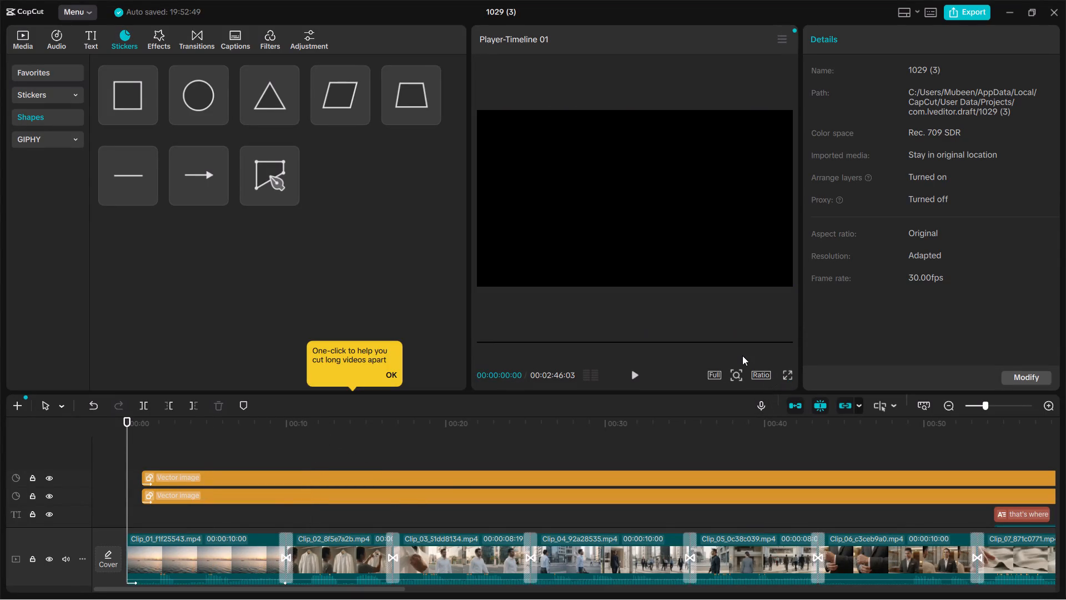
Play the video timeline from the start in full-screen preview to review the edit.
left_click(788, 369)
left_click(787, 376)
key("space")
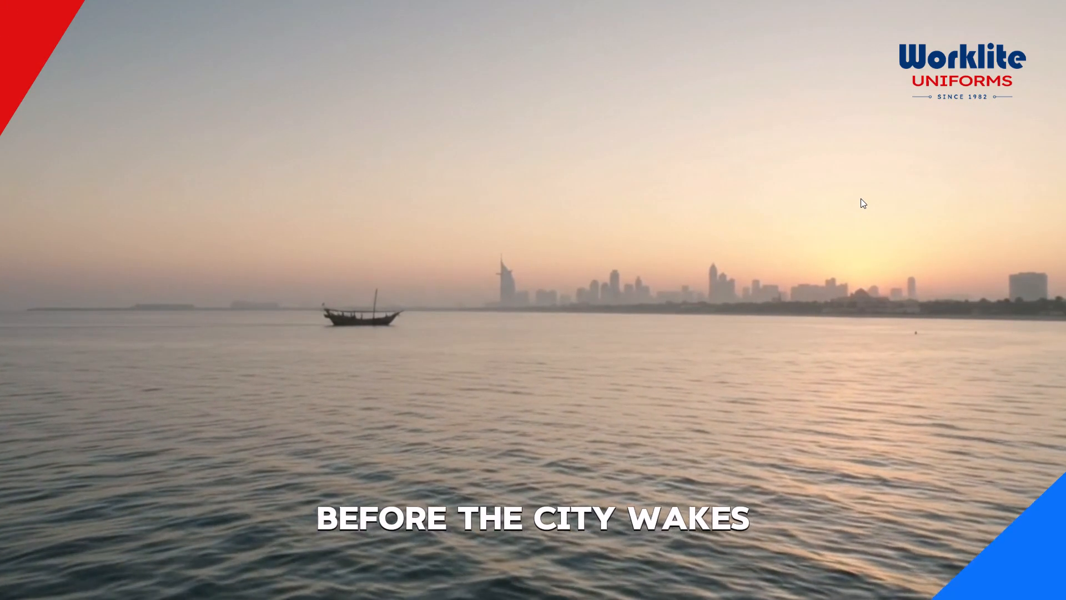
key("space")
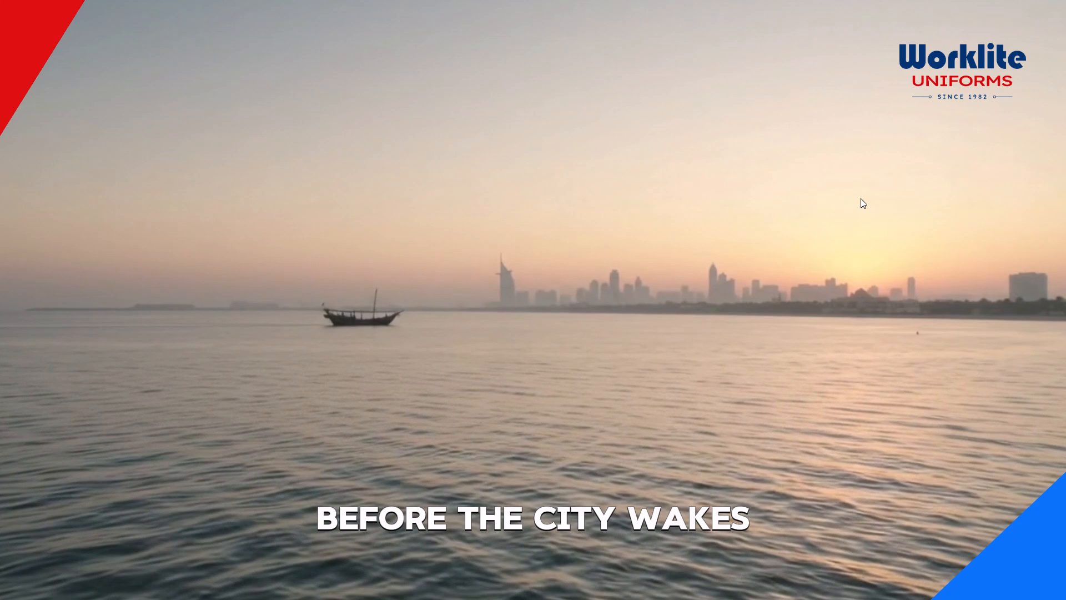
key("space")
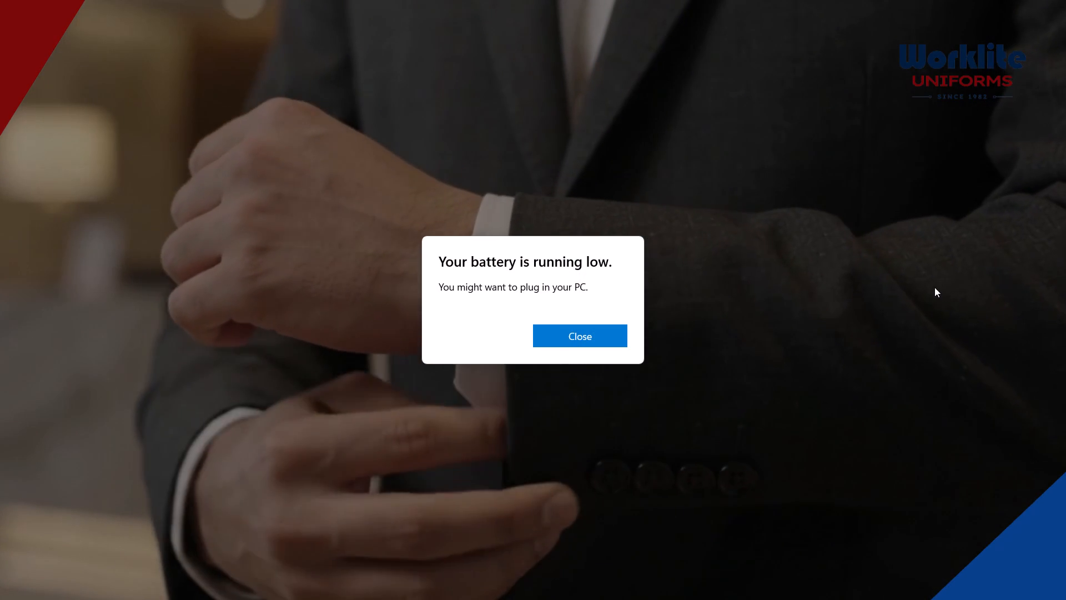
Dismiss the low-battery notice covering the full-screen preview.
key("alt+Tab")
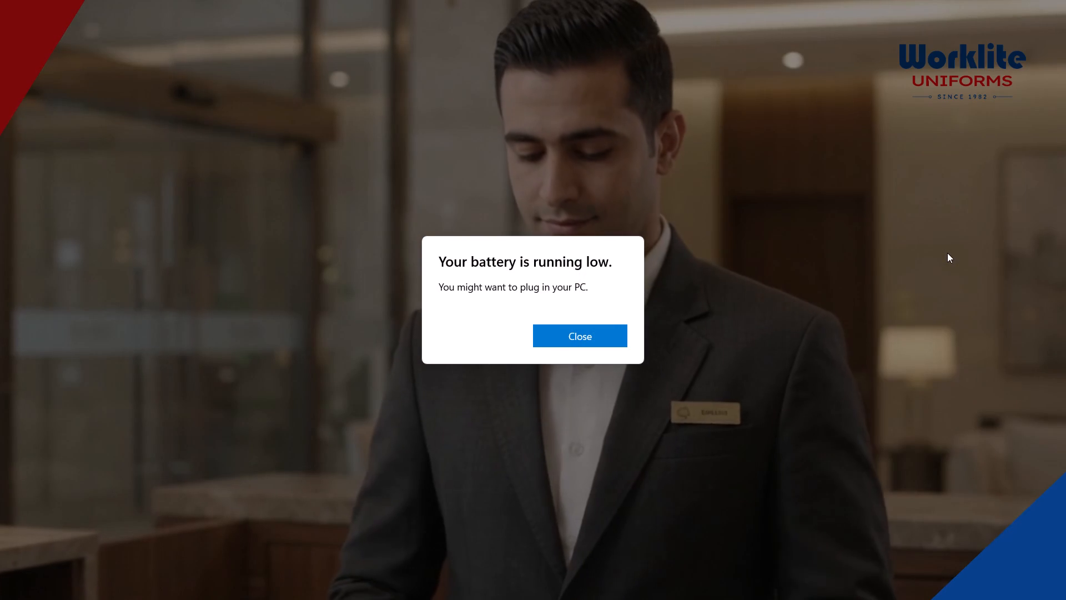
key("Tab")
left_click(616, 334)
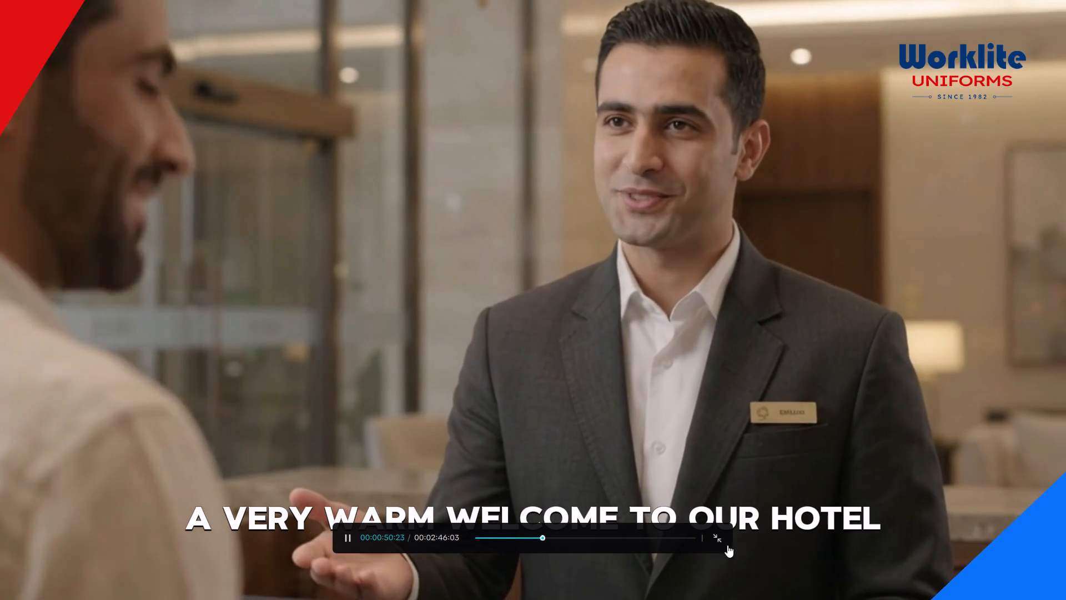
Exit the full-screen preview and return to the editing timeline with playback stopped.
left_click(721, 527)
left_click(717, 543)
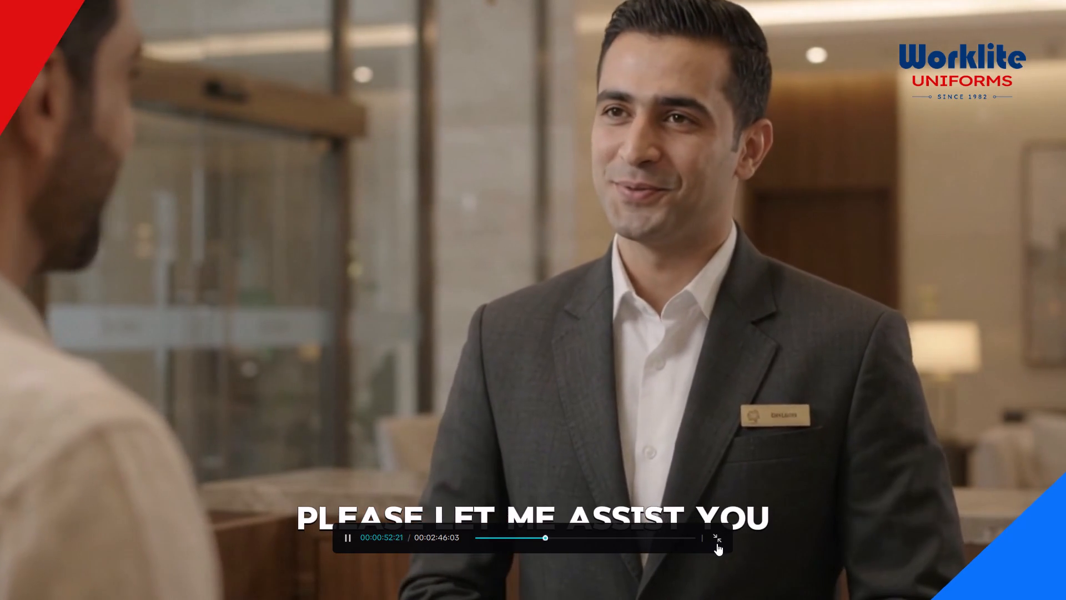
left_click(684, 224)
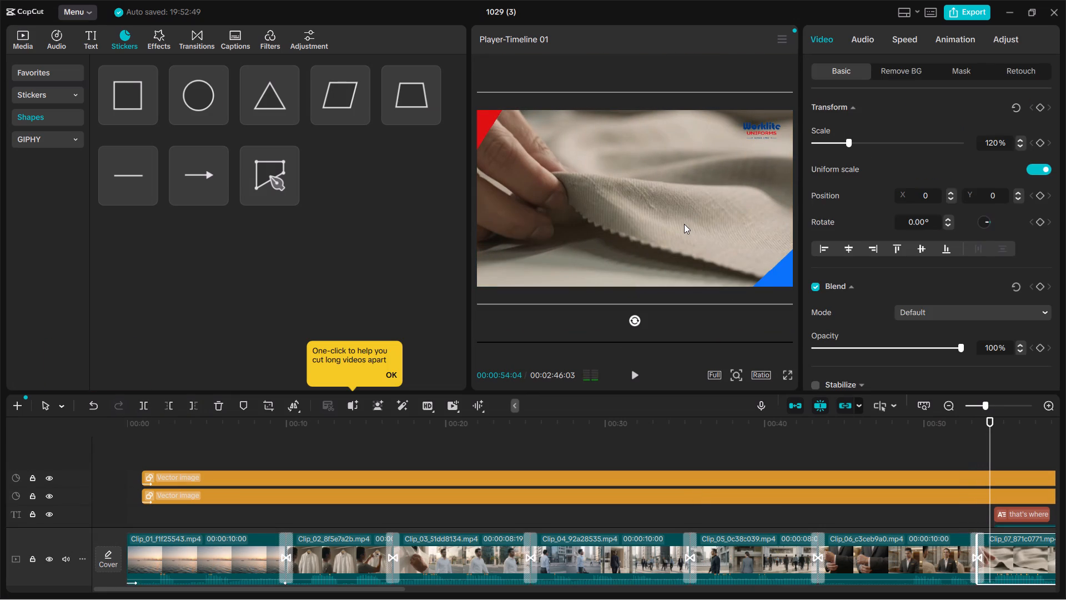
left_click(796, 261)
Switch from the video editor to the Windows desktop.
key("super+d")
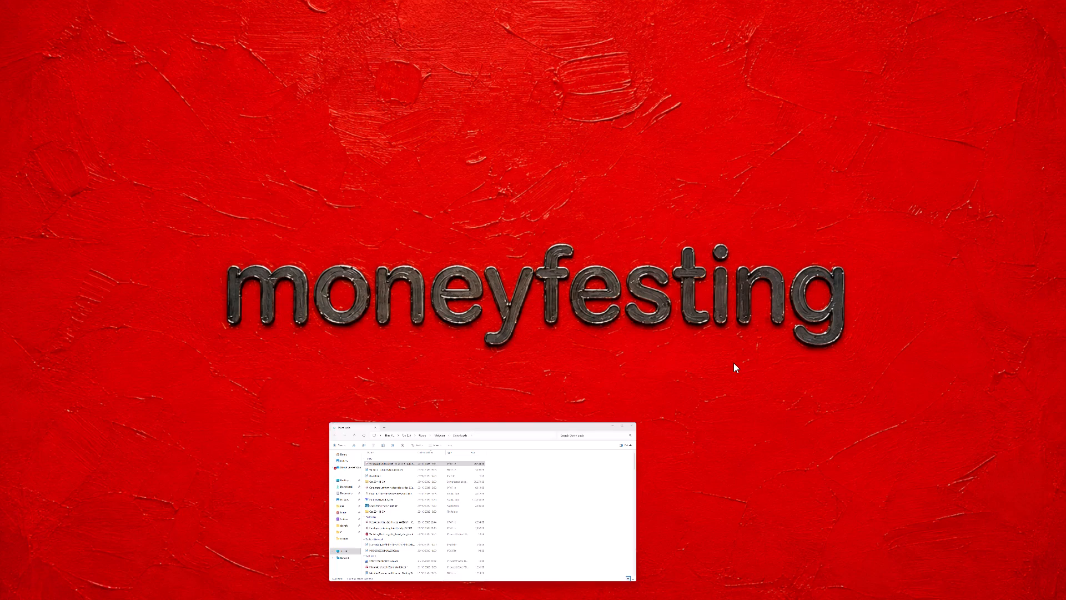